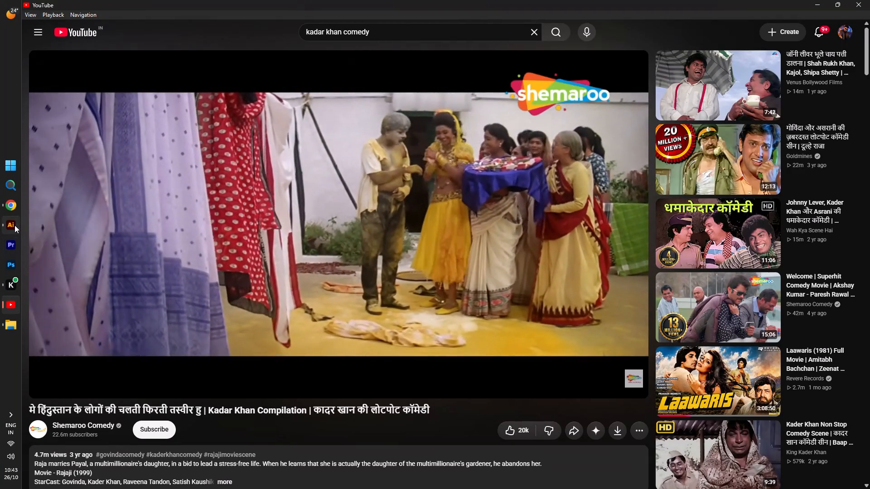
# Check the PickleBall Design size in the Flex Print work sheet and create an Illustrator document 10 ft wide by 5 ft high.
pyautogui.click(12, 224)
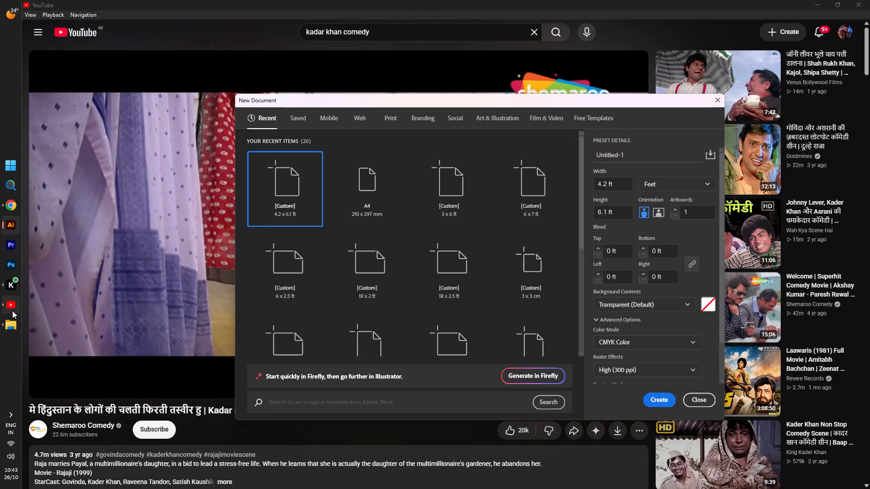
pyautogui.click(2, 202)
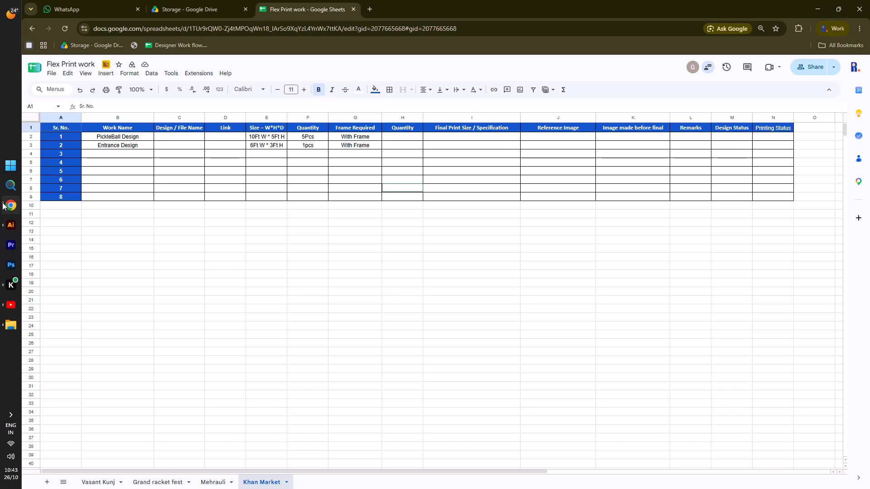
pyautogui.click(11, 226)
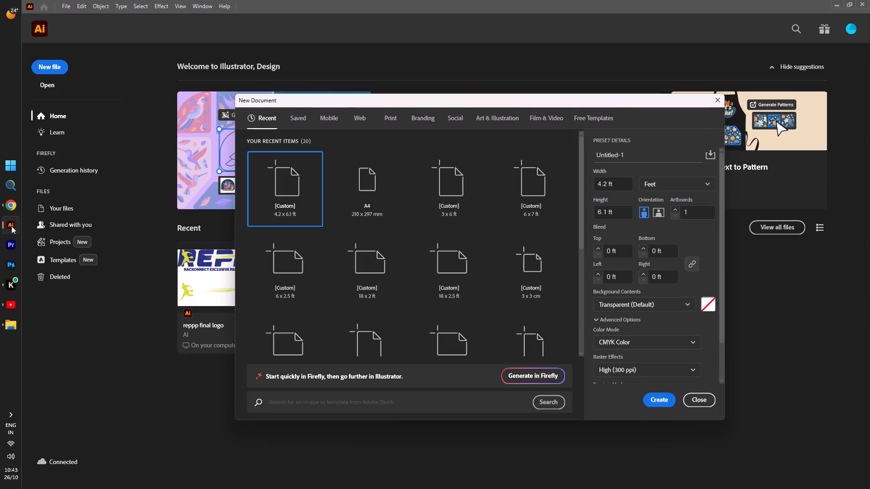
pyautogui.moveTo(608, 186); pyautogui.dragTo(573, 187)
pyautogui.write('10')
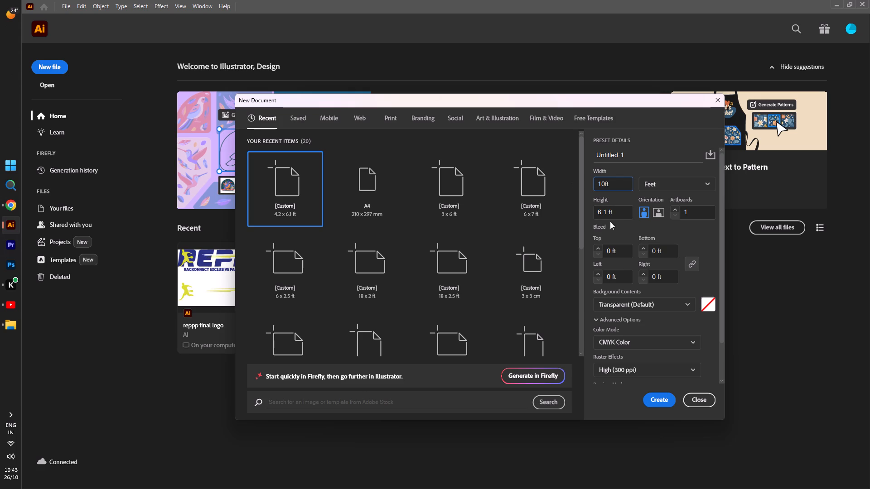
pyautogui.moveTo(608, 215); pyautogui.dragTo(575, 213)
pyautogui.press('5')
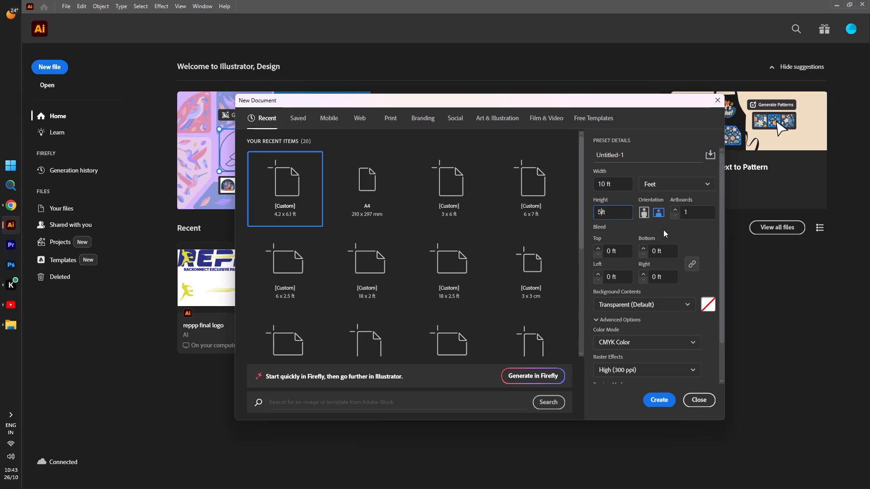
pyautogui.click(689, 231)
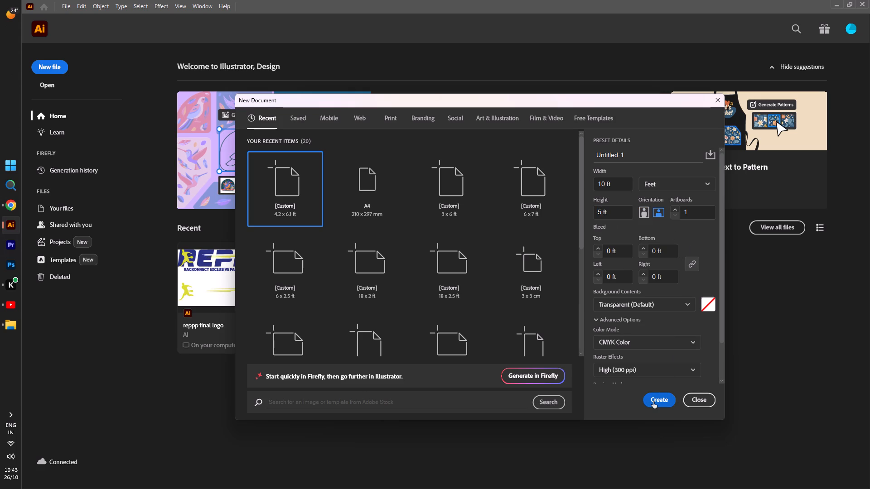
pyautogui.click(653, 402)
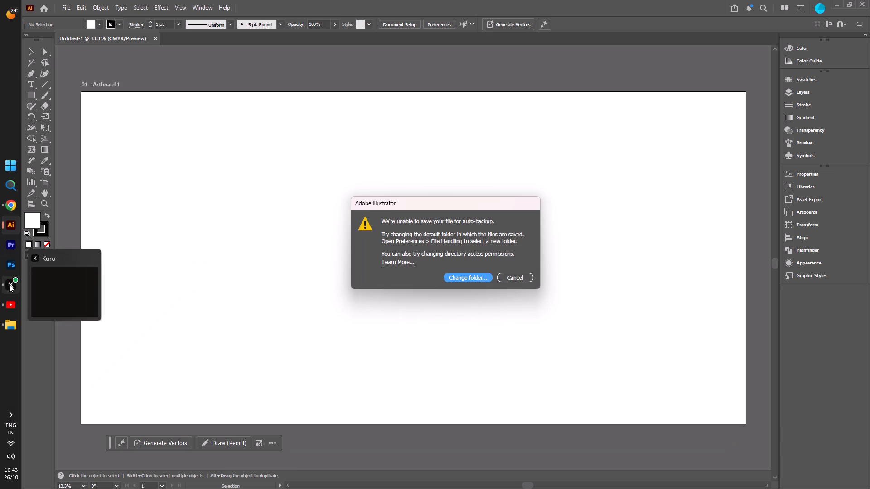
# Open the File Handling preferences for the auto-backup folder and accept the existing settings.
pyautogui.click(473, 277)
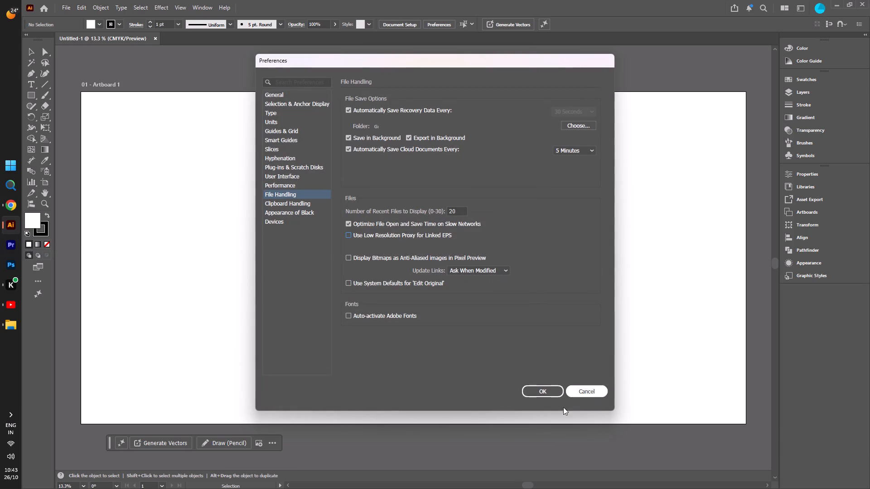
pyautogui.click(537, 388)
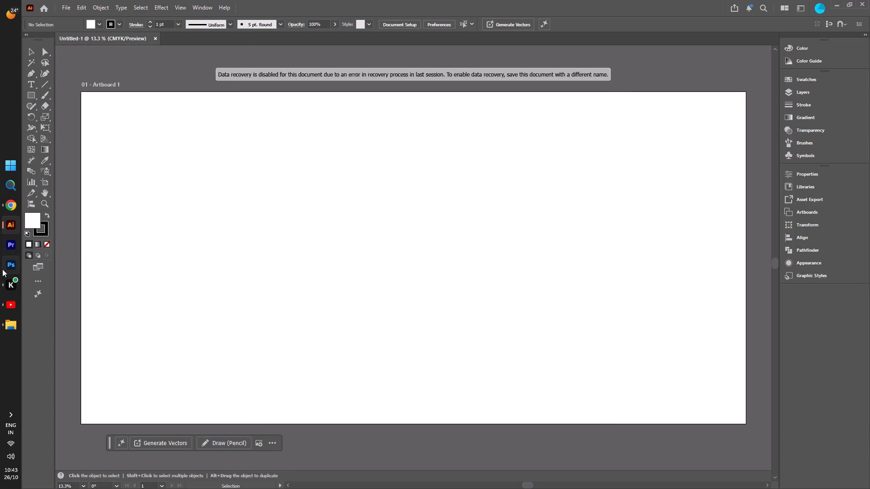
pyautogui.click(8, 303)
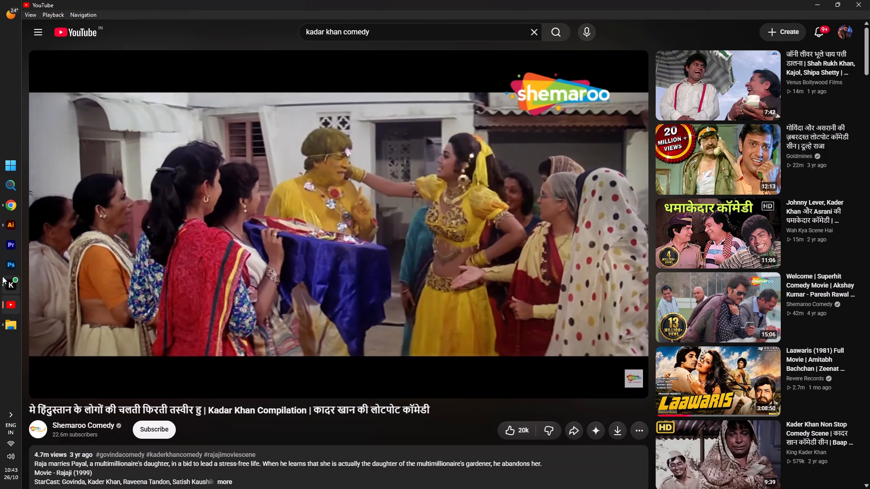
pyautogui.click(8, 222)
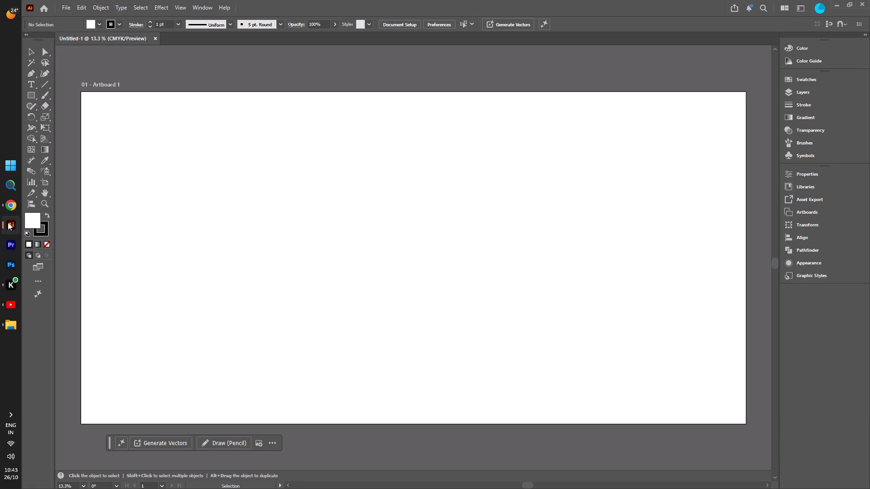
# Draw a 10 ft by 5 ft rectangle covering the whole artboard from corner to corner.
pyautogui.keyDown('alt'); pyautogui.scroll(-2, 250, 167); pyautogui.keyUp('alt')
pyautogui.keyDown('alt'); pyautogui.scroll(1, 100, 160); pyautogui.keyUp('alt')
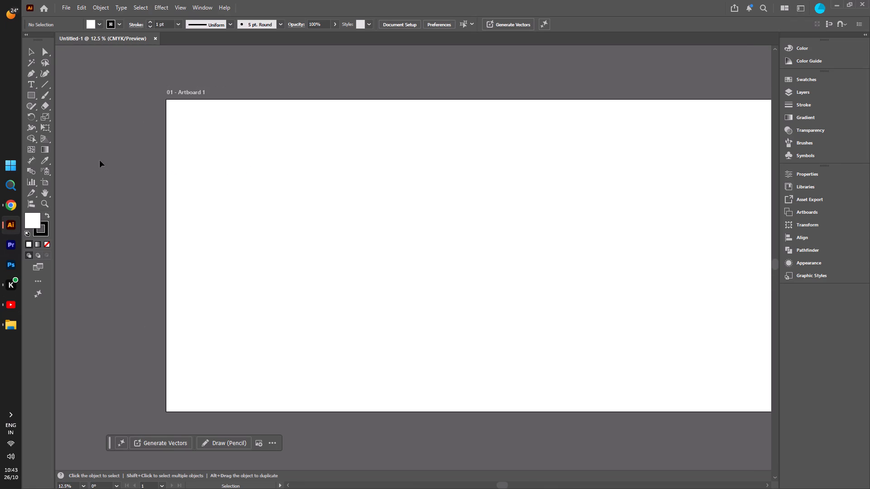
pyautogui.keyDown('alt'); pyautogui.scroll(-1, 105, 164); pyautogui.keyUp('alt')
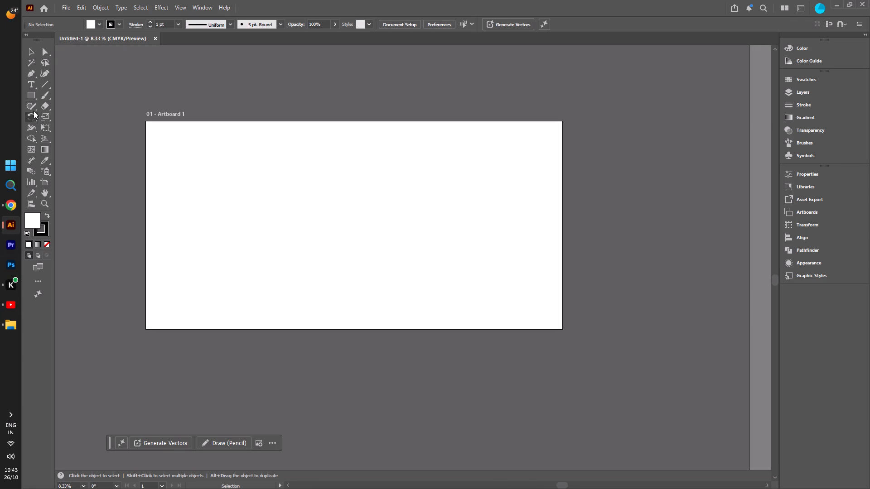
pyautogui.click(34, 92)
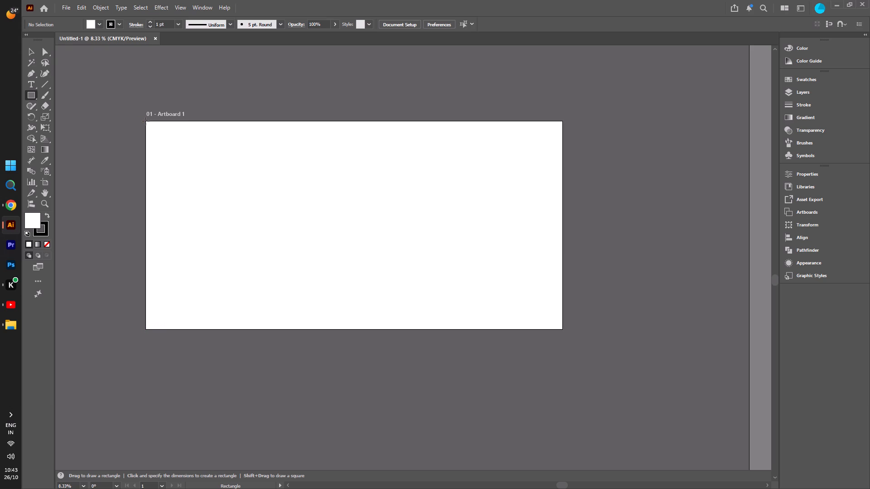
pyautogui.click(145, 121)
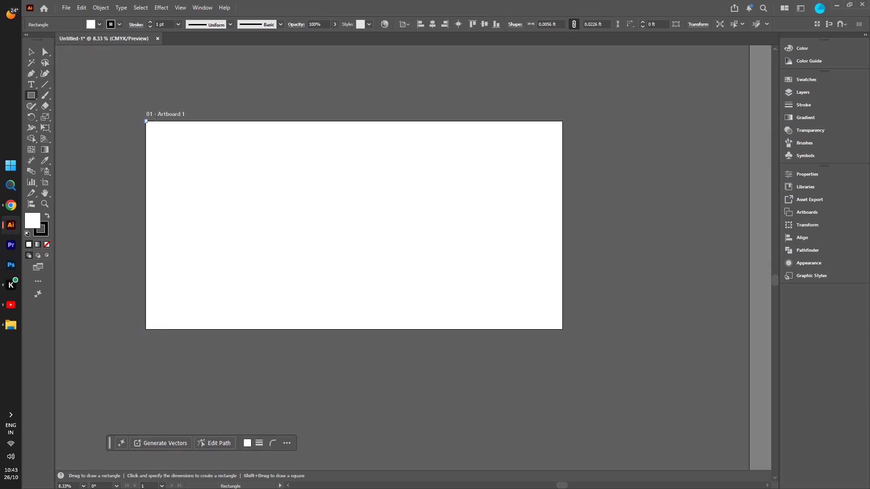
pyautogui.hotkey('ctrl', 'z')
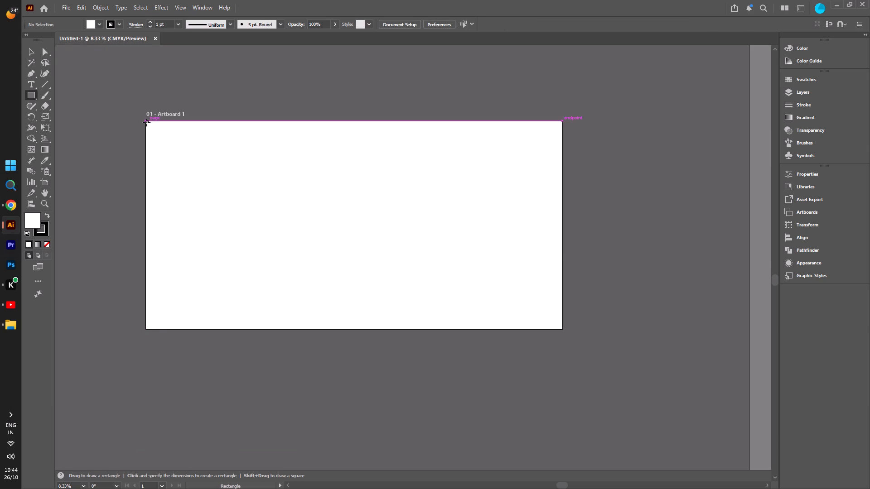
pyautogui.moveTo(145, 121); pyautogui.dragTo(312, 279)
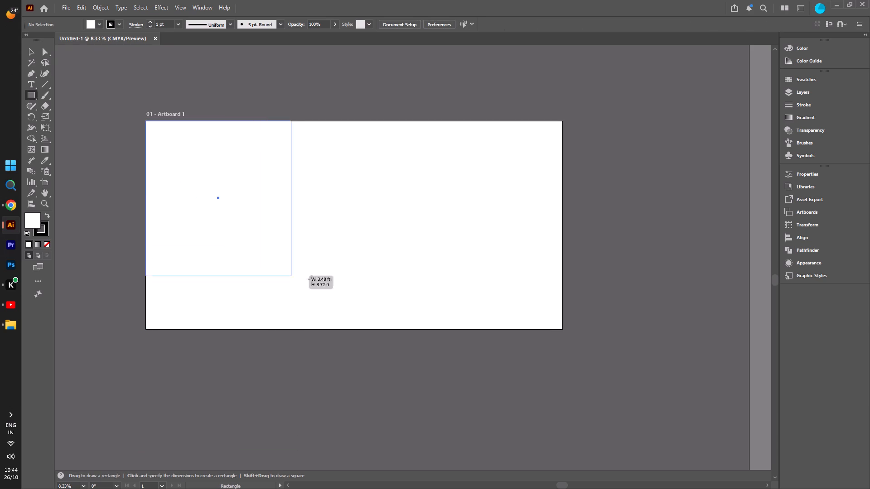
pyautogui.moveTo(312, 279); pyautogui.dragTo(561, 328)
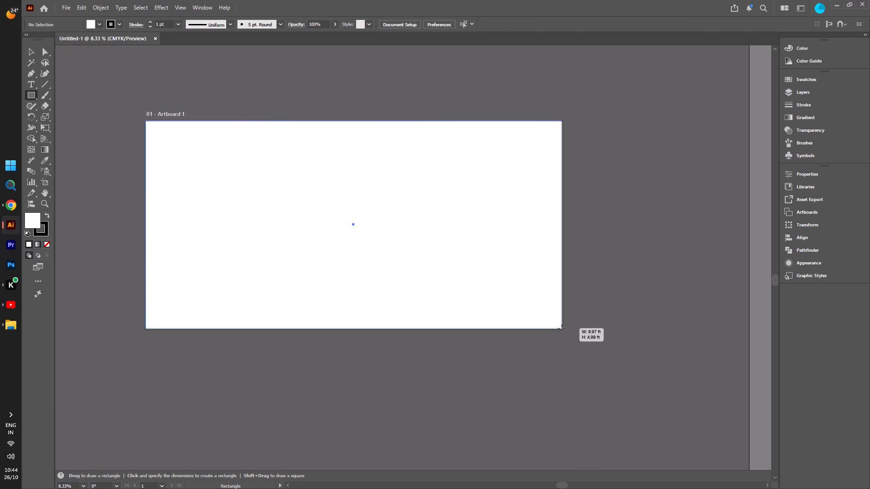
pyautogui.moveTo(561, 328); pyautogui.dragTo(562, 330)
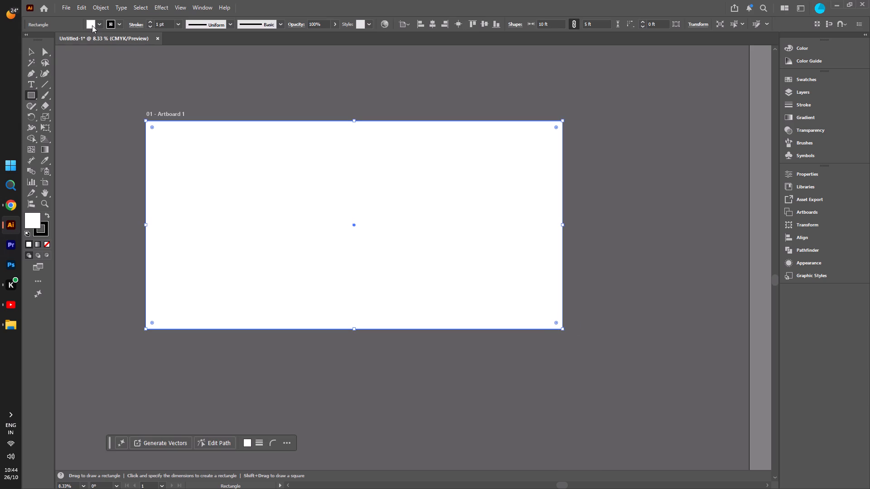
# Fill the rectangle with the dark navy blue from the recent colors and deselect it.
pyautogui.click(92, 25)
pyautogui.click(28, 64)
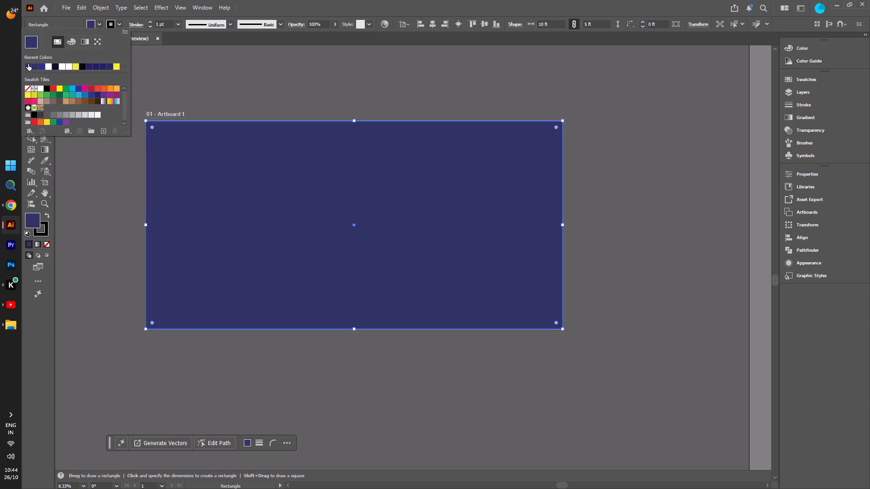
pyautogui.click(179, 83)
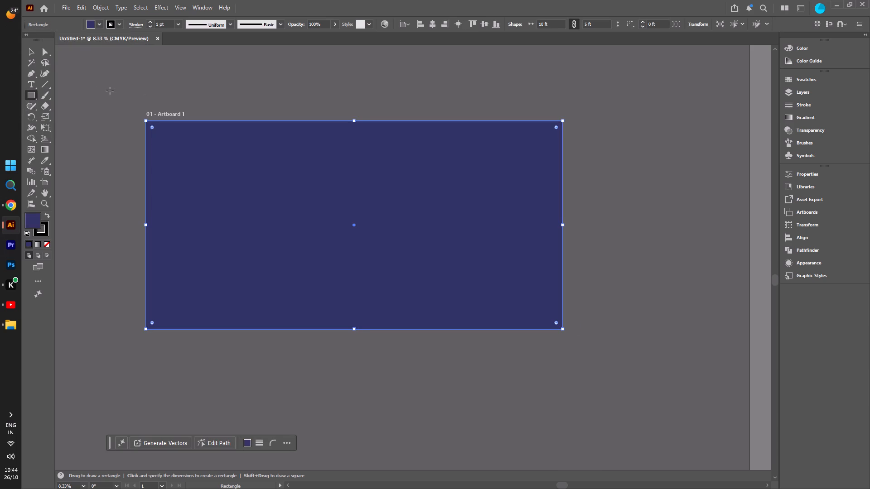
pyautogui.click(28, 50)
pyautogui.click(91, 64)
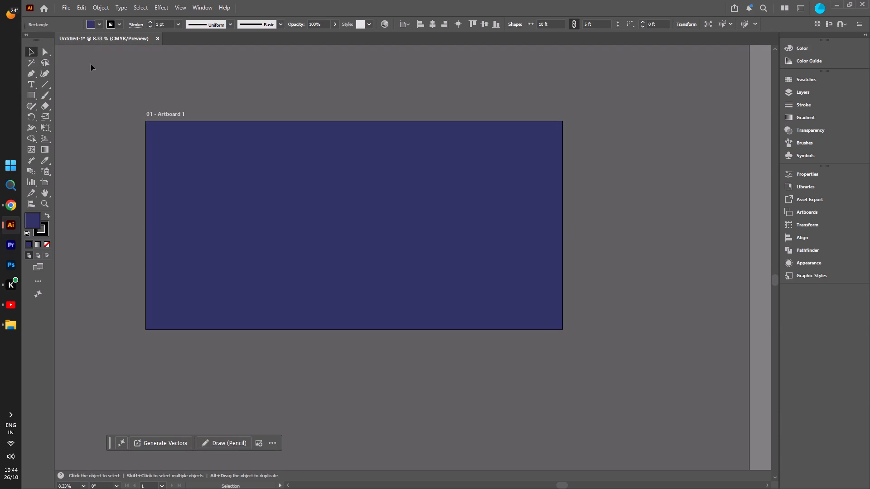
# Remove the stroke from the navy background rectangle.
pyautogui.click(291, 240)
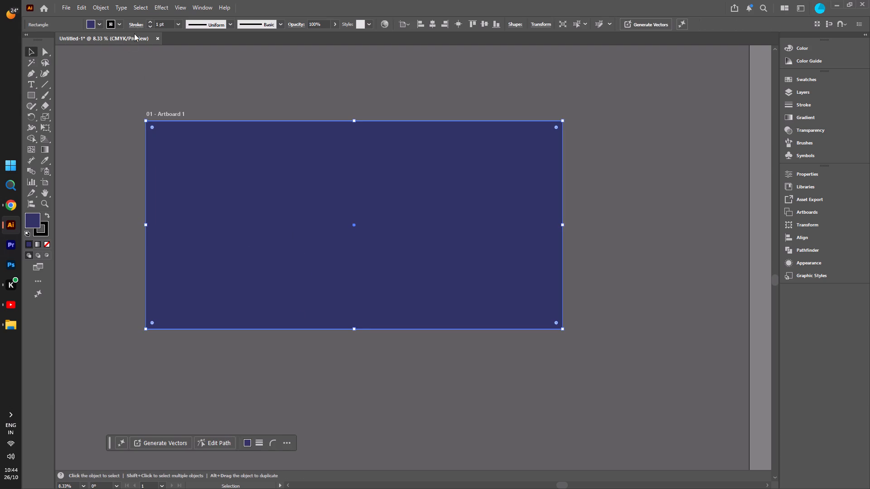
pyautogui.click(116, 24)
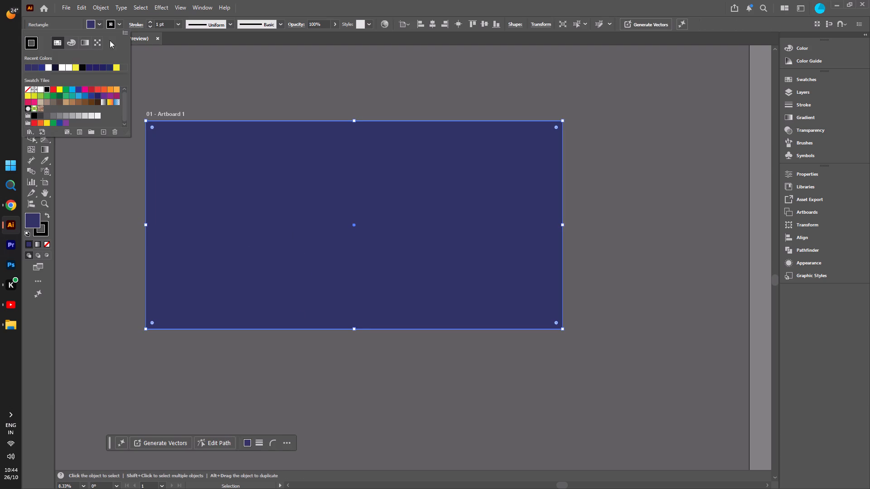
pyautogui.click(28, 90)
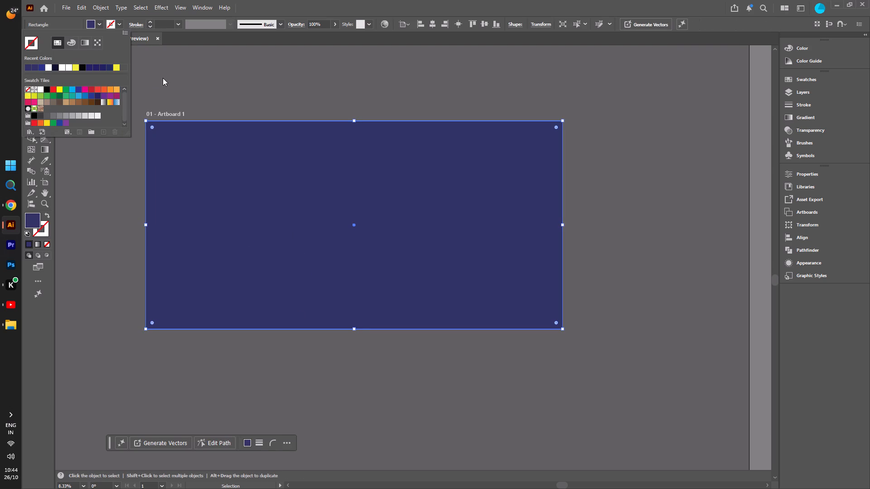
pyautogui.click(163, 78)
pyautogui.click(163, 77)
# Apply the 5 pt. Flat brush to the outline of the navy rectangle and deselect it.
pyautogui.click(213, 156)
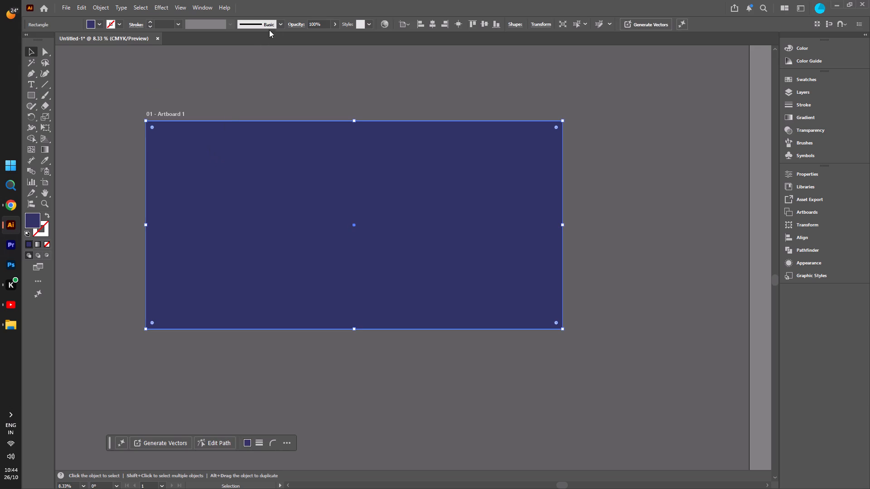
pyautogui.click(280, 24)
pyautogui.click(260, 43)
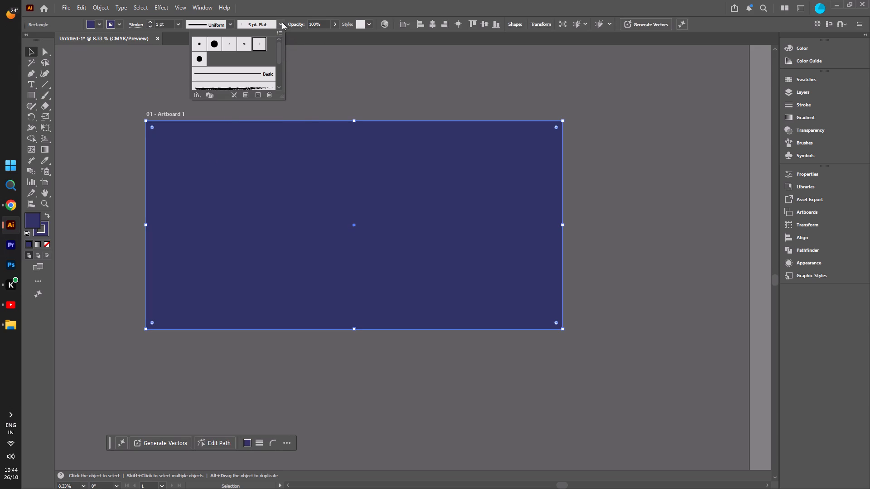
pyautogui.click(244, 25)
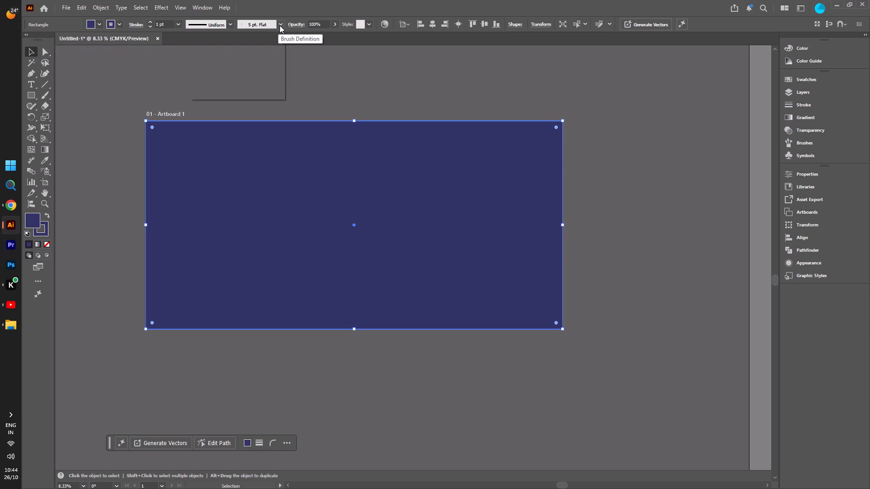
pyautogui.click(280, 25)
pyautogui.scroll(3, 266, 45)
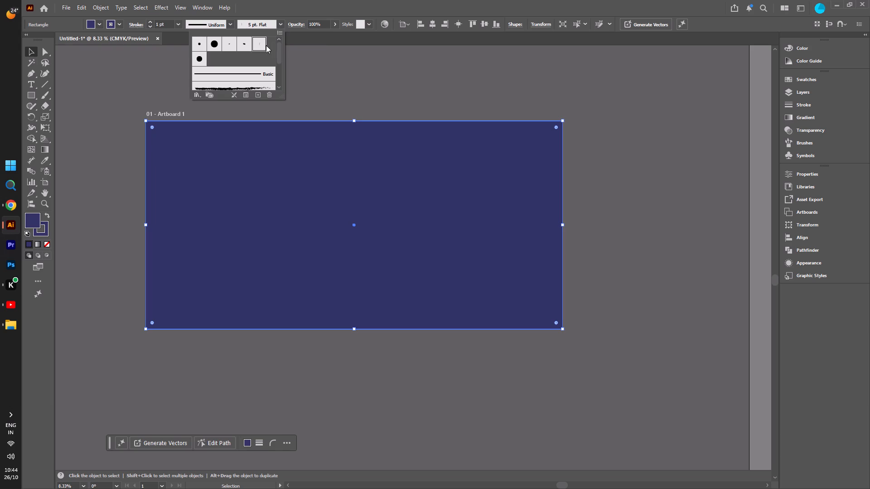
pyautogui.click(328, 59)
pyautogui.click(316, 89)
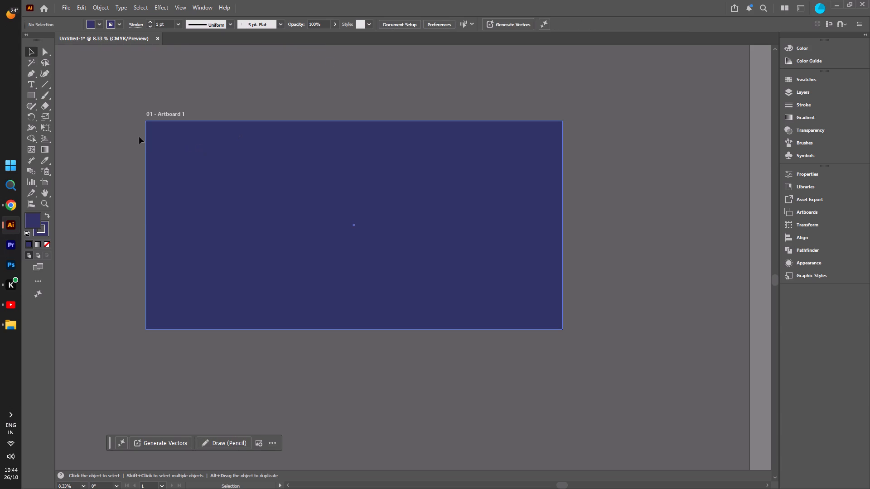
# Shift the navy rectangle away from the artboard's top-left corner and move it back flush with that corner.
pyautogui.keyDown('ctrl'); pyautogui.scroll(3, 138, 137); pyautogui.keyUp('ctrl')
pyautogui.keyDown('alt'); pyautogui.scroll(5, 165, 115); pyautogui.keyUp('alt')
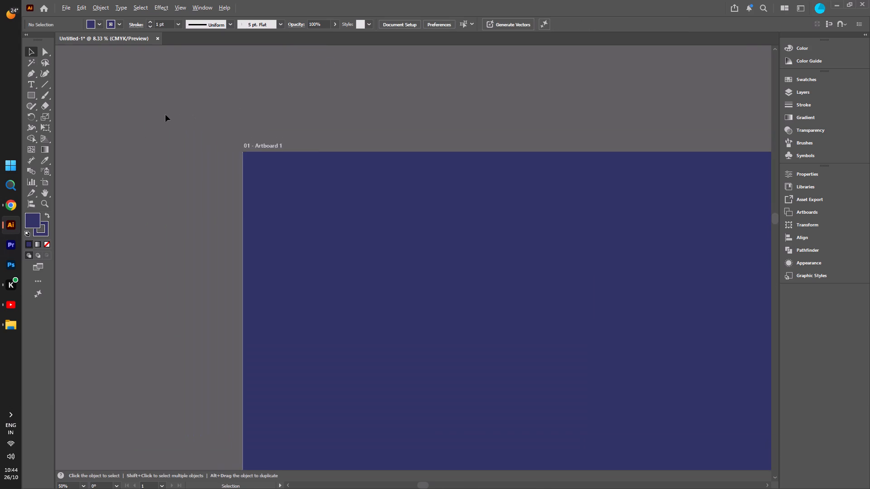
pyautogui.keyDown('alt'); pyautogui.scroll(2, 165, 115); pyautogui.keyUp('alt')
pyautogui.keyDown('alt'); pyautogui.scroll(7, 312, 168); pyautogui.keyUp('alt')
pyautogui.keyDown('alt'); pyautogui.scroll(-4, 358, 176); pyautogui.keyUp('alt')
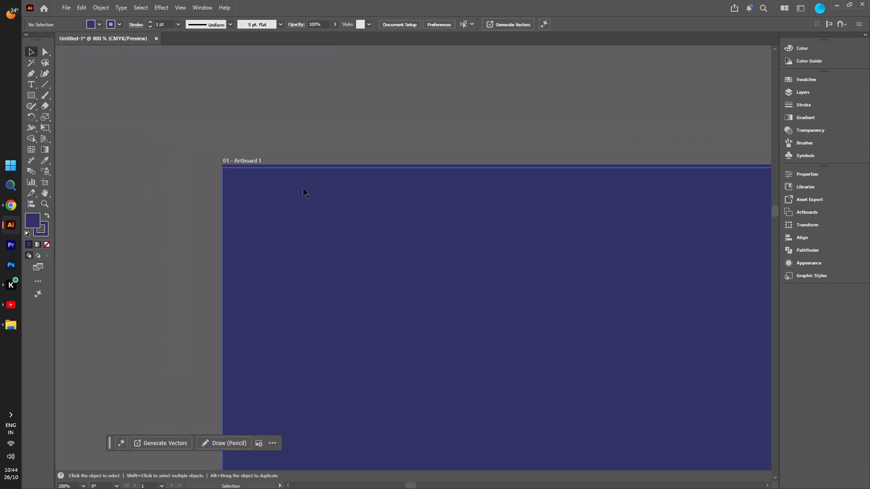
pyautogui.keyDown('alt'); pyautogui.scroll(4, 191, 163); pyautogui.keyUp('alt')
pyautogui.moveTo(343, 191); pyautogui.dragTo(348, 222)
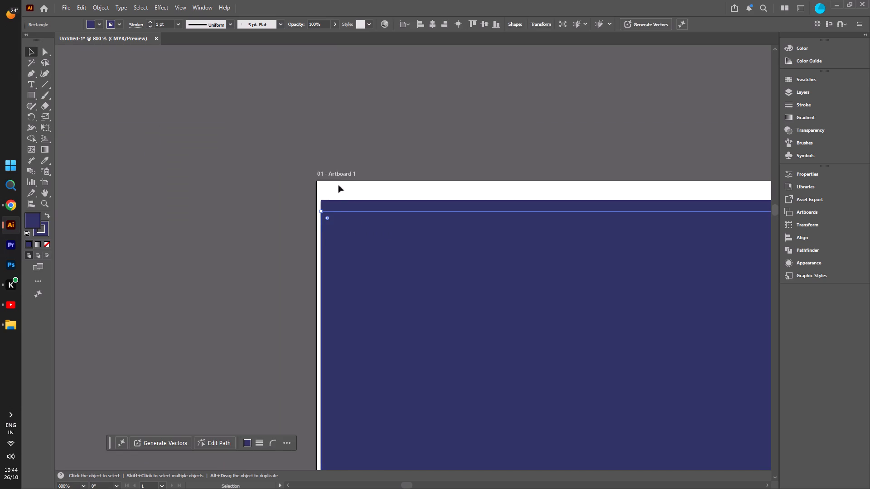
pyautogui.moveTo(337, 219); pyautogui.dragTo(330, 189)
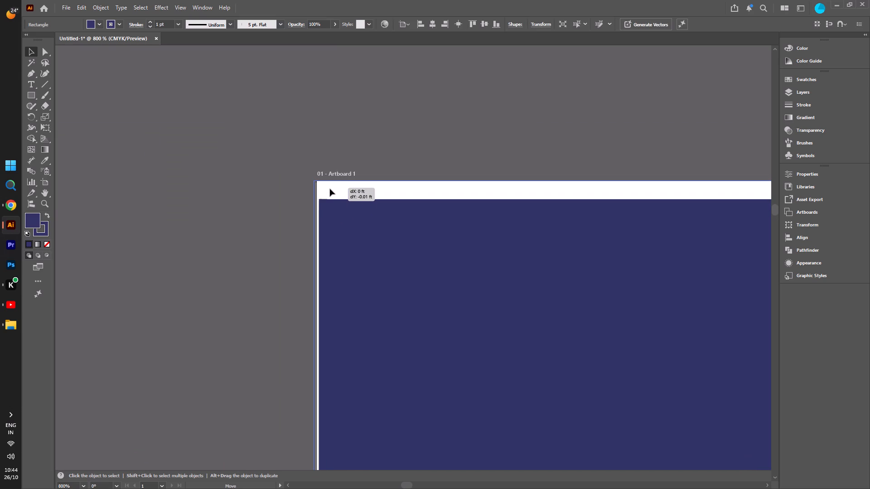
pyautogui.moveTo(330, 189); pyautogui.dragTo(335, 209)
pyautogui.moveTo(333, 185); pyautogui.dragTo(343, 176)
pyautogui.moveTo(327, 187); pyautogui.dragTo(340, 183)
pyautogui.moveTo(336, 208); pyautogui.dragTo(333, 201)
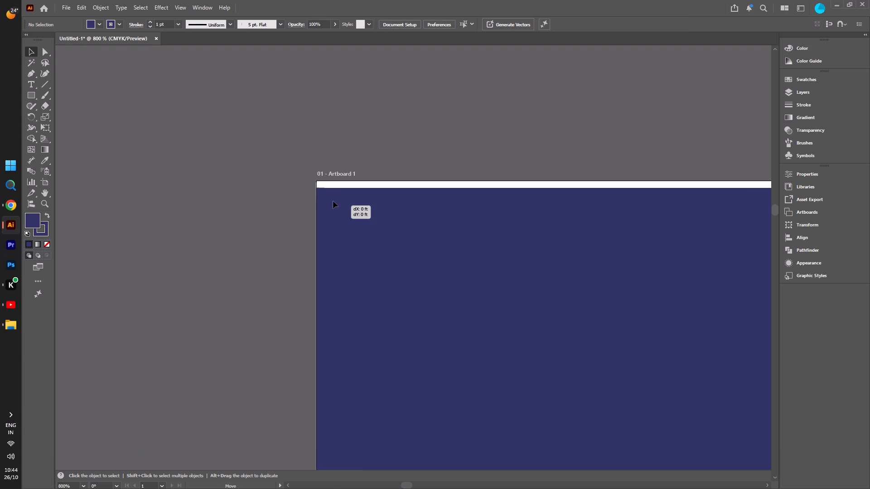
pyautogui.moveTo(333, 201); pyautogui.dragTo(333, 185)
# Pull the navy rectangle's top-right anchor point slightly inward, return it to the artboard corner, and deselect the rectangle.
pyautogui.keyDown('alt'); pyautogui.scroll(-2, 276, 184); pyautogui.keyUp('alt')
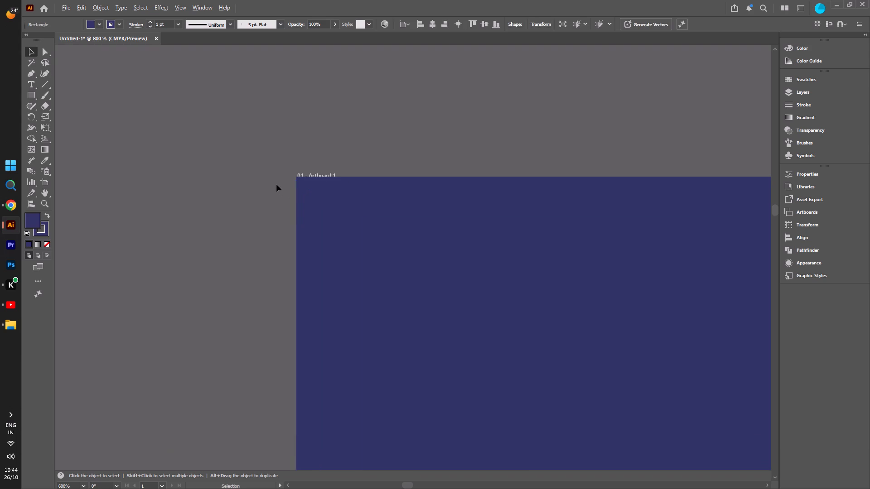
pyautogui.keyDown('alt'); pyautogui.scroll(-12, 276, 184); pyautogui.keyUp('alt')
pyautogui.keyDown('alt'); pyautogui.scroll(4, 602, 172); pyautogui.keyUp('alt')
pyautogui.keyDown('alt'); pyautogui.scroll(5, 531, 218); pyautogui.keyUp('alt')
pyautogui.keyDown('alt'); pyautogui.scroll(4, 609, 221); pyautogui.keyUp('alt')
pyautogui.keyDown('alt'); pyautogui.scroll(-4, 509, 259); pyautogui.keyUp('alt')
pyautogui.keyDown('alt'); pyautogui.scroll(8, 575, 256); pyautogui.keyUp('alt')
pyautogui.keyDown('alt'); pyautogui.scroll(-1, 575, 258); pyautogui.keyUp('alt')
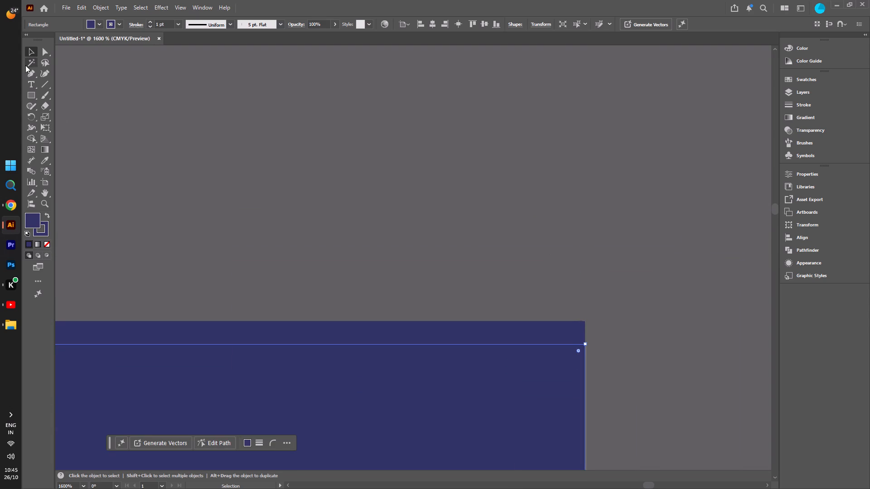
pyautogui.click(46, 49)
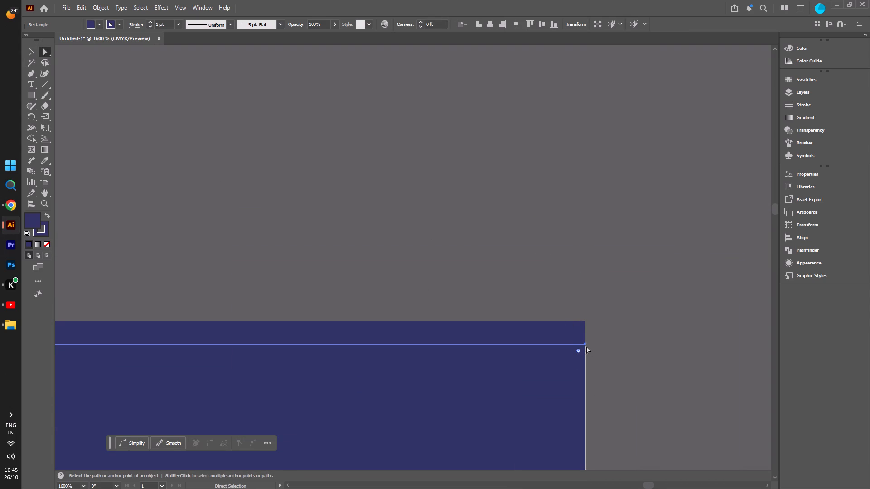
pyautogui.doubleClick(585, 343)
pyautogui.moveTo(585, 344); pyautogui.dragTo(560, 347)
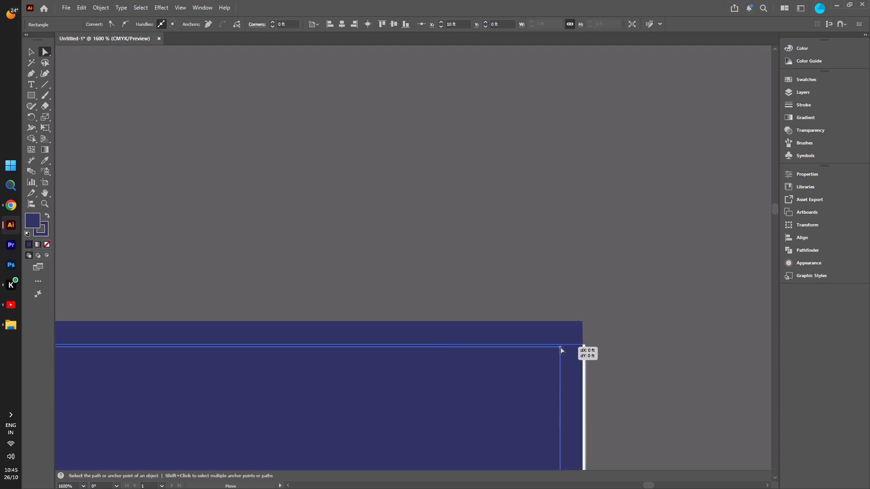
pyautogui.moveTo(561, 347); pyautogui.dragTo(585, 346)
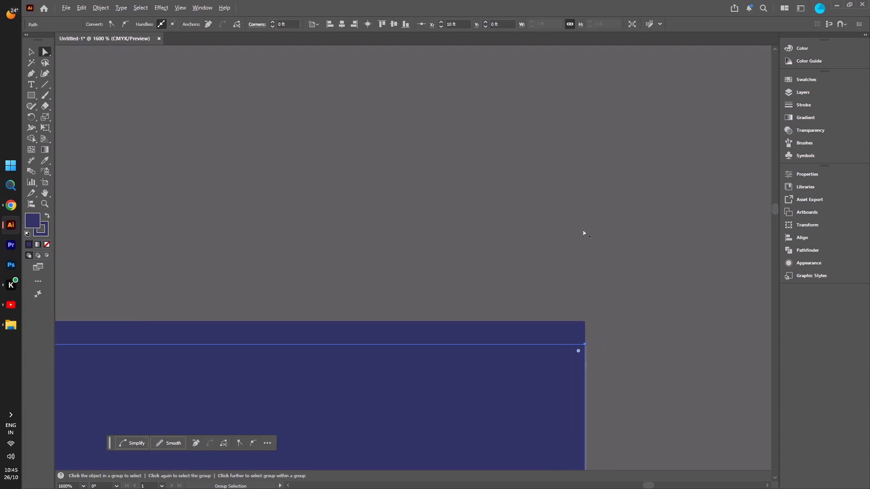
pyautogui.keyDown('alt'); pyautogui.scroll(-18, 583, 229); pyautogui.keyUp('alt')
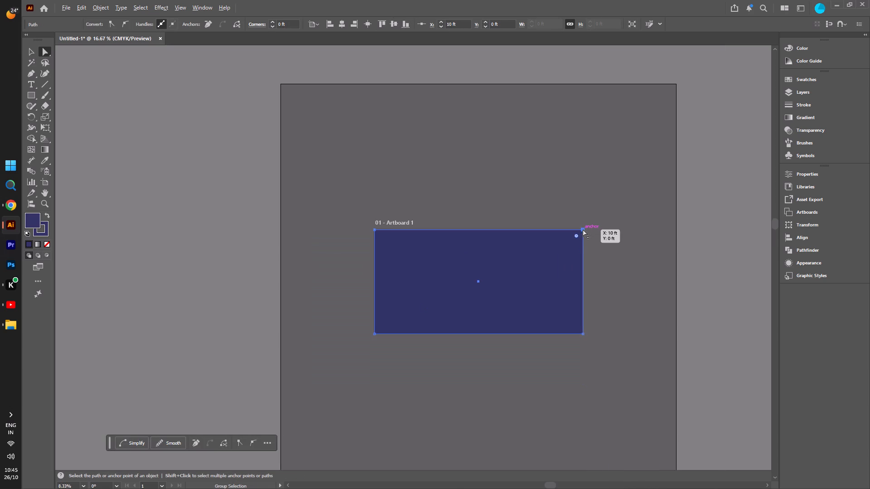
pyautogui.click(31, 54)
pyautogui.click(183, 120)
# Examine the navy background's edges against the artboard boundary, up close and at full view.
pyautogui.keyDown('alt'); pyautogui.scroll(2, 486, 311); pyautogui.keyUp('alt')
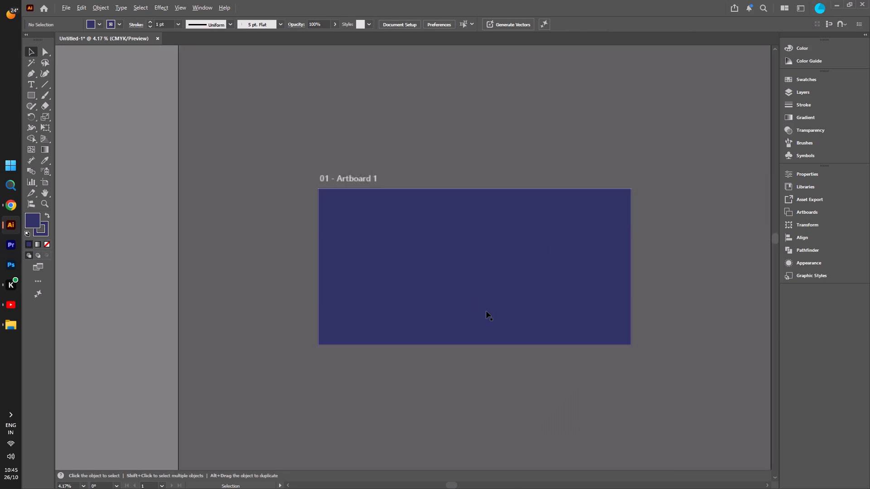
pyautogui.keyDown('alt'); pyautogui.scroll(1, 486, 311); pyautogui.keyUp('alt')
pyautogui.keyDown('alt'); pyautogui.scroll(-2, 237, 288); pyautogui.keyUp('alt')
pyautogui.click(88, 251)
pyautogui.keyDown('alt'); pyautogui.scroll(1, 231, 235); pyautogui.keyUp('alt')
pyautogui.keyDown('alt'); pyautogui.scroll(4, 160, 248); pyautogui.keyUp('alt')
pyautogui.keyDown('alt'); pyautogui.scroll(4, 252, 205); pyautogui.keyUp('alt')
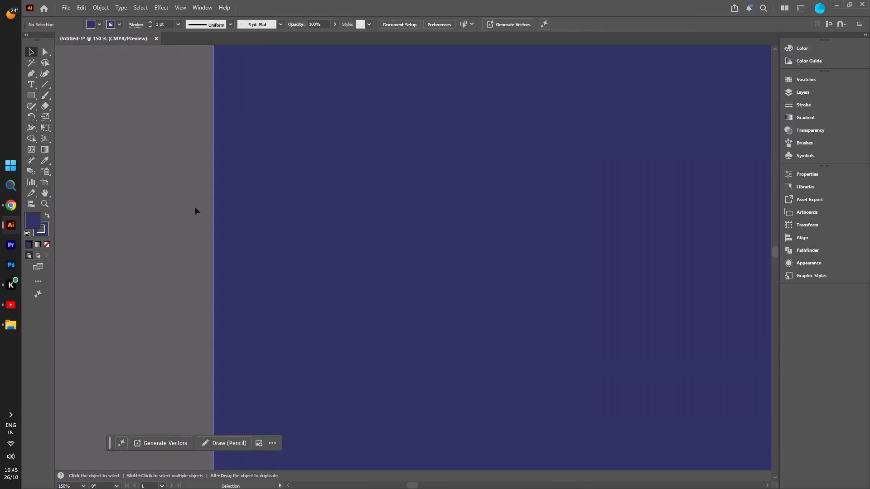
pyautogui.keyDown('alt'); pyautogui.scroll(6, 189, 207); pyautogui.keyUp('alt')
pyautogui.keyDown('alt'); pyautogui.scroll(-1, 324, 202); pyautogui.keyUp('alt')
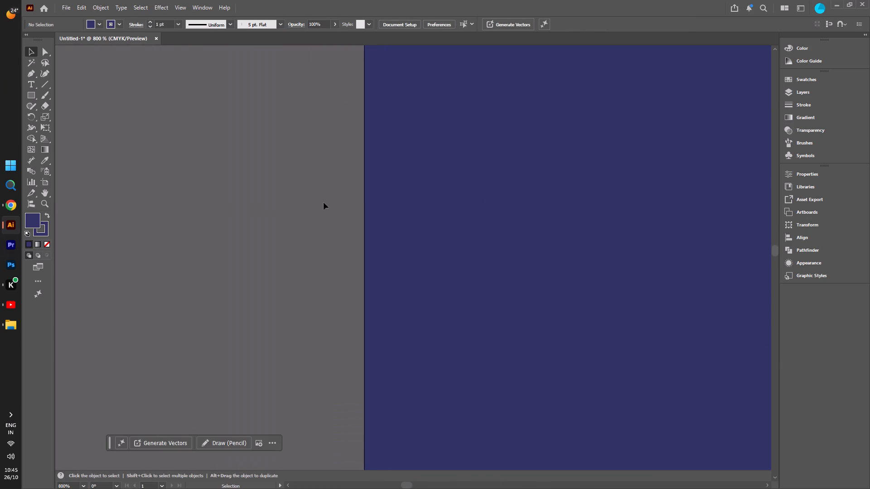
pyautogui.keyDown('alt'); pyautogui.scroll(-14, 266, 200); pyautogui.keyUp('alt')
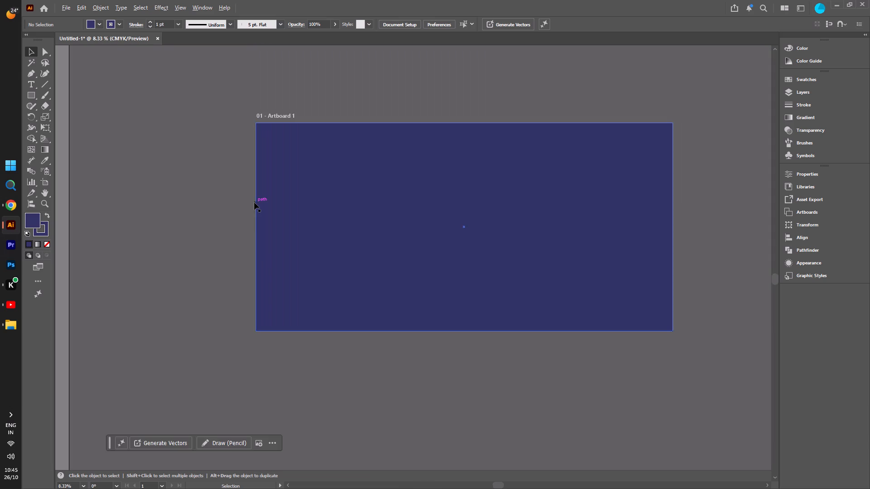
pyautogui.keyDown('alt'); pyautogui.scroll(-3, 254, 202); pyautogui.keyUp('alt')
pyautogui.keyDown('alt'); pyautogui.scroll(3, 418, 206); pyautogui.keyUp('alt')
pyautogui.keyDown('alt'); pyautogui.scroll(-2, 449, 231); pyautogui.keyUp('alt')
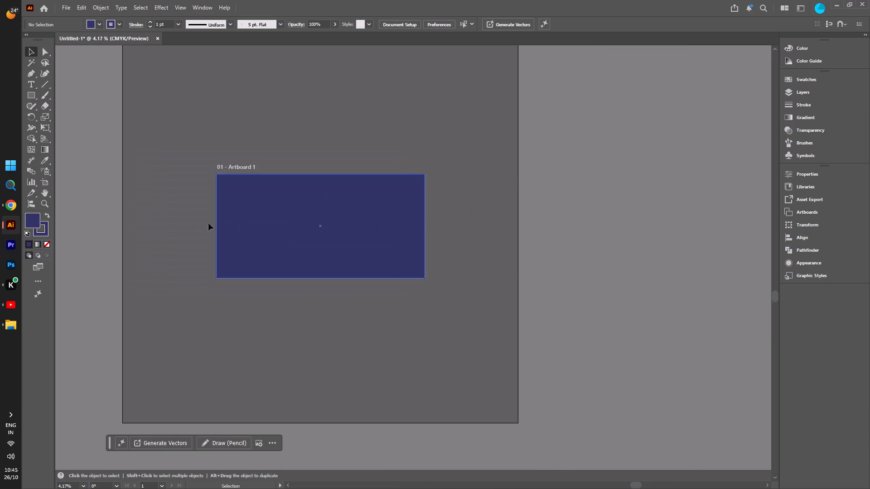
pyautogui.keyDown('alt'); pyautogui.scroll(2, 201, 221); pyautogui.keyUp('alt')
pyautogui.click(184, 187)
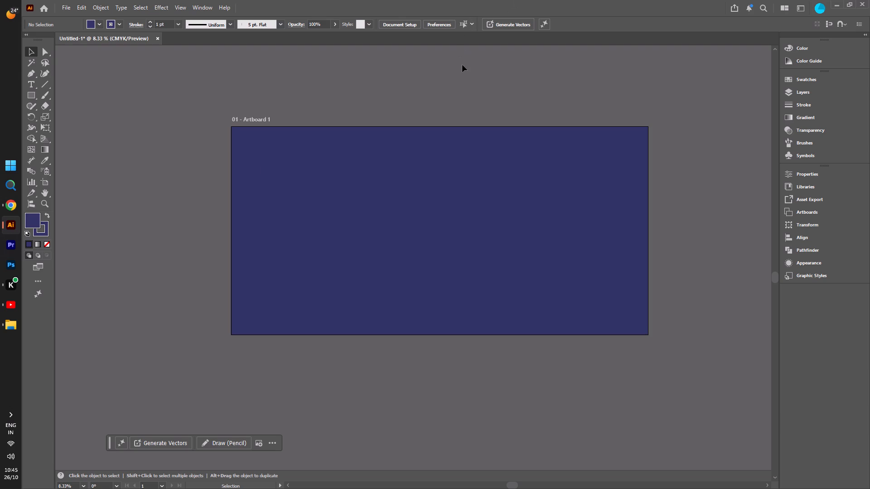
pyautogui.keyDown('alt'); pyautogui.scroll(1, 417, 117); pyautogui.keyUp('alt')
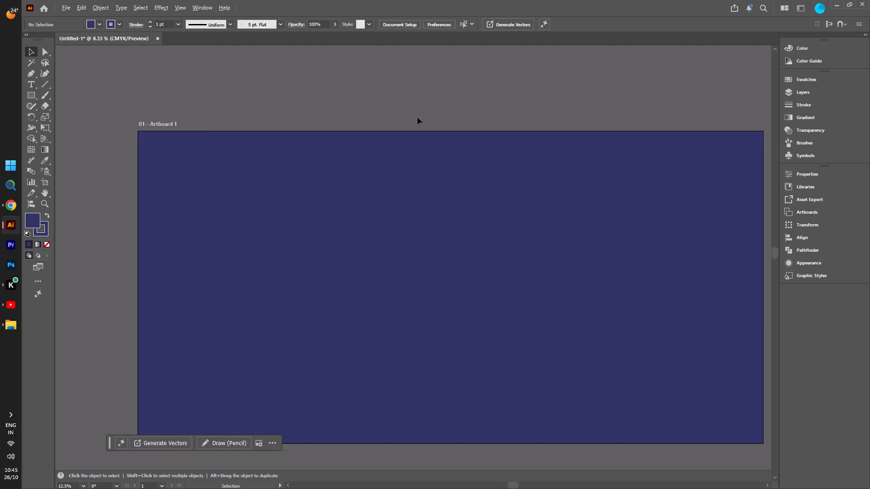
pyautogui.keyDown('alt'); pyautogui.scroll(-1, 364, 114); pyautogui.keyUp('alt')
# Open the rackonnect logo and reppp final logo files together from the LOGO folder.
pyautogui.click(68, 11)
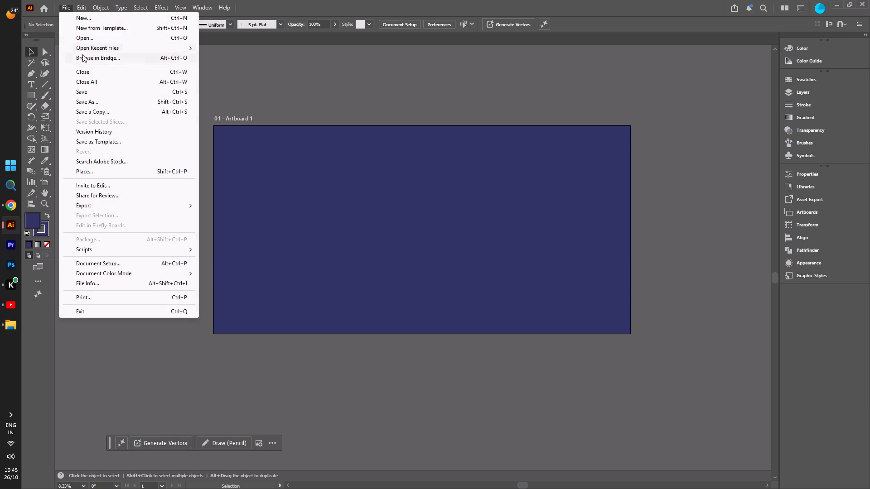
pyautogui.click(84, 38)
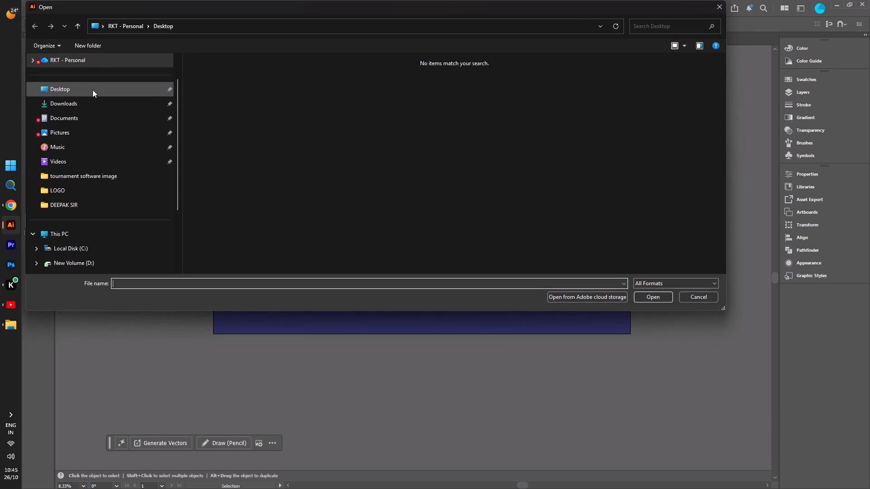
pyautogui.click(95, 190)
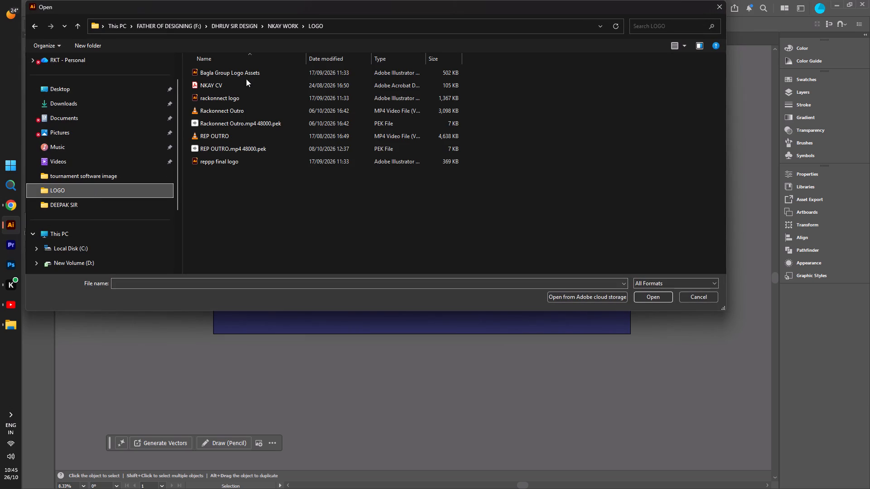
pyautogui.click(247, 97)
pyautogui.keyDown('ctrl'); pyautogui.click(252, 166); pyautogui.keyUp('ctrl')
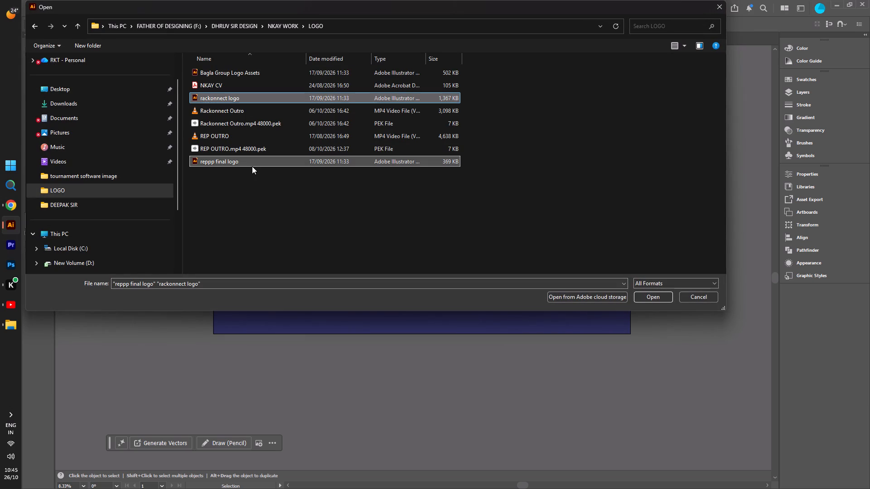
pyautogui.click(656, 299)
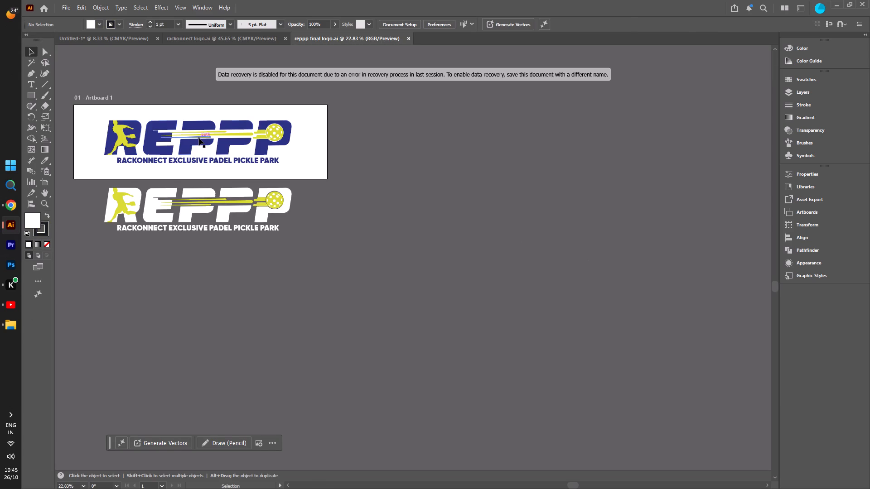
# Copy the white REPPP logo into the flex design, place it at the top centre of the navy background, and deselect it.
pyautogui.click(199, 138)
pyautogui.click(217, 207)
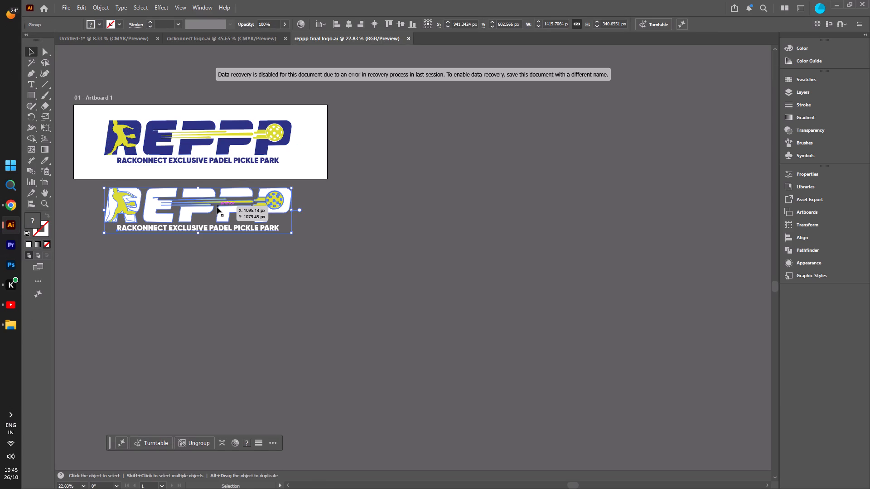
pyautogui.hotkey('ctrl', 'c')
pyautogui.click(126, 35)
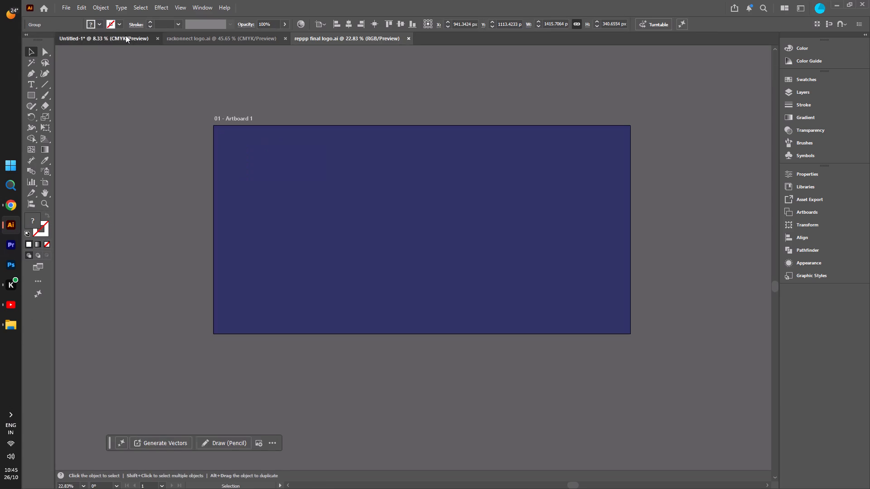
pyautogui.click(427, 159)
pyautogui.hotkey('ctrl', 'v')
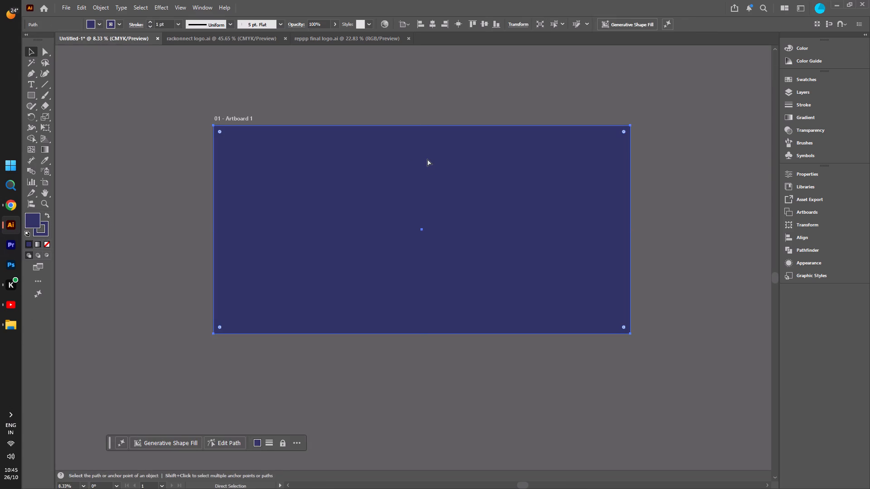
pyautogui.moveTo(413, 259); pyautogui.dragTo(428, 153)
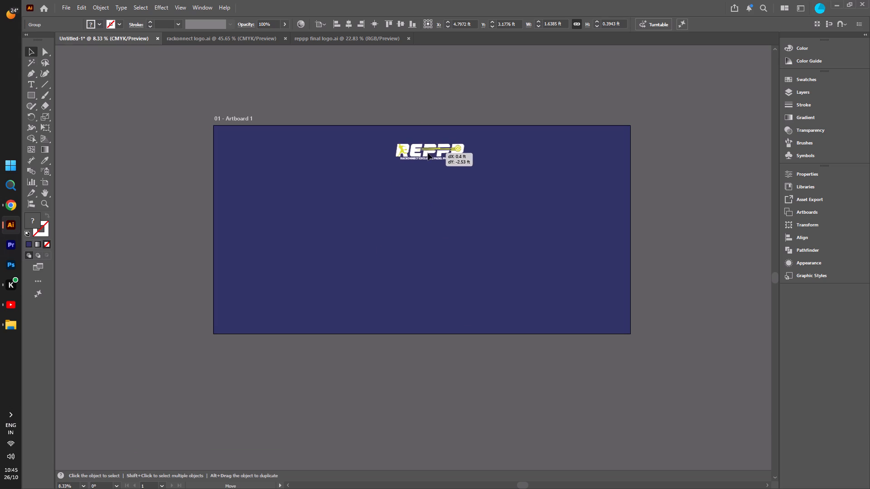
pyautogui.moveTo(428, 153); pyautogui.dragTo(420, 142)
pyautogui.click(150, 187)
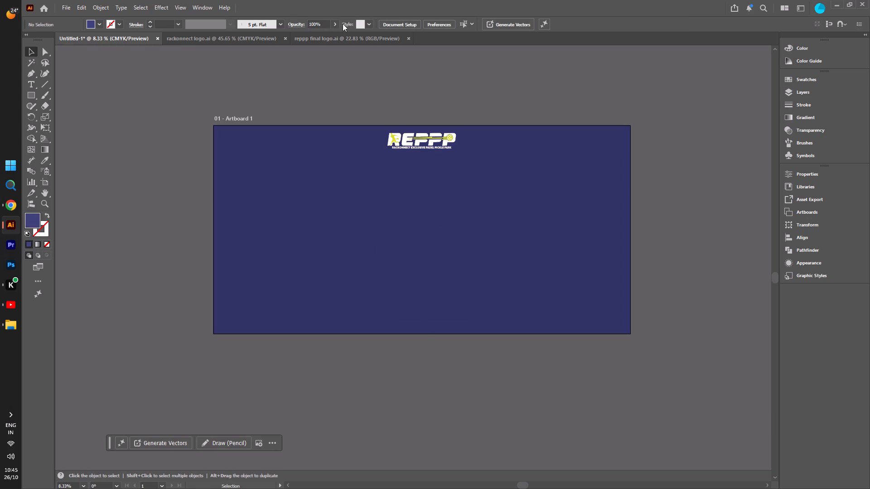
# Copy the white RACKONNECT logo from its file into the flex design and place it in the background's top-left corner.
pyautogui.click(217, 36)
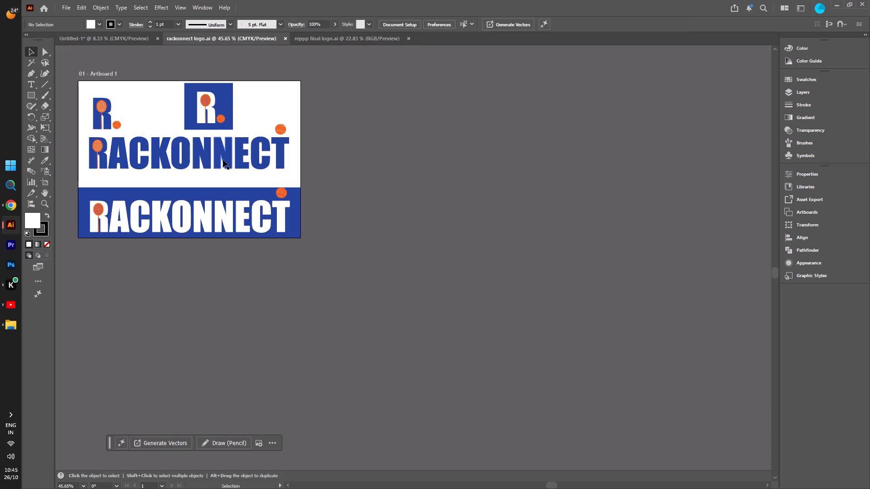
pyautogui.click(216, 215)
pyautogui.hotkey('ctrl', 'c')
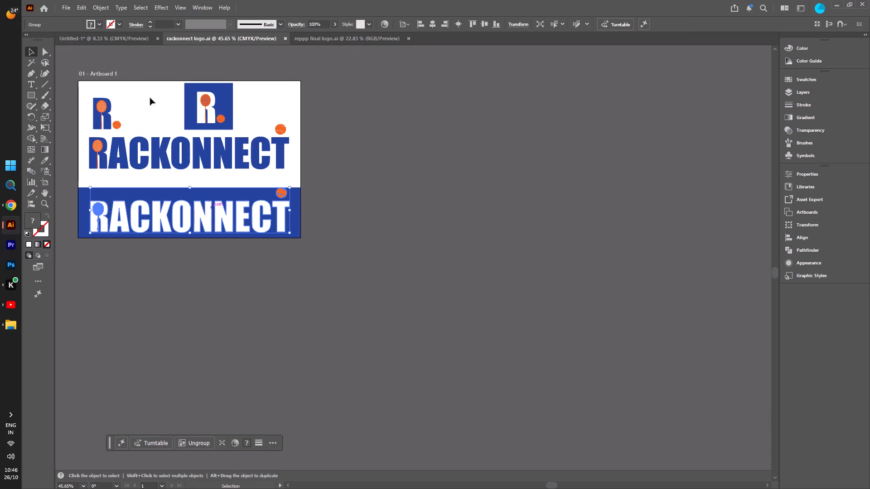
pyautogui.click(117, 36)
pyautogui.hotkey('ctrl', 'v')
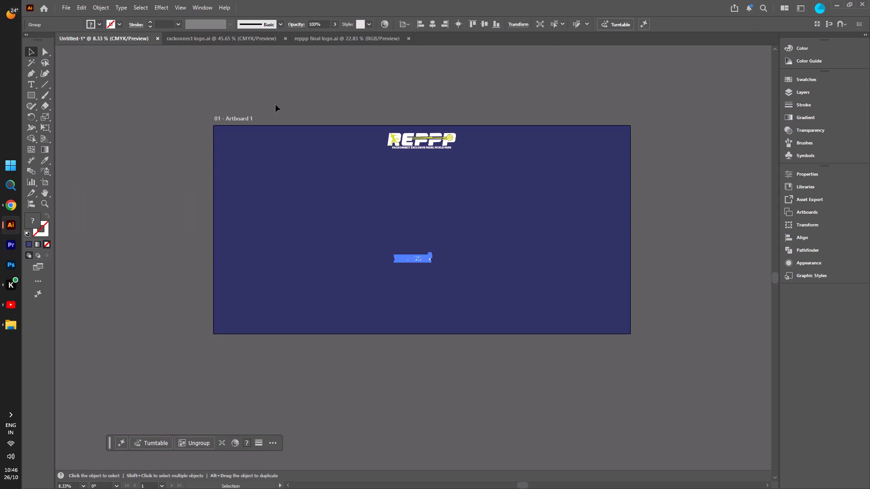
pyautogui.moveTo(408, 258); pyautogui.dragTo(237, 133)
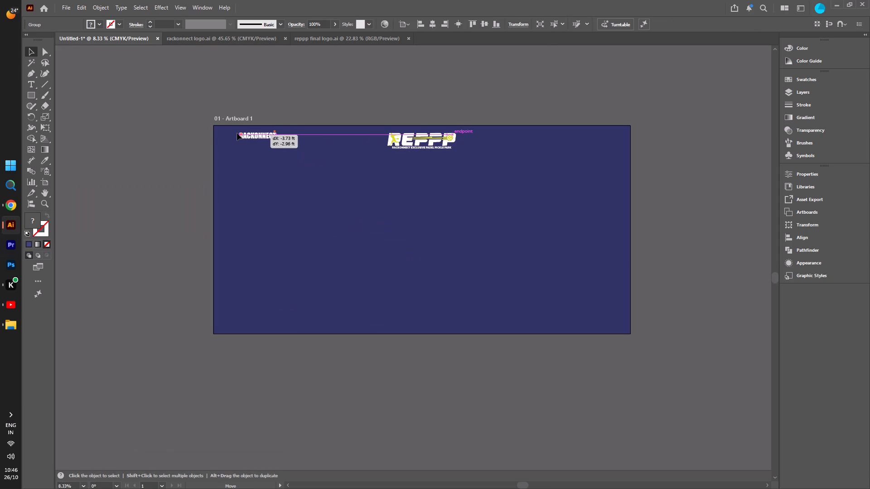
pyautogui.moveTo(237, 133); pyautogui.dragTo(236, 141)
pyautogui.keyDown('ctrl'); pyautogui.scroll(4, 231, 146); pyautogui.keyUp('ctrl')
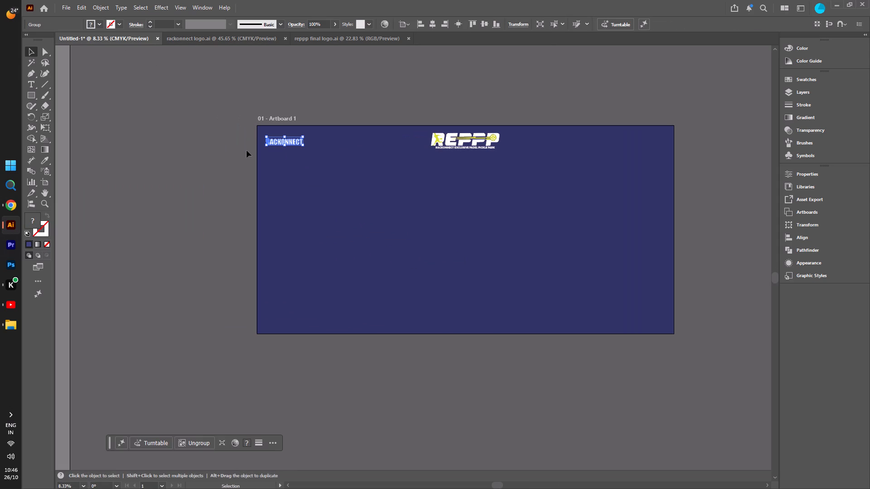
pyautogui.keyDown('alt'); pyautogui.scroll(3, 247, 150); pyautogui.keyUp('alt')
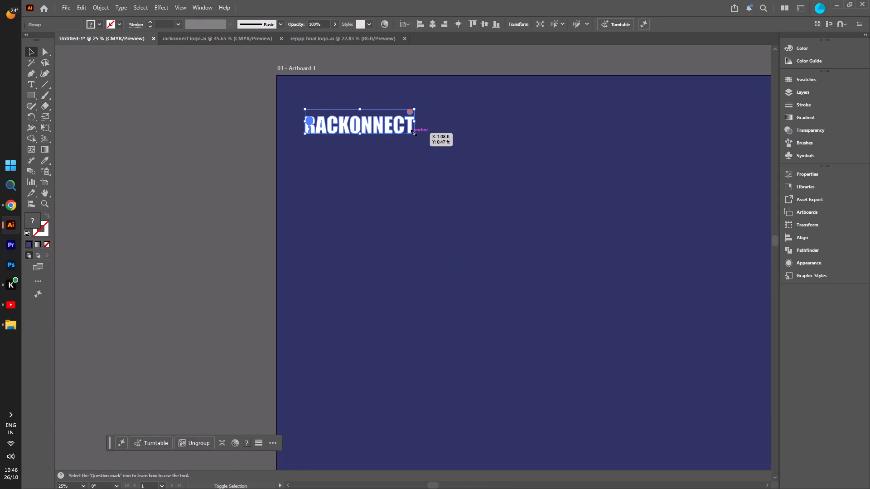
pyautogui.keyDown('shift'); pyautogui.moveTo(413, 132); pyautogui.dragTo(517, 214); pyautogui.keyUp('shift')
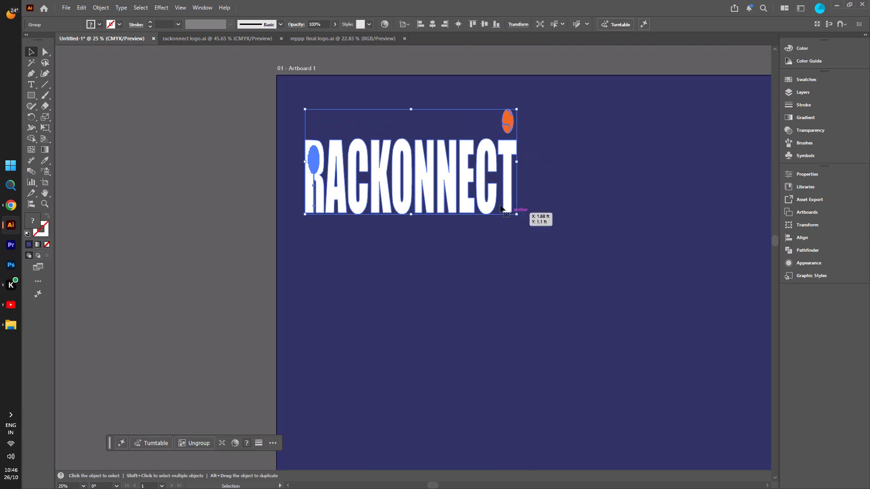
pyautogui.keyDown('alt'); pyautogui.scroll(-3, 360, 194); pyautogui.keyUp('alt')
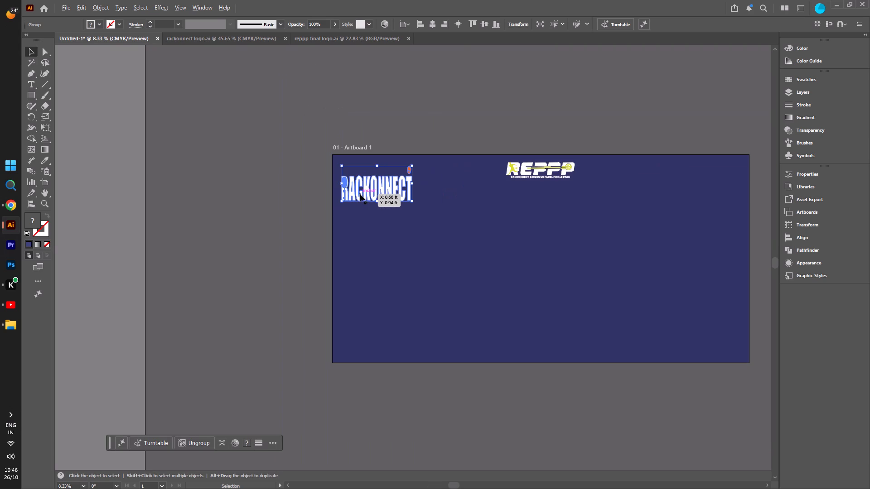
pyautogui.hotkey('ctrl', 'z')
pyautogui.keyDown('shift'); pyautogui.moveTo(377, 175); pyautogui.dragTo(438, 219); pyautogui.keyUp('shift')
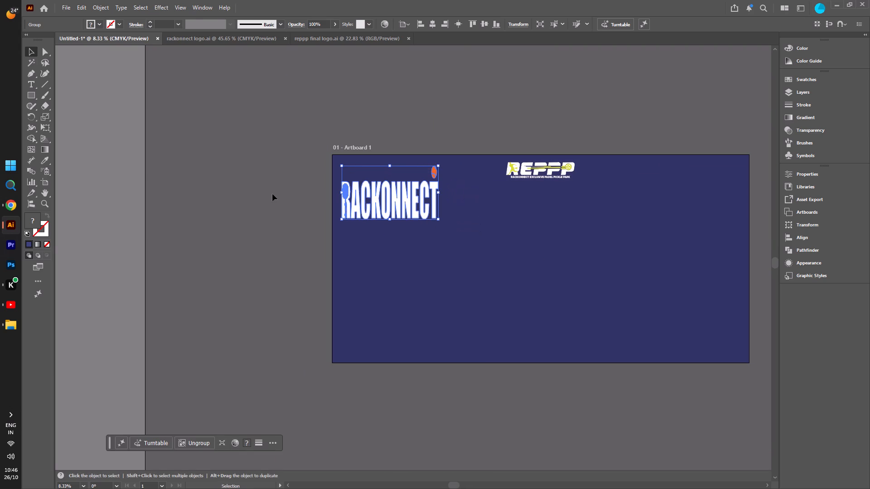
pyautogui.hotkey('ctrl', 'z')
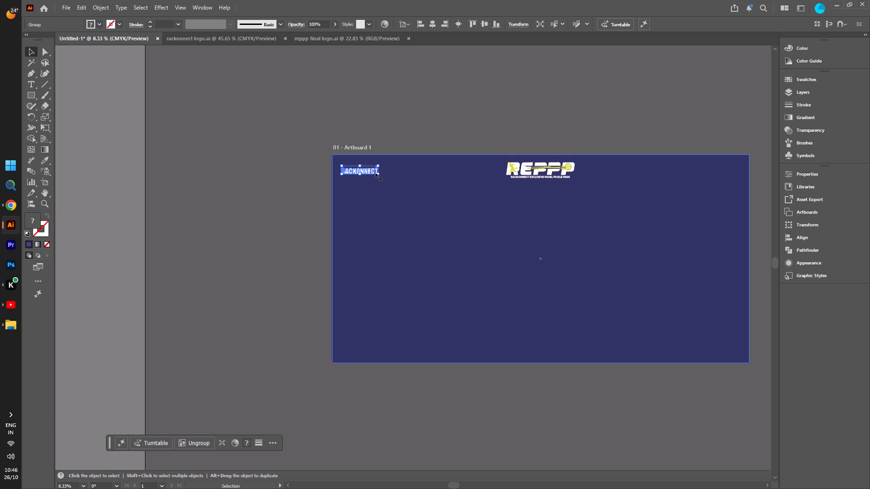
# Enlarge the RACKONNECT logo proportionally to about 2.4 ft wide and shift it up about 0.17 ft in the background's top-left corner.
pyautogui.keyDown('shift'); pyautogui.moveTo(377, 176); pyautogui.dragTo(388, 186); pyautogui.keyUp('shift')
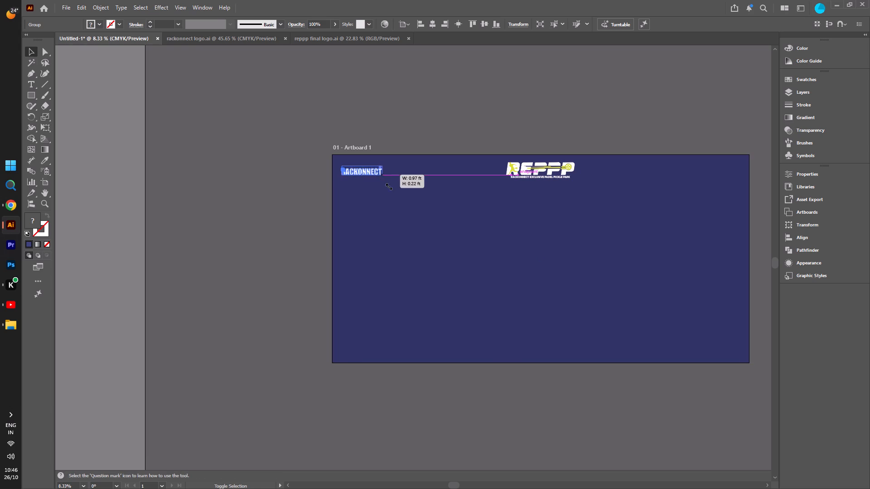
pyautogui.keyDown('shift'); pyautogui.moveTo(388, 186); pyautogui.dragTo(442, 230); pyautogui.keyUp('shift')
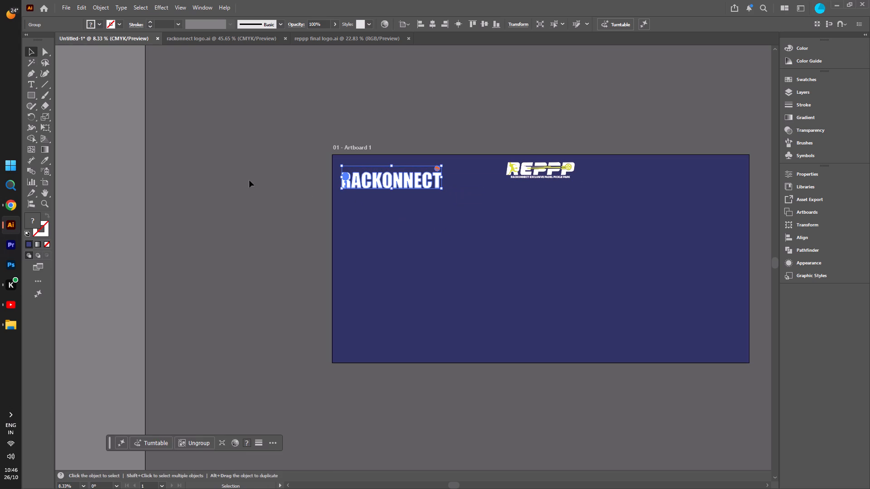
pyautogui.click(227, 142)
pyautogui.moveTo(394, 179); pyautogui.dragTo(396, 172)
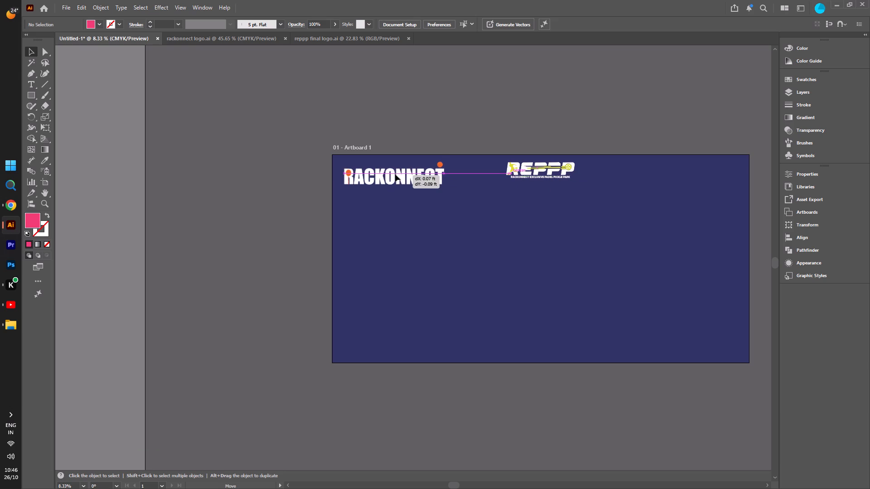
pyautogui.moveTo(396, 172); pyautogui.dragTo(393, 171)
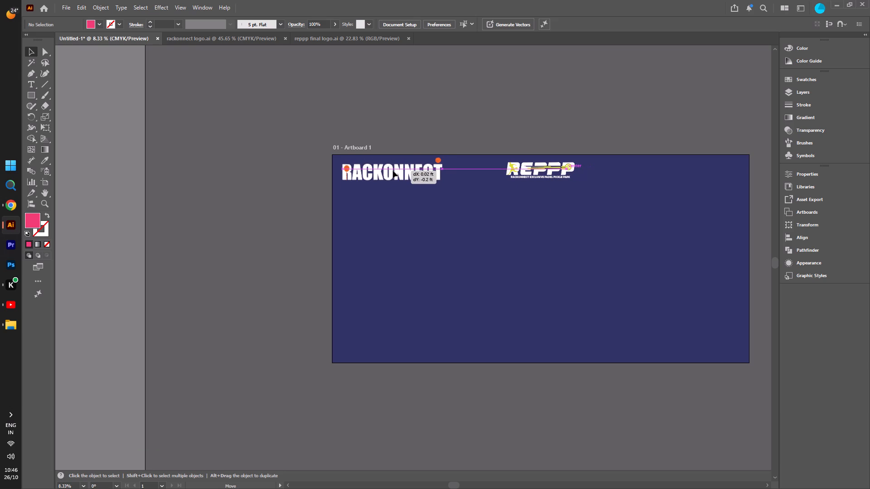
pyautogui.moveTo(393, 171); pyautogui.dragTo(391, 172)
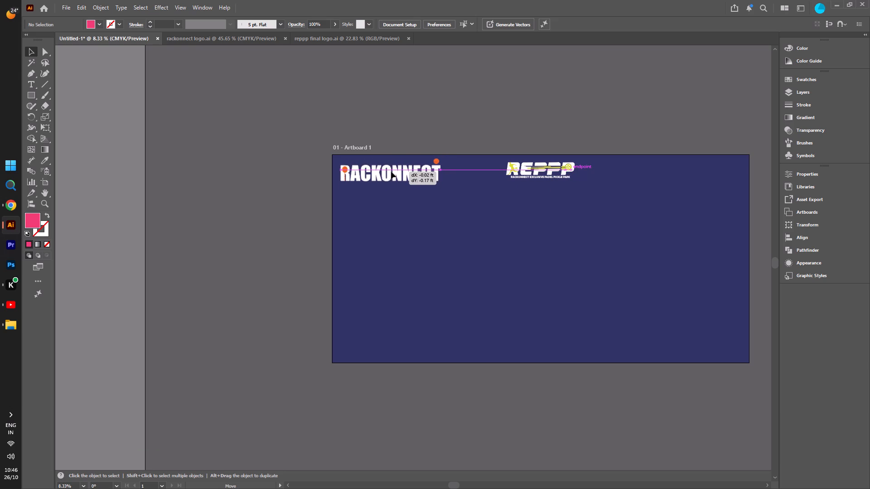
pyautogui.moveTo(391, 172); pyautogui.dragTo(393, 172)
pyautogui.click(269, 190)
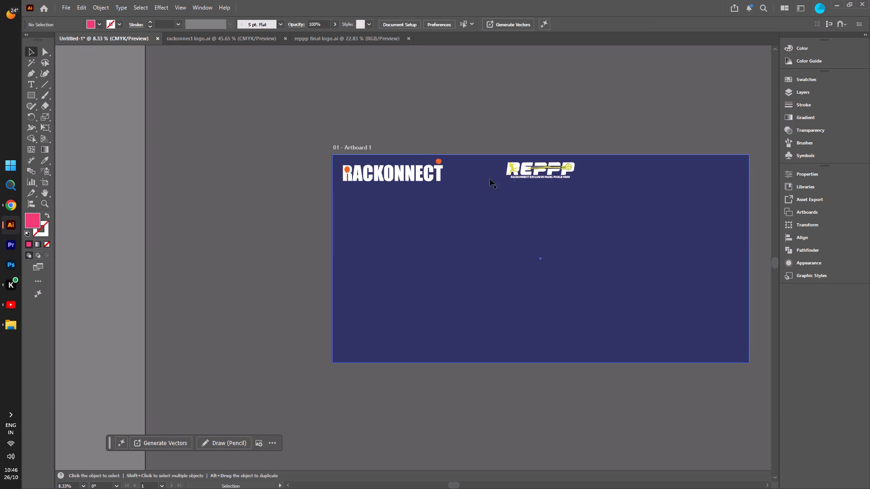
# Show the rulers and place horizontal guides along the top and bottom edges of the RACKONNECT lettering.
pyautogui.keyDown('alt'); pyautogui.scroll(2, 439, 175); pyautogui.keyUp('alt')
pyautogui.keyDown('alt'); pyautogui.scroll(-5, 324, 198); pyautogui.keyUp('alt')
pyautogui.keyDown('alt'); pyautogui.scroll(2, 347, 213); pyautogui.keyUp('alt')
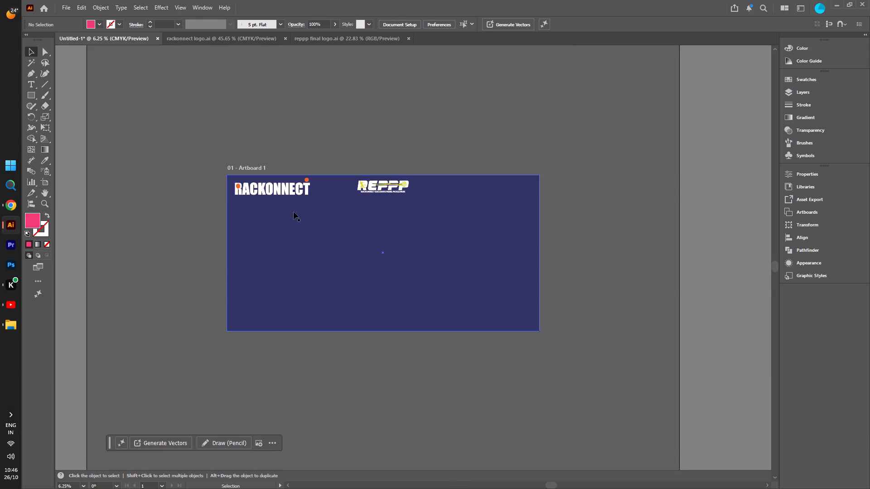
pyautogui.keyDown('alt'); pyautogui.scroll(1, 278, 206); pyautogui.keyUp('alt')
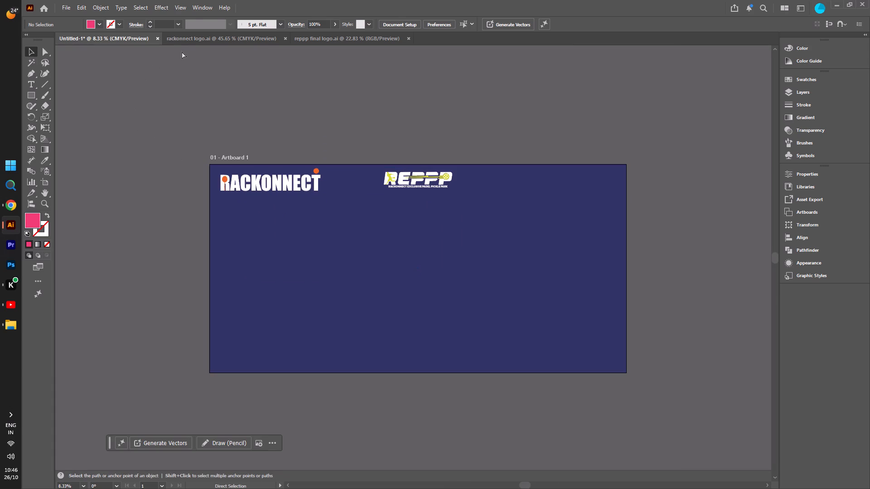
pyautogui.hotkey('ctrl', 'r')
pyautogui.moveTo(297, 49); pyautogui.dragTo(322, 185)
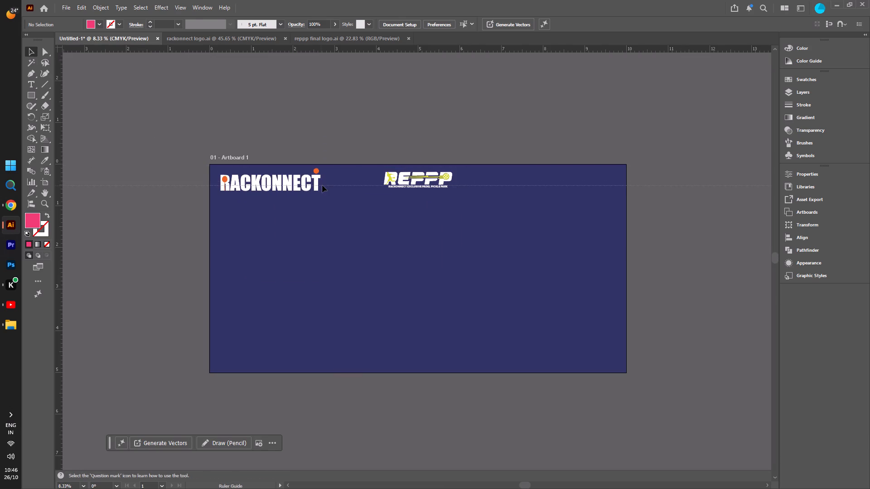
pyautogui.moveTo(322, 185); pyautogui.dragTo(321, 174)
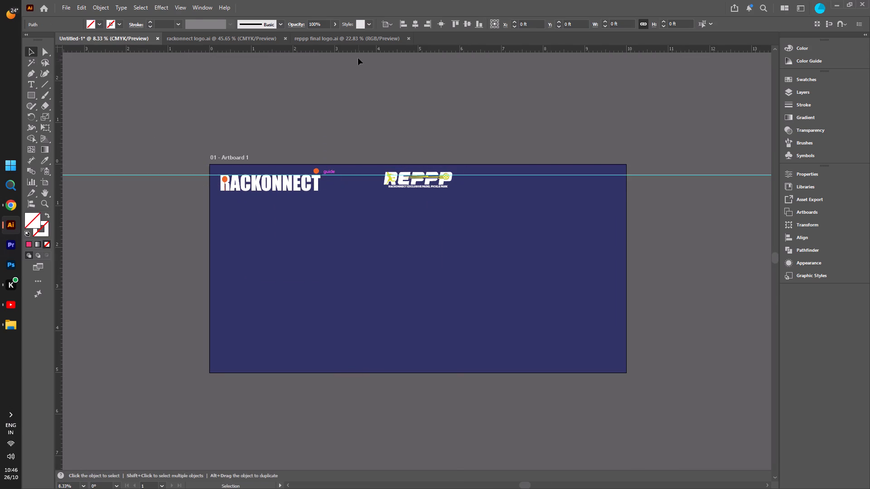
pyautogui.moveTo(355, 49); pyautogui.dragTo(317, 190)
pyautogui.click(94, 207)
# Align the REPPP logo's top edge with the upper guide and enlarge it proportionally to about 2 ft wide.
pyautogui.keyDown('ctrl'); pyautogui.scroll(4, 428, 187); pyautogui.keyUp('ctrl')
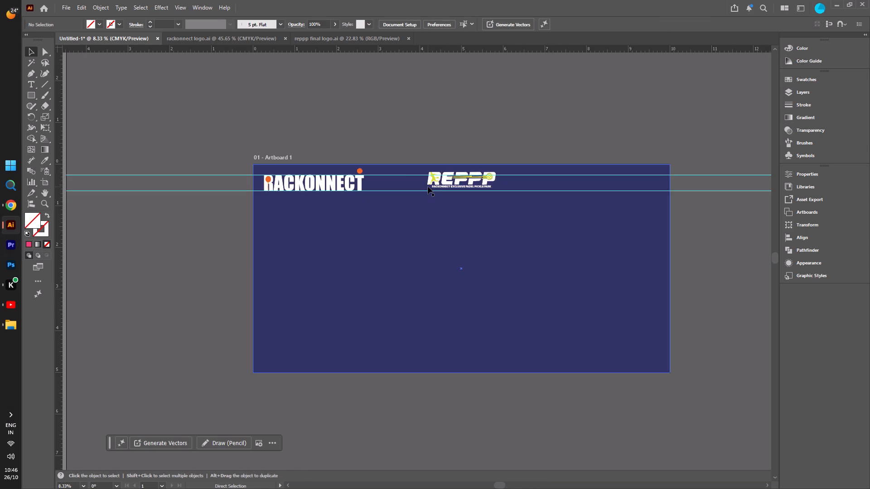
pyautogui.scroll(4, 475, 184)
pyautogui.keyDown('alt'); pyautogui.scroll(2, 457, 253); pyautogui.keyUp('alt')
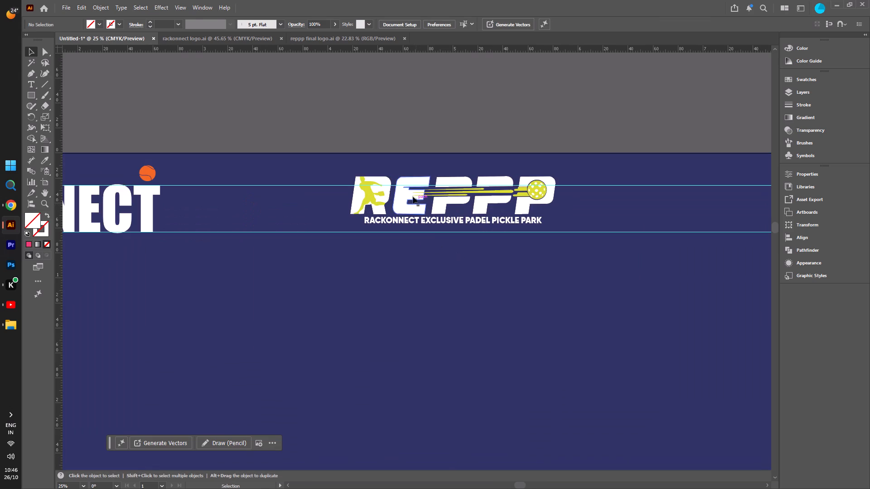
pyautogui.moveTo(387, 199); pyautogui.dragTo(390, 206)
pyautogui.keyDown('shift'); pyautogui.moveTo(561, 235); pyautogui.dragTo(600, 258); pyautogui.keyUp('shift')
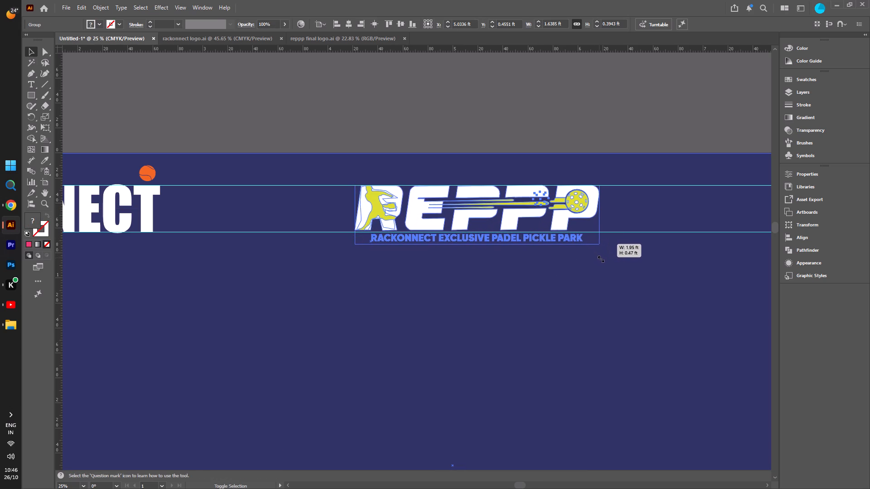
pyautogui.keyDown('shift'); pyautogui.moveTo(600, 258); pyautogui.dragTo(606, 261); pyautogui.keyUp('shift')
pyautogui.keyDown('alt'); pyautogui.scroll(-2, 548, 283); pyautogui.keyUp('alt')
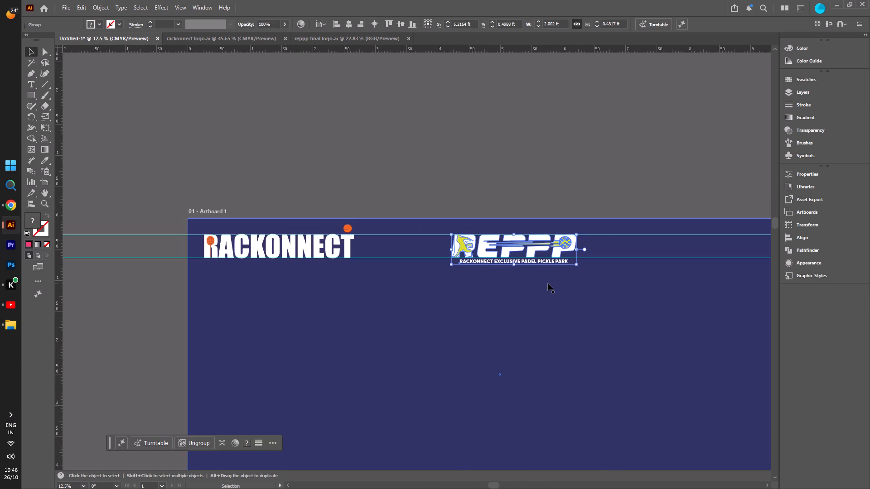
pyautogui.keyDown('alt'); pyautogui.scroll(-2, 464, 292); pyautogui.keyUp('alt')
pyautogui.click(553, 201)
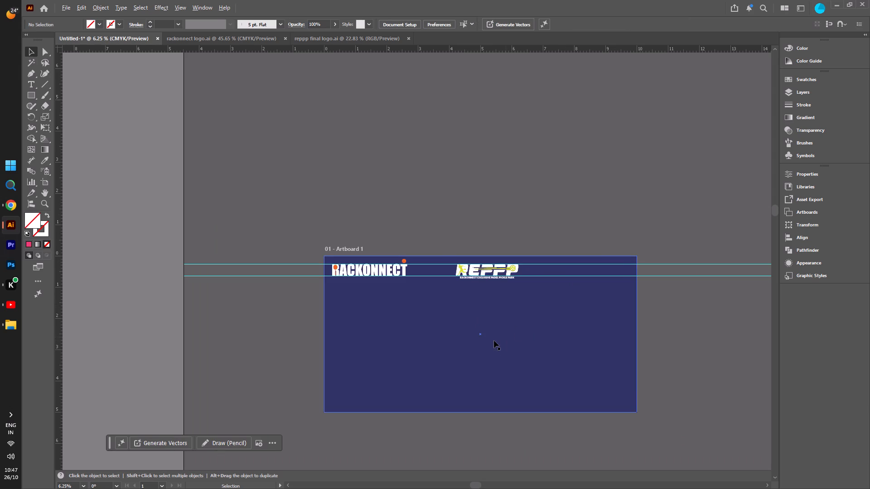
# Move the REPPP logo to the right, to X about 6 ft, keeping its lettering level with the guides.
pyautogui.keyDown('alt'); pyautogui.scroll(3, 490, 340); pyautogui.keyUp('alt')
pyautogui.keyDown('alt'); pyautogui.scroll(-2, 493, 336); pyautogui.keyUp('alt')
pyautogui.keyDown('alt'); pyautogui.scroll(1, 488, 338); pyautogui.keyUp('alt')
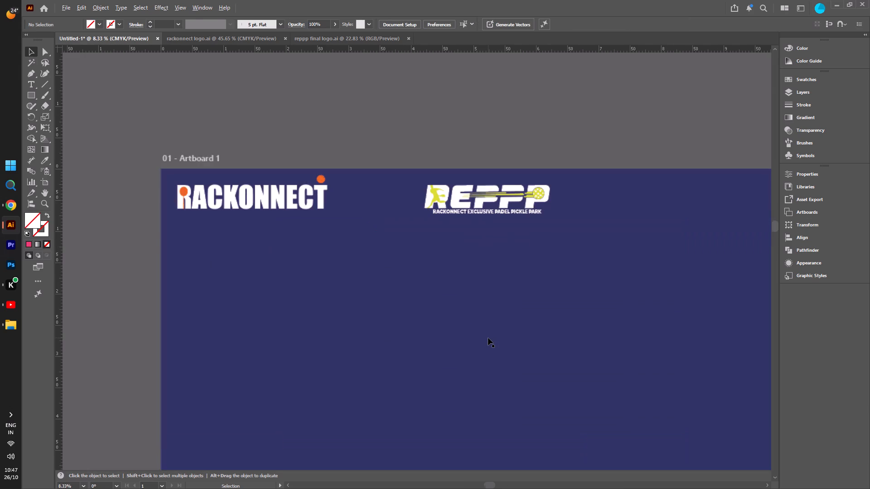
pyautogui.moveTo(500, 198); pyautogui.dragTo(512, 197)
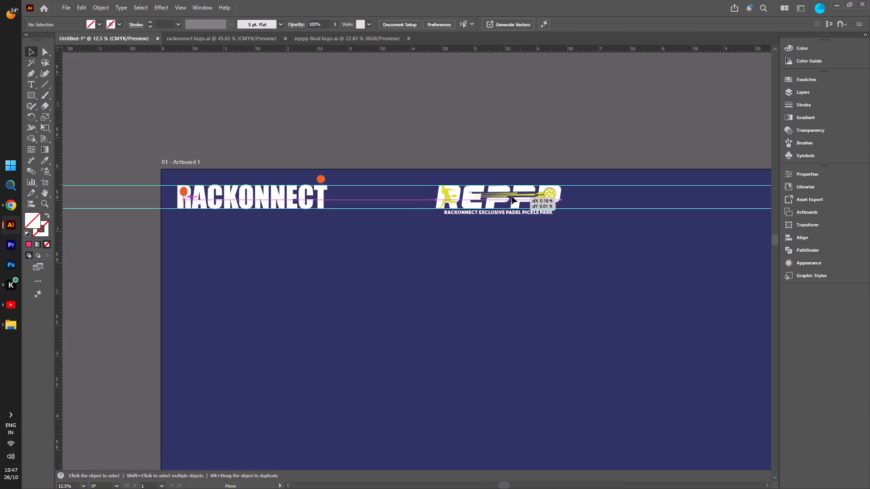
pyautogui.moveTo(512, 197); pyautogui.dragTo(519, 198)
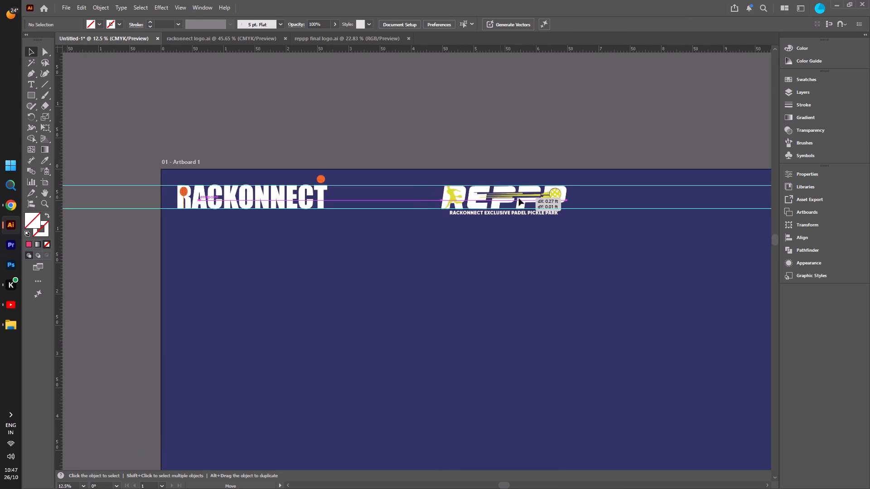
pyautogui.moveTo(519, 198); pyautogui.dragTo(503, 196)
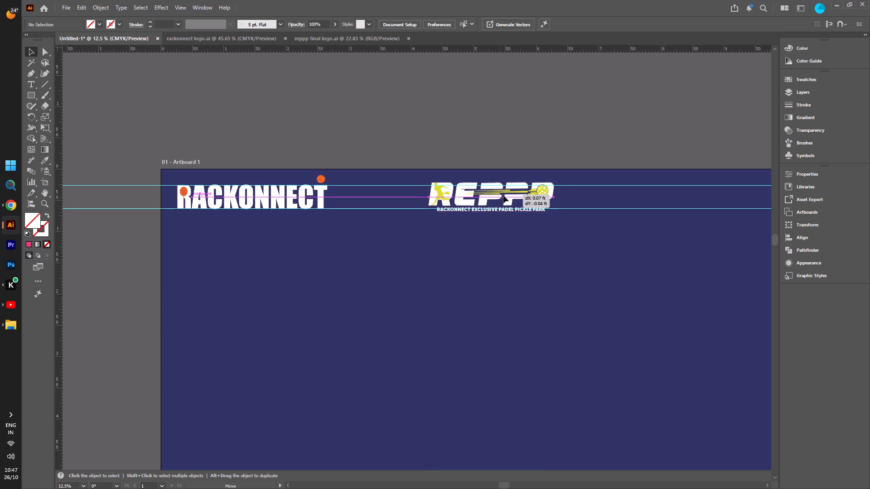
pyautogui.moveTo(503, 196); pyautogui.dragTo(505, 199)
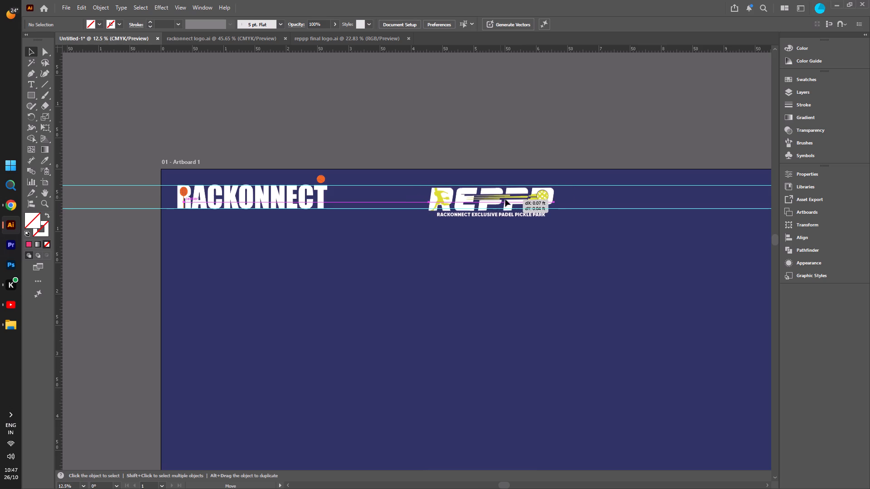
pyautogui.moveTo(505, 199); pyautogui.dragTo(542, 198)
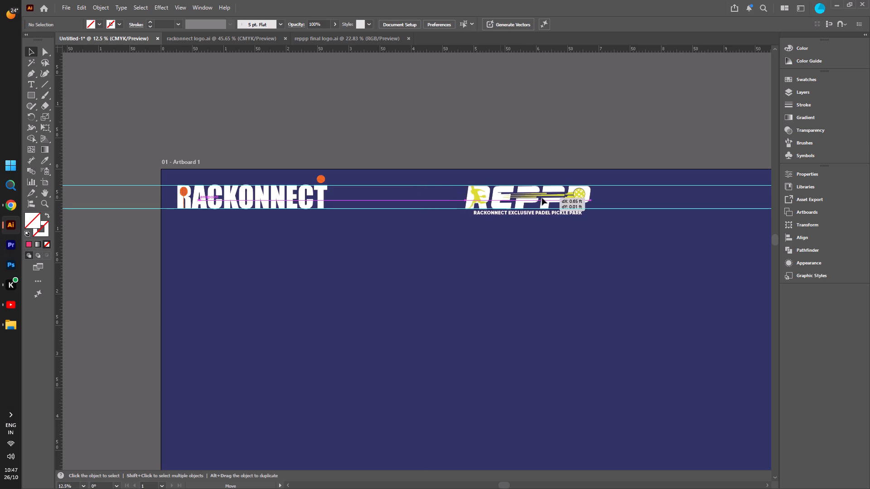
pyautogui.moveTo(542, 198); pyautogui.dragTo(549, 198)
# Centre the REPPP logo horizontally on the background at X 5 ft, with its top on the upper guide, and deselect it.
pyautogui.keyDown('alt'); pyautogui.scroll(-3, 474, 229); pyautogui.keyUp('alt')
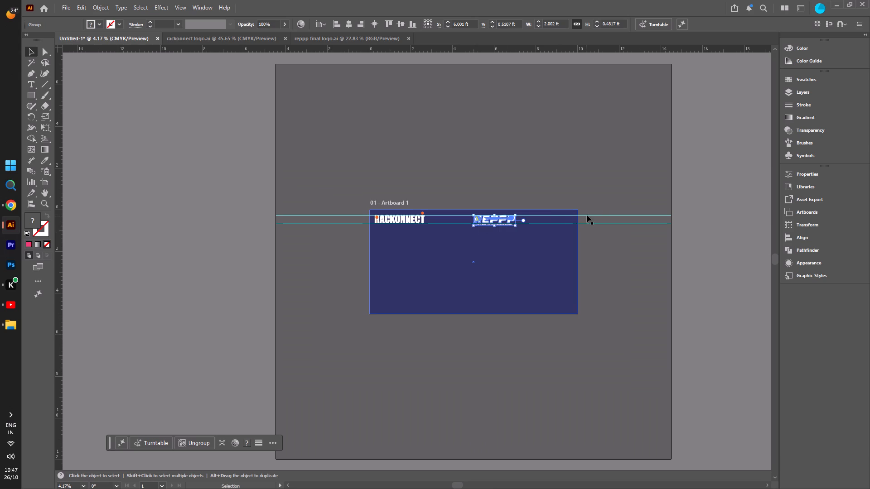
pyautogui.keyDown('alt'); pyautogui.scroll(3, 463, 239); pyautogui.keyUp('alt')
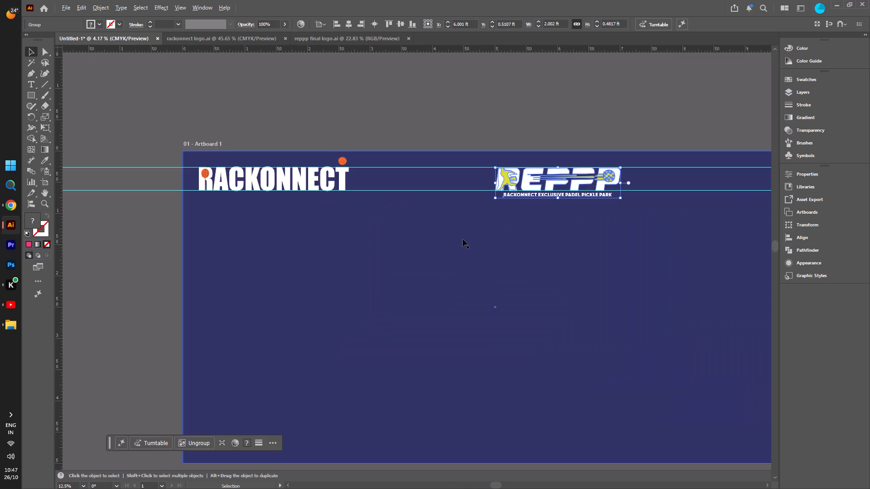
pyautogui.moveTo(547, 182); pyautogui.dragTo(484, 184)
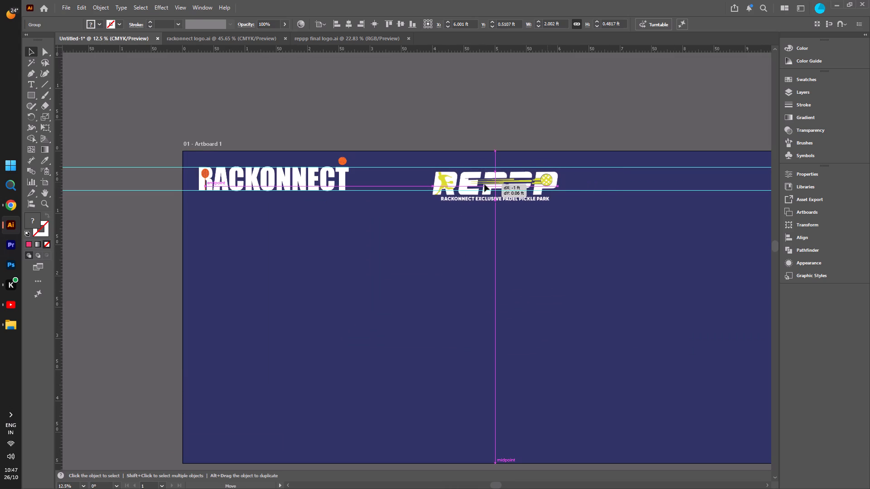
pyautogui.moveTo(484, 184); pyautogui.dragTo(481, 180)
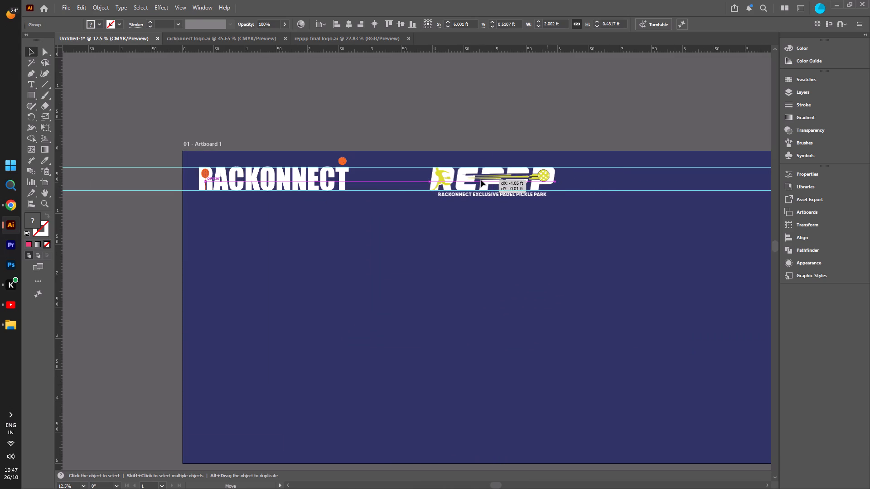
pyautogui.moveTo(481, 180); pyautogui.dragTo(483, 180)
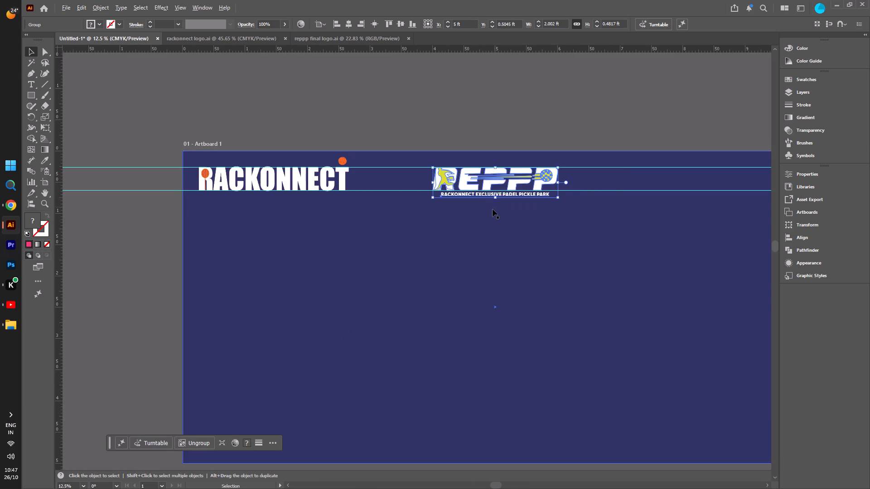
pyautogui.keyDown('alt'); pyautogui.scroll(-3, 491, 210); pyautogui.keyUp('alt')
pyautogui.click(440, 122)
pyautogui.keyDown('alt'); pyautogui.scroll(2, 548, 194); pyautogui.keyUp('alt')
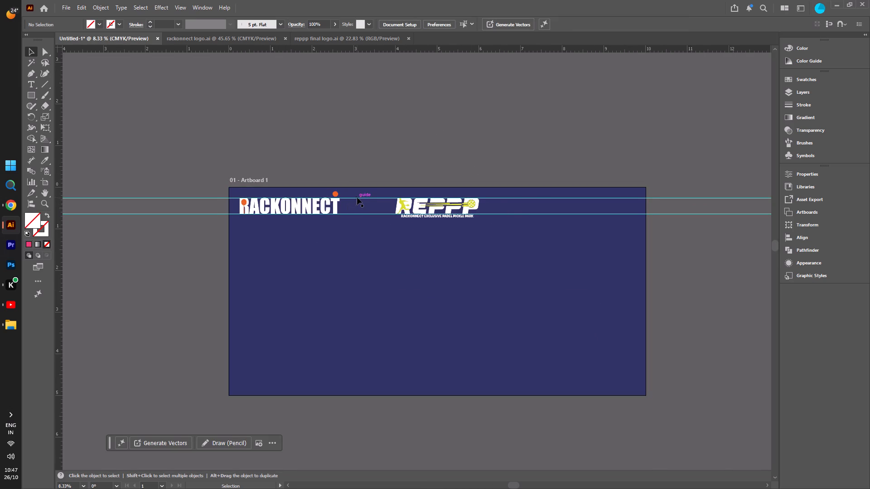
pyautogui.click(33, 52)
pyautogui.click(108, 69)
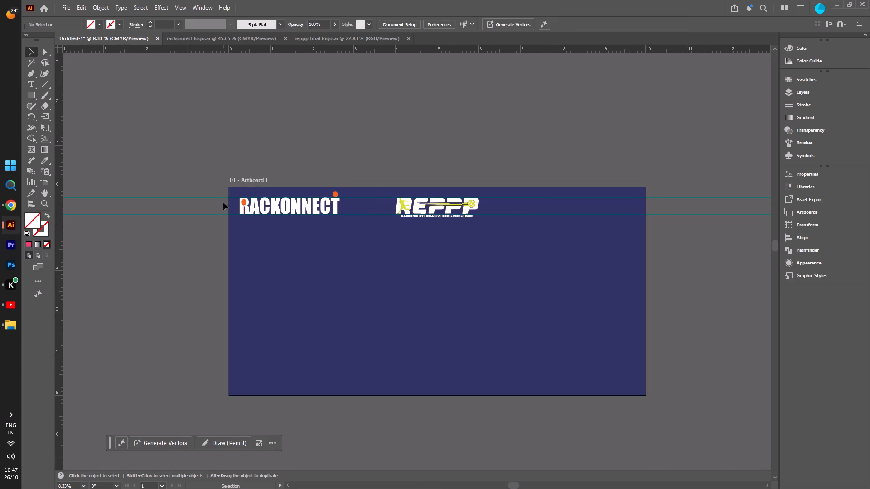
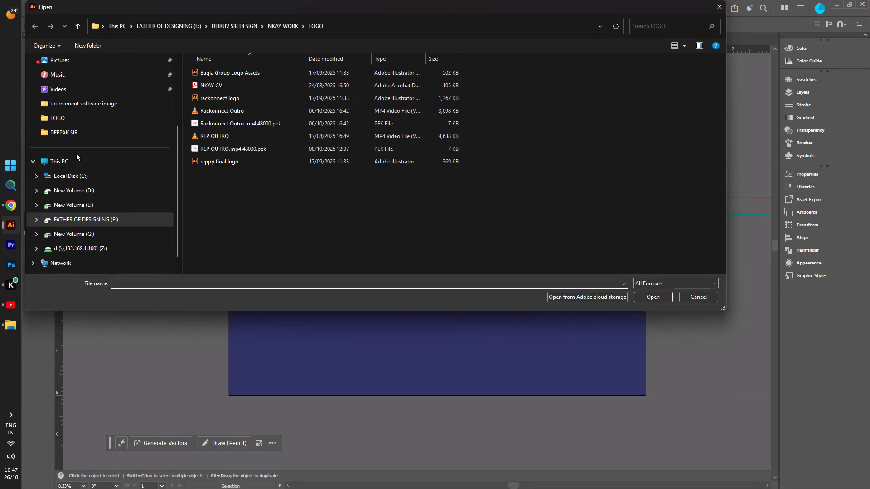
# Open the Navy and Yellow Pickleball Showcase image from the Desktop folder and bring its whole artboard into view.
pyautogui.click(75, 158)
pyautogui.scroll(1, 40, 110)
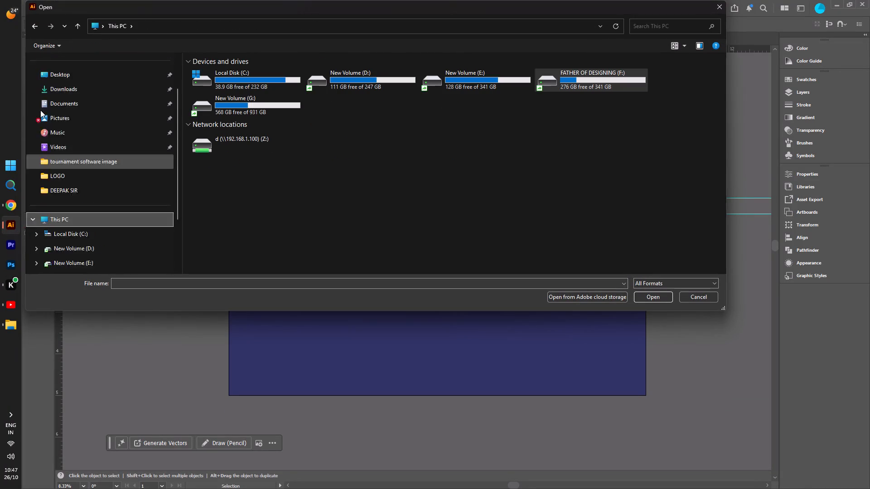
pyautogui.scroll(2, 40, 110)
pyautogui.click(58, 121)
pyautogui.click(211, 87)
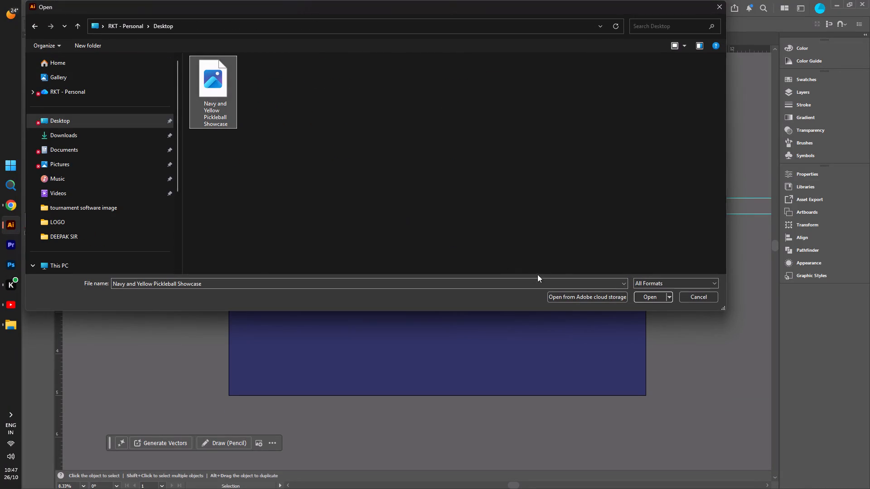
pyautogui.click(647, 295)
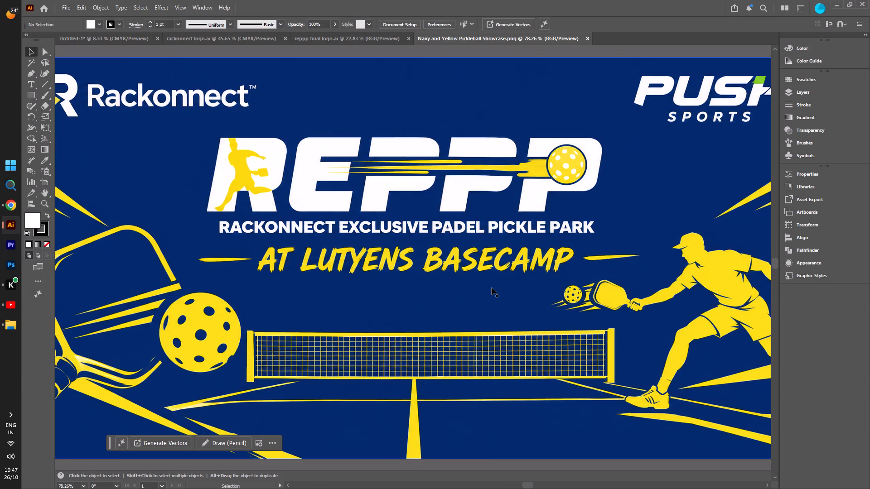
pyautogui.keyDown('alt'); pyautogui.scroll(-2, 403, 297); pyautogui.keyUp('alt')
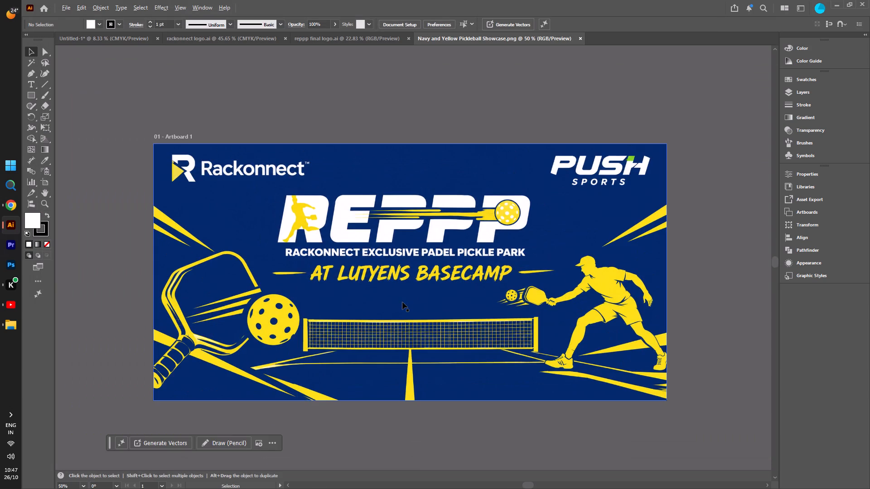
pyautogui.keyDown('alt'); pyautogui.scroll(-1, 402, 302); pyautogui.keyUp('alt')
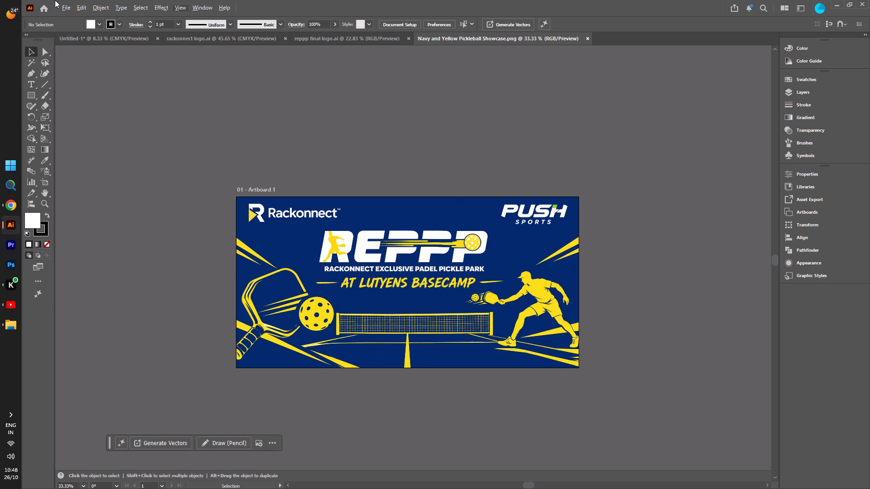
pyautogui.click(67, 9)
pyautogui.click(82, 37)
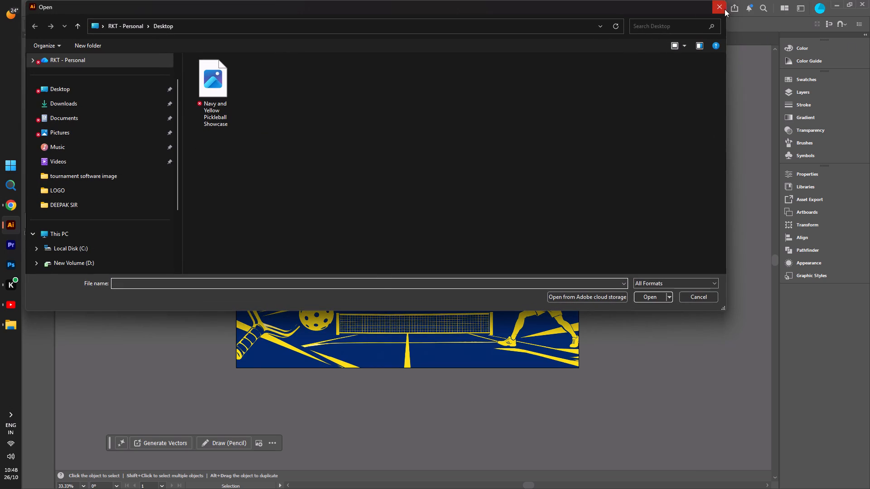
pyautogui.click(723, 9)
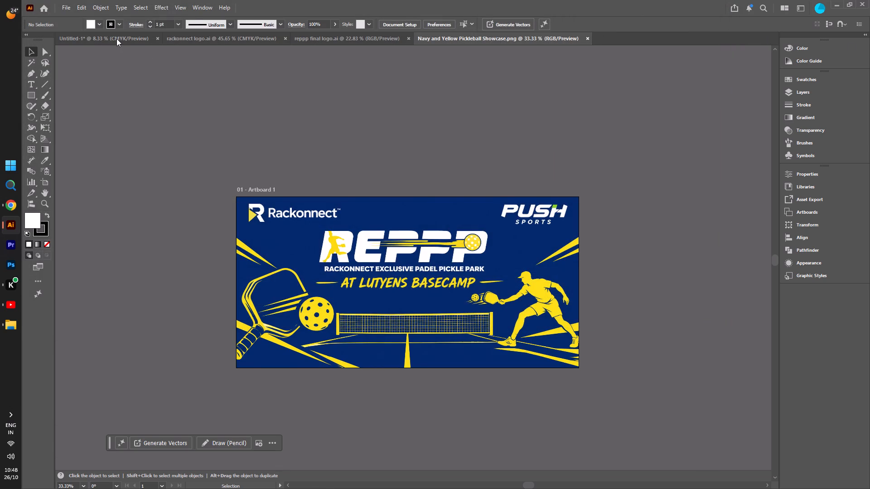
# Close the rackonnect logo.ai document.
pyautogui.click(116, 38)
pyautogui.click(212, 31)
pyautogui.click(211, 38)
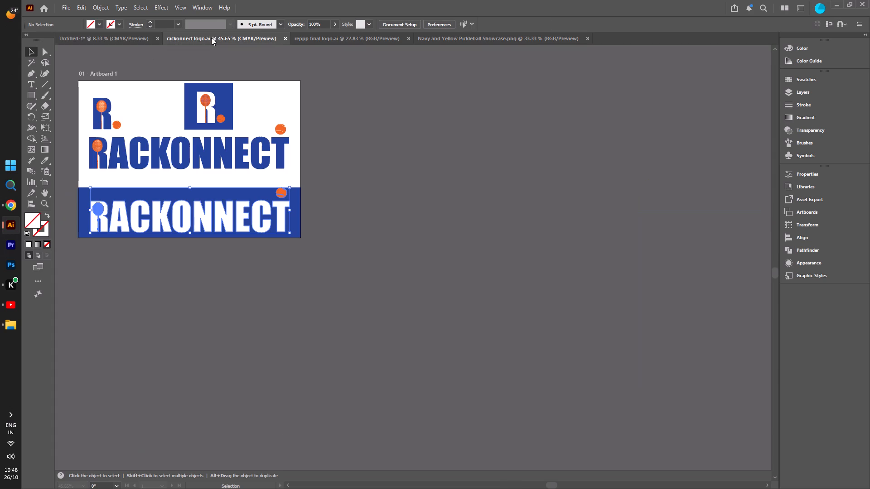
pyautogui.click(286, 38)
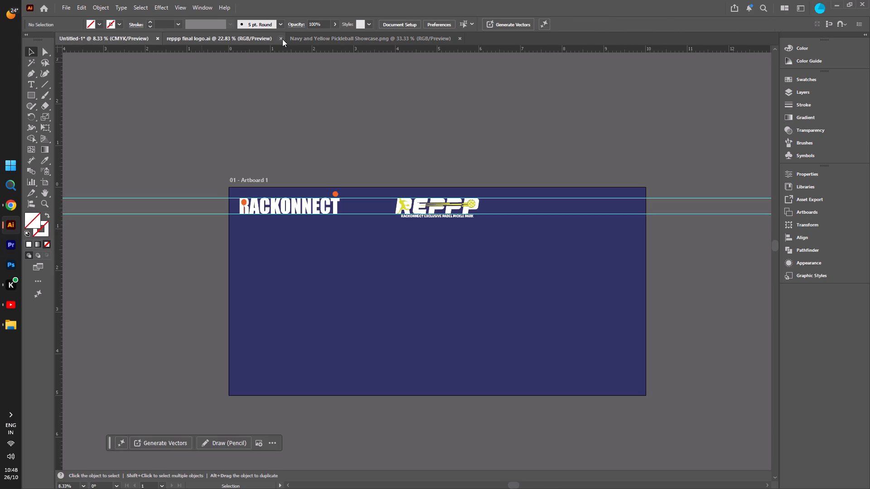
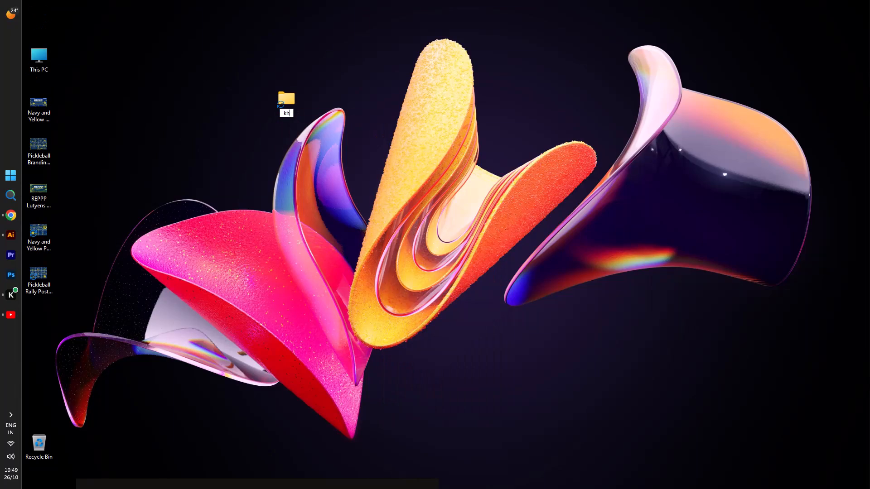
# Name the new desktop folder "KHAN MARKET DESIGN BY GAURAV SIR".
pyautogui.press('BackSpace')
pyautogui.press('BackSpace')
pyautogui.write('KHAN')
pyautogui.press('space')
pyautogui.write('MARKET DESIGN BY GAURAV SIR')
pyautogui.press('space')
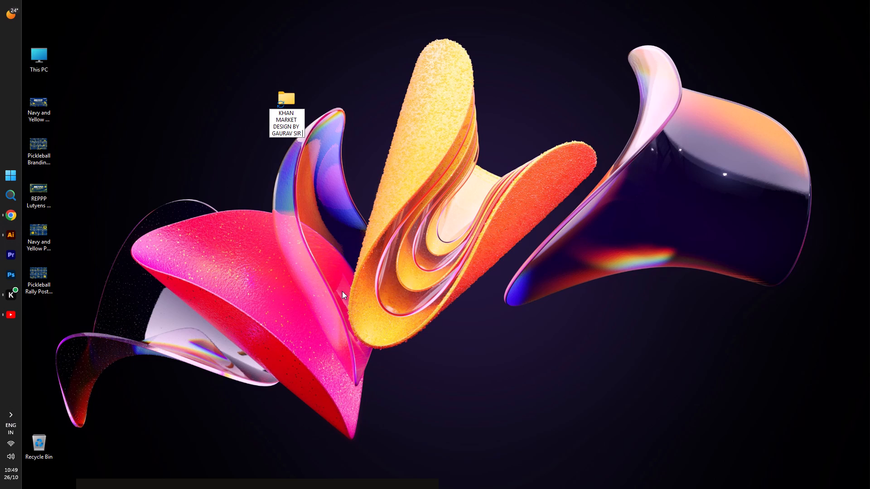
pyautogui.click(312, 199)
pyautogui.moveTo(104, 99); pyautogui.dragTo(18, 292)
pyautogui.click(128, 169)
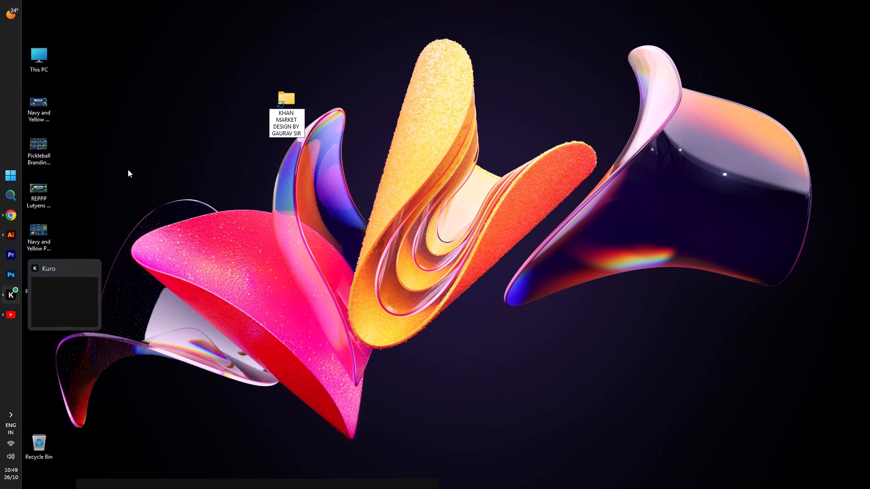
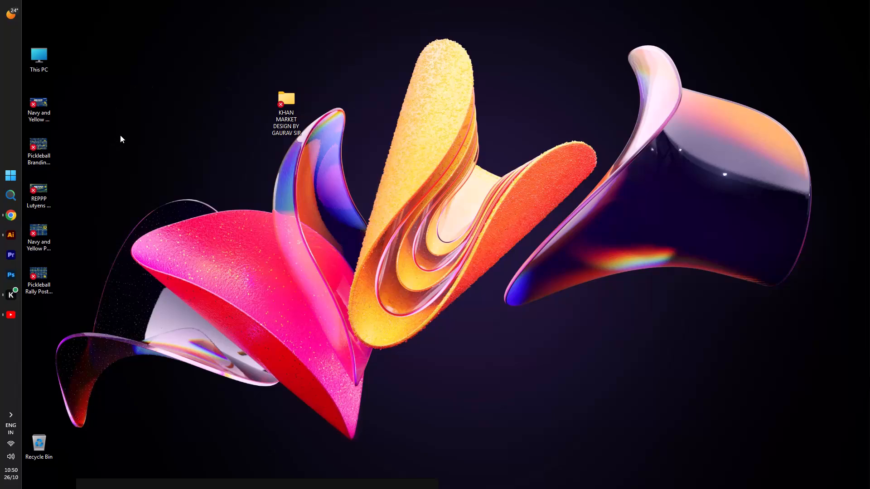
# Move the five pickleball design images from the desktop into the "KHAN MARKET DESIGN BY GAURAV SIR" folder.
pyautogui.moveTo(95, 85); pyautogui.dragTo(14, 298)
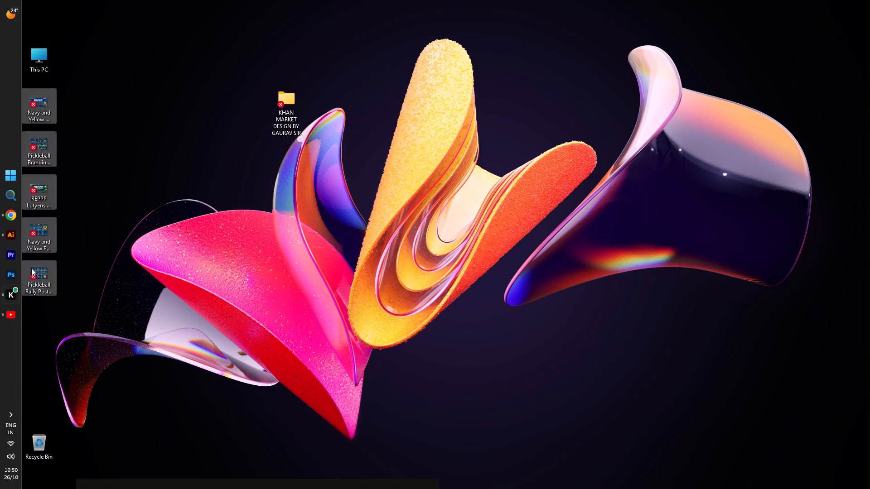
pyautogui.moveTo(39, 110); pyautogui.dragTo(284, 103)
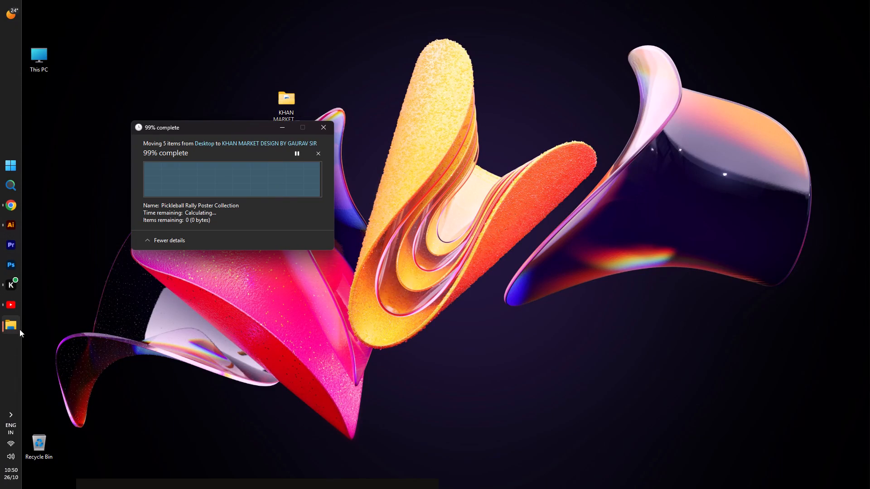
# In Illustrator, open Navy and Yellow Pickleball Showcase, Pickleball Branding Banner Collection, Pickleball Rally Poster Collection and REPPP Lutyens Basecamp Banner from the KHAN MARKET folder.
pyautogui.click(10, 223)
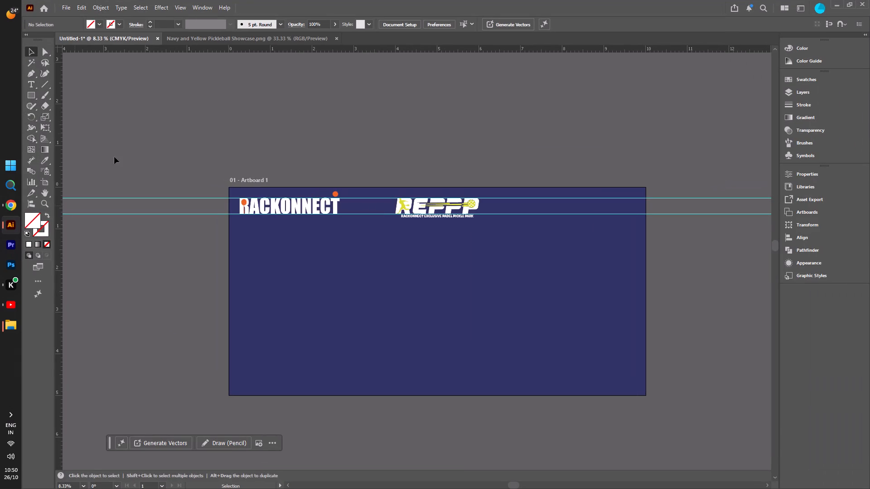
pyautogui.click(66, 5)
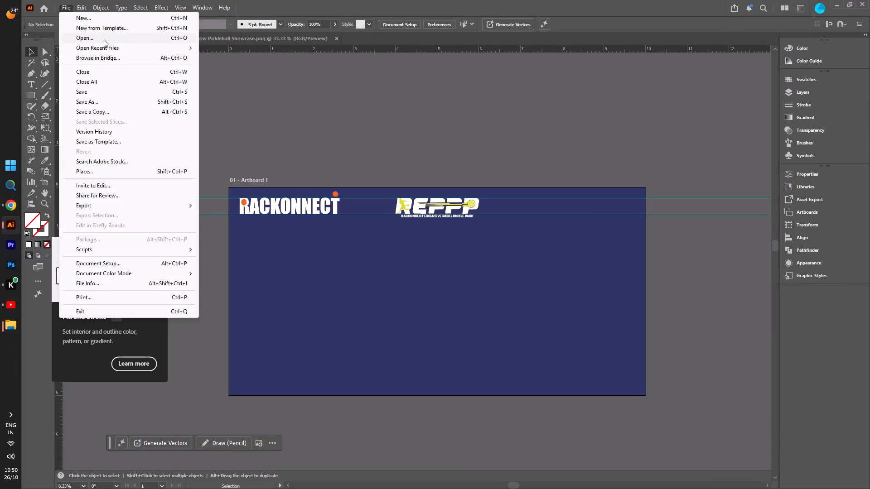
pyautogui.click(104, 39)
pyautogui.doubleClick(203, 73)
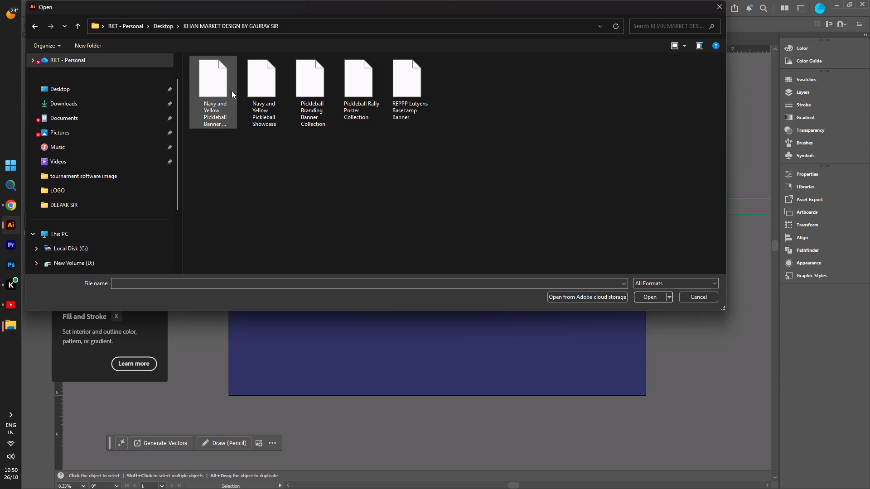
pyautogui.keyDown('ctrl'); pyautogui.moveTo(264, 153); pyautogui.dragTo(557, 93); pyautogui.keyUp('ctrl')
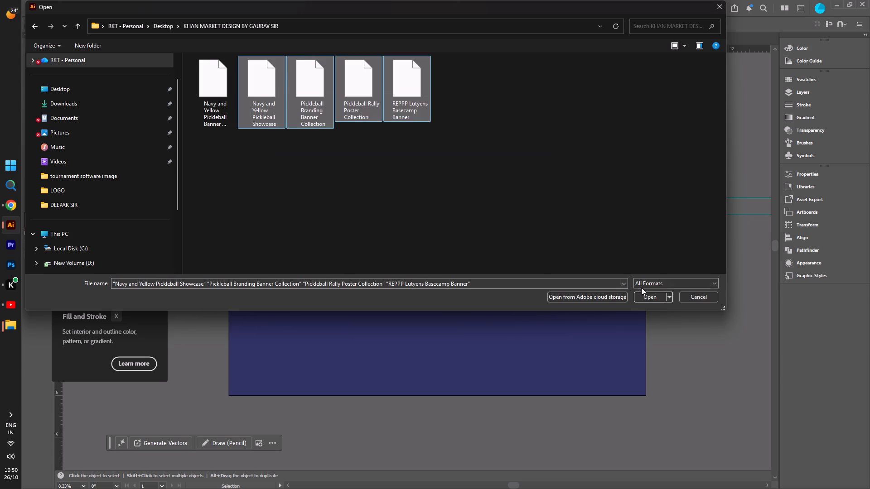
pyautogui.click(645, 298)
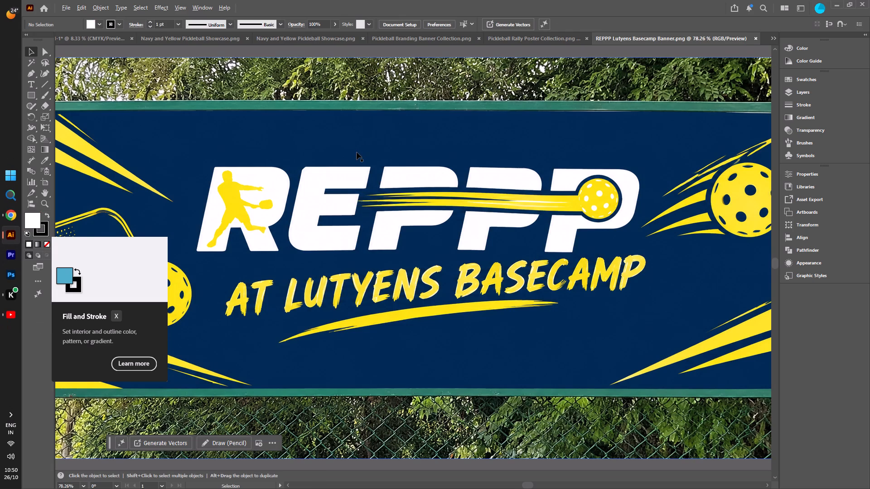
# Compare the two open Navy and Yellow Pickleball Showcase documents and close the duplicate.
pyautogui.keyDown('alt'); pyautogui.scroll(-3, 357, 152); pyautogui.keyUp('alt')
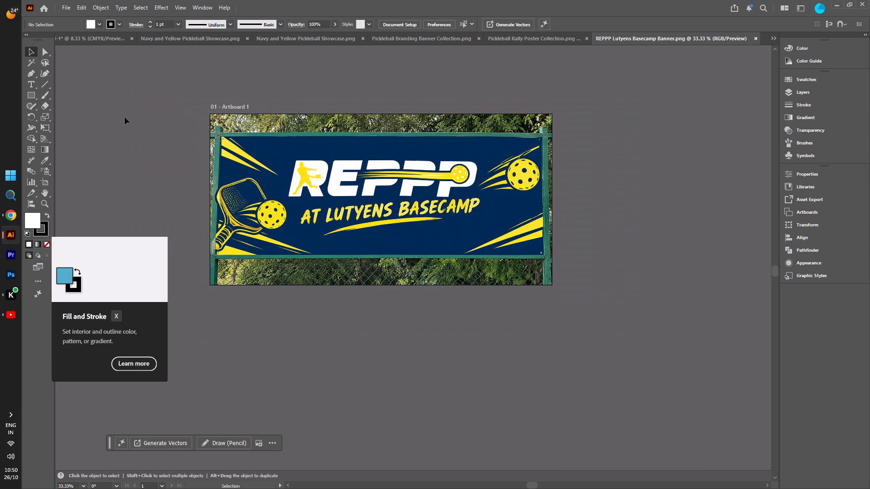
pyautogui.click(275, 37)
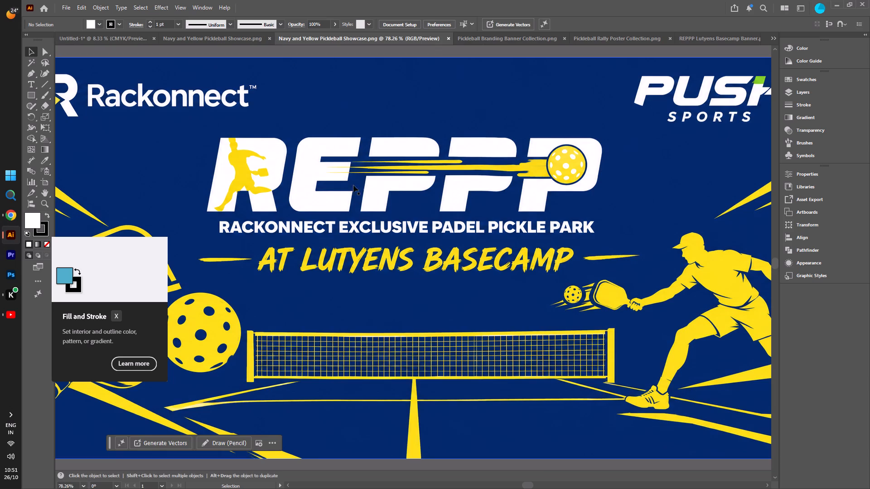
pyautogui.keyDown('alt'); pyautogui.scroll(-3, 337, 266); pyautogui.keyUp('alt')
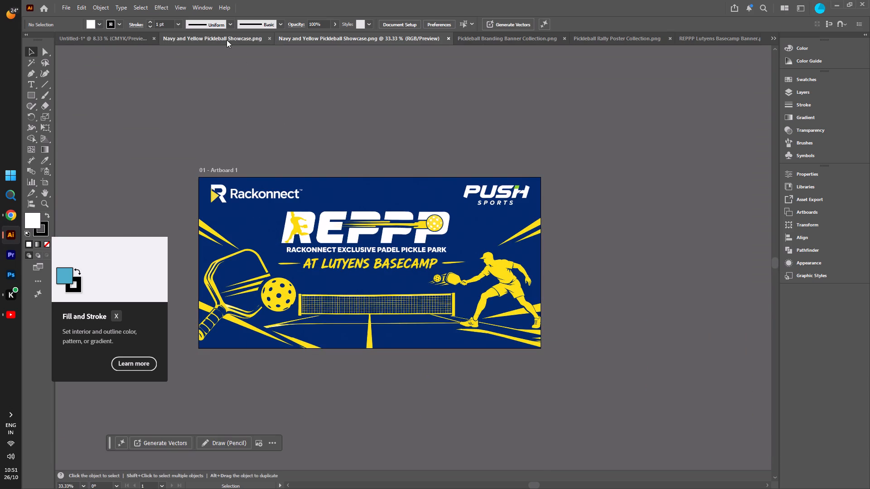
pyautogui.click(227, 40)
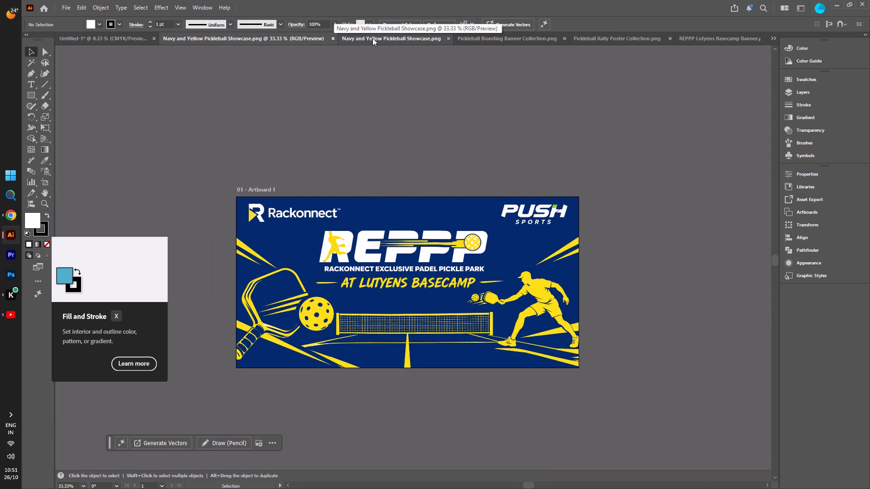
pyautogui.click(372, 38)
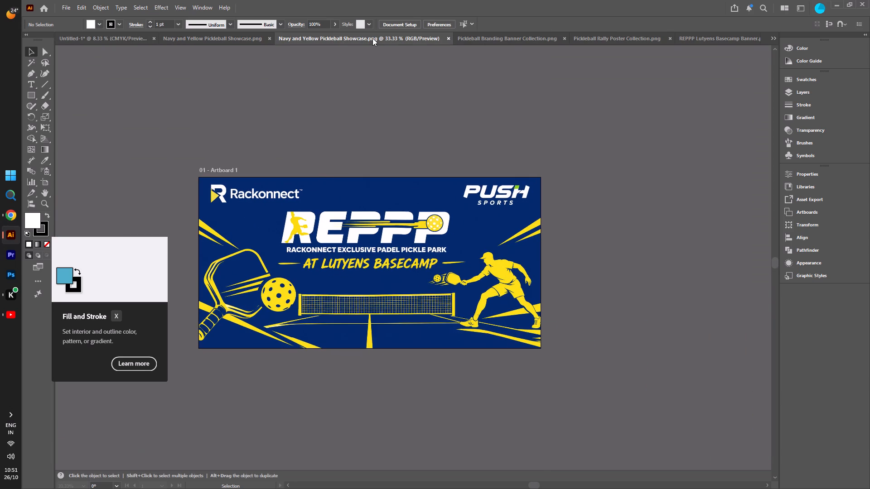
pyautogui.click(244, 39)
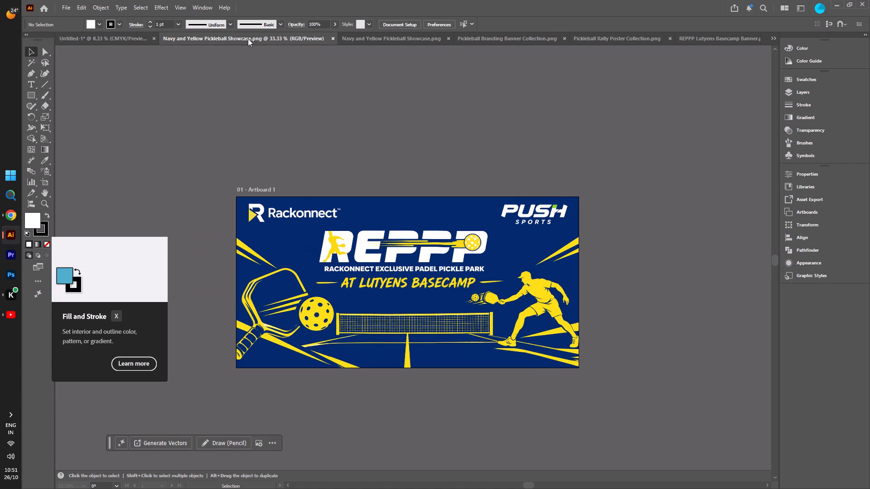
pyautogui.click(333, 38)
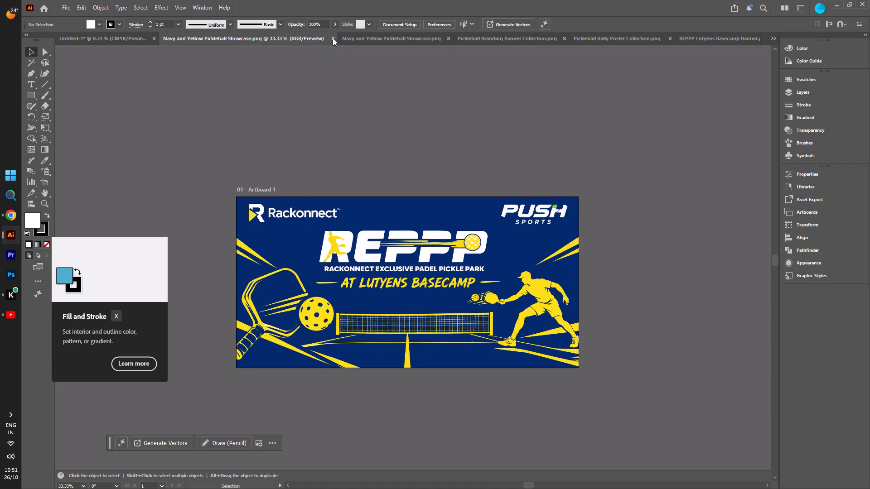
# Examine the designs in the Pickleball Branding Banner Collection, Pickleball Rally Poster Collection and REPPP Lutyens Basecamp Banner for usable artwork.
pyautogui.click(360, 37)
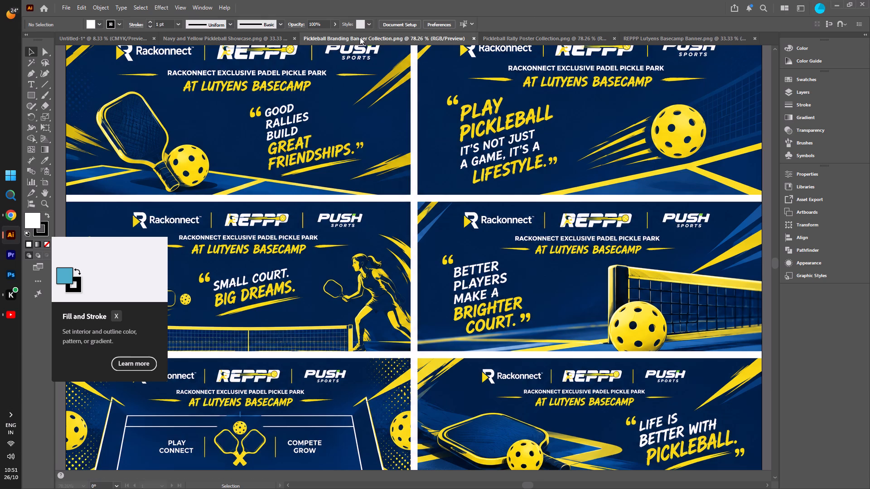
pyautogui.keyDown('alt'); pyautogui.scroll(-3, 323, 212); pyautogui.keyUp('alt')
pyautogui.keyDown('alt'); pyautogui.scroll(2, 357, 235); pyautogui.keyUp('alt')
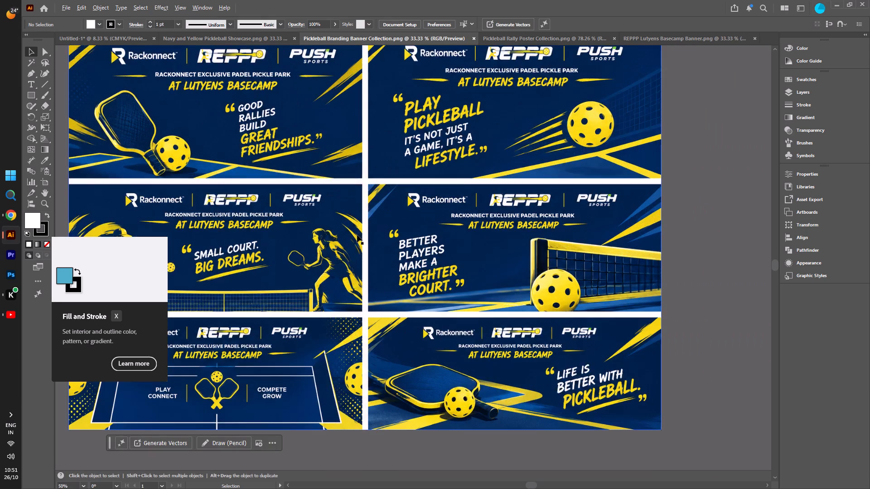
pyautogui.keyDown('alt'); pyautogui.scroll(-2, 357, 235); pyautogui.keyUp('alt')
pyautogui.keyDown('alt'); pyautogui.scroll(1, 357, 235); pyautogui.keyUp('alt')
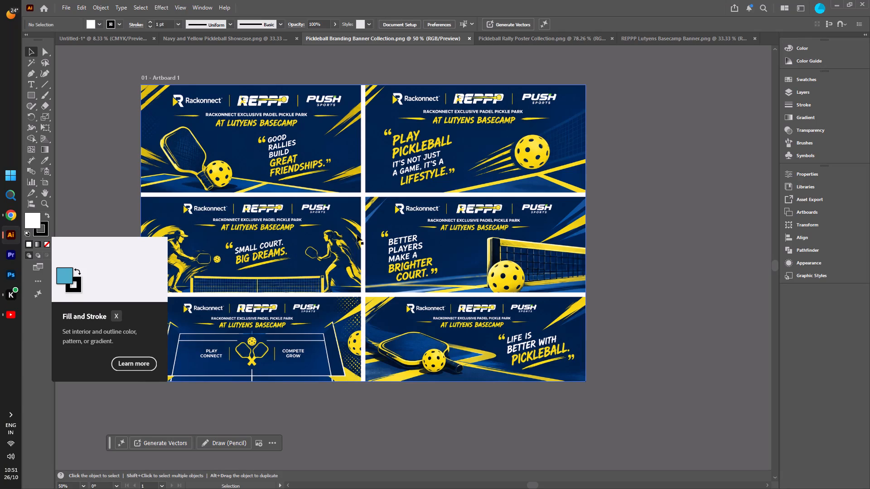
pyautogui.click(657, 191)
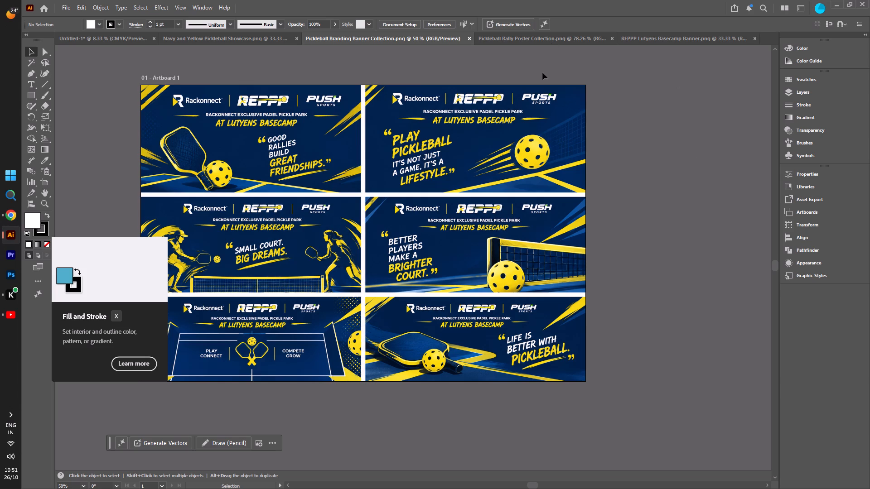
pyautogui.click(177, 397)
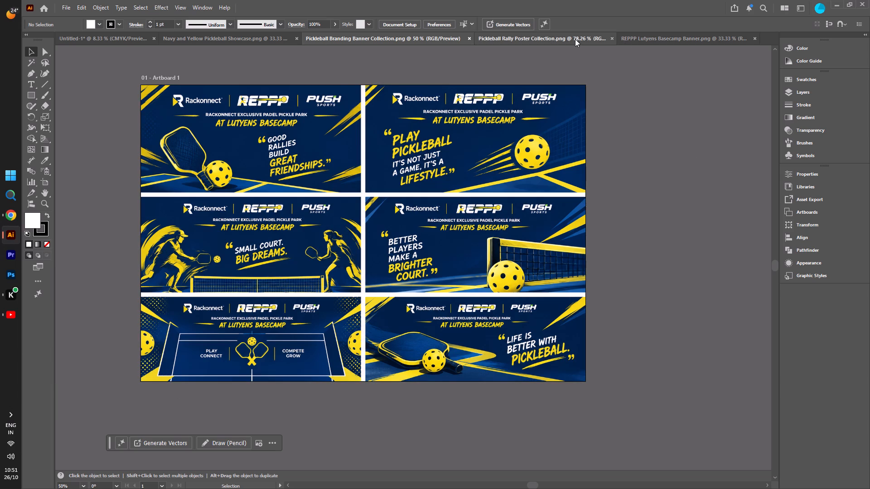
pyautogui.click(566, 38)
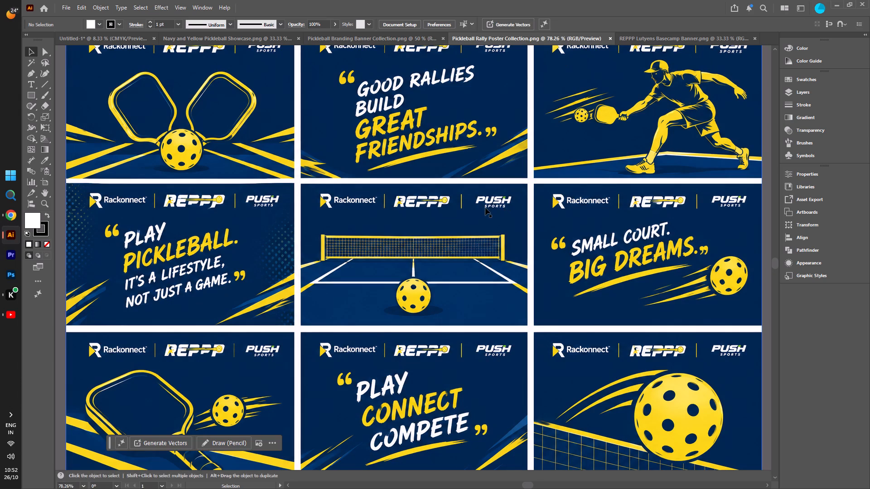
pyautogui.scroll(-2, 473, 218)
pyautogui.keyDown('alt'); pyautogui.scroll(-1, 468, 232); pyautogui.keyUp('alt')
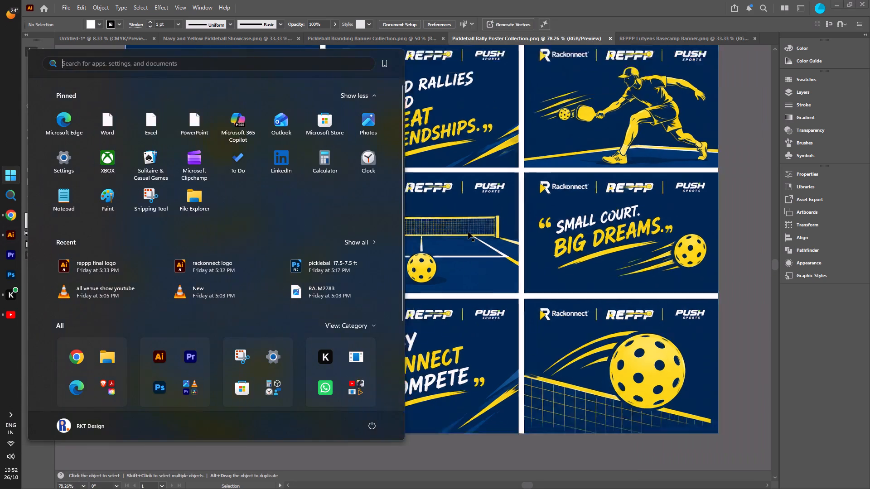
pyautogui.keyDown('alt'); pyautogui.scroll(-1, 468, 232); pyautogui.keyUp('alt')
pyautogui.click(702, 165)
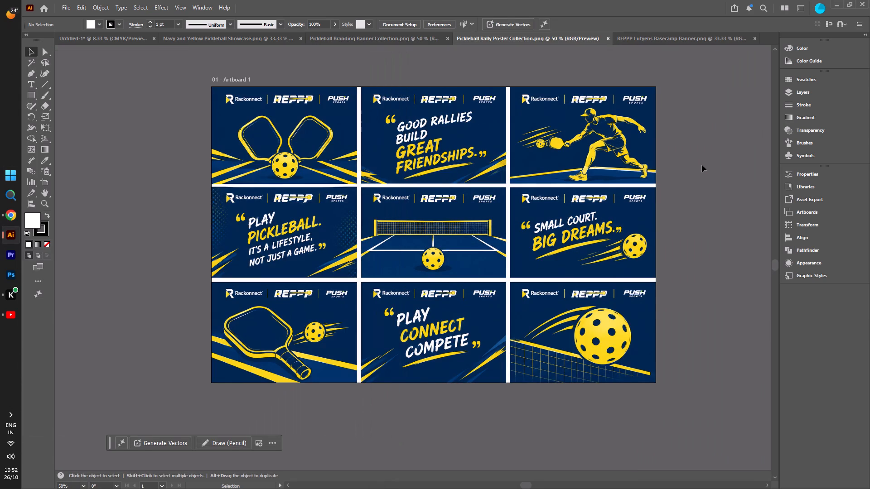
pyautogui.click(696, 37)
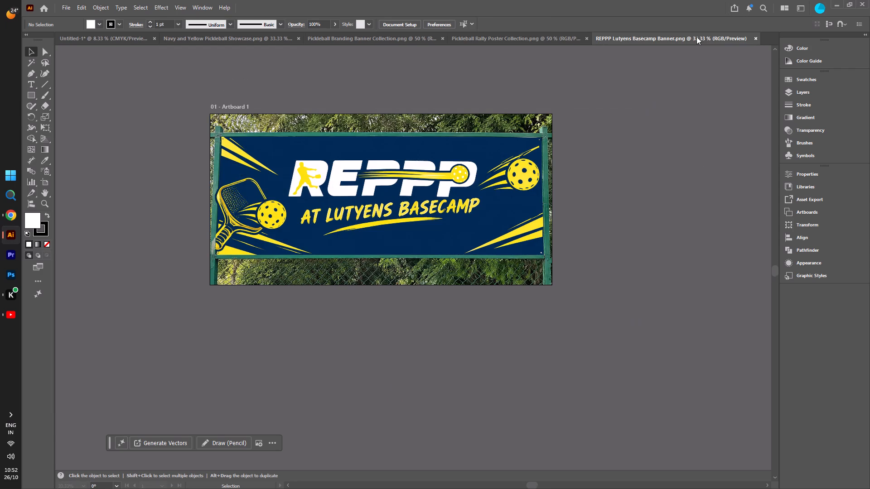
pyautogui.click(524, 38)
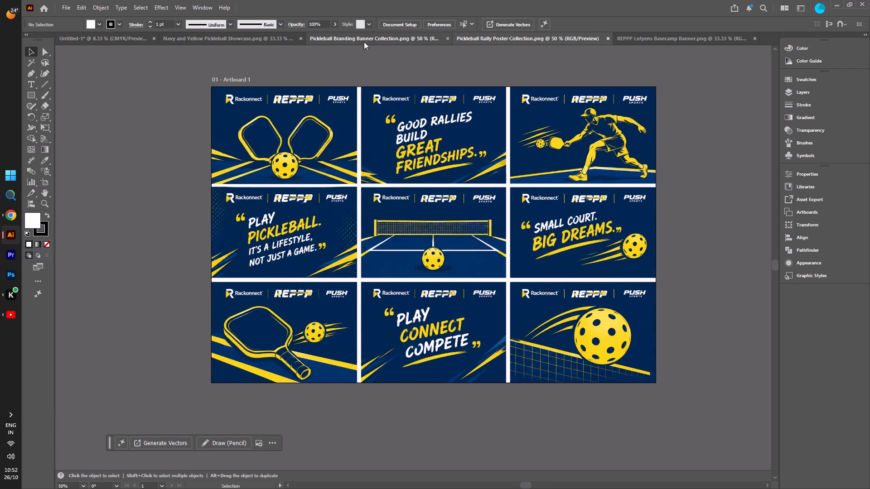
pyautogui.click(368, 40)
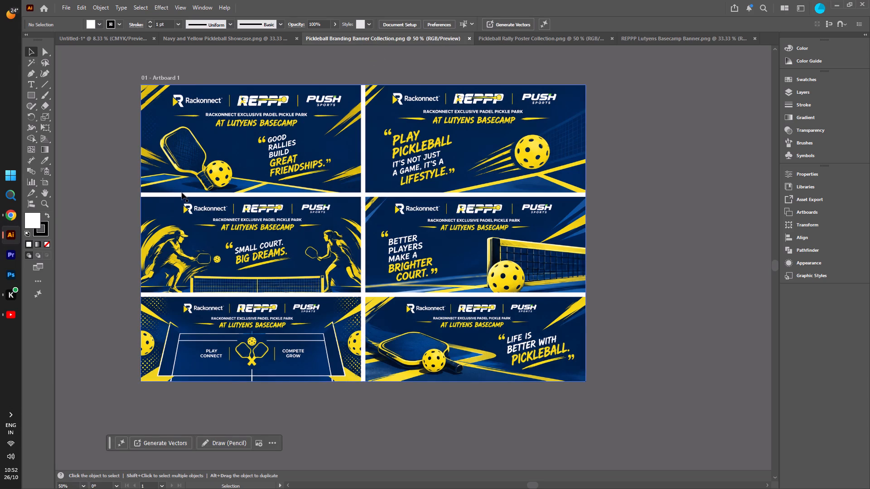
pyautogui.press('shift+super+s')
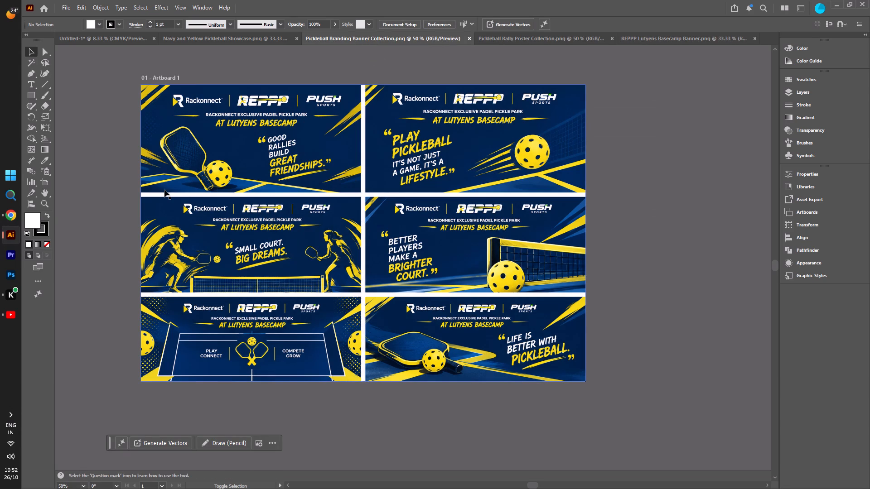
pyautogui.moveTo(141, 128); pyautogui.dragTo(278, 189)
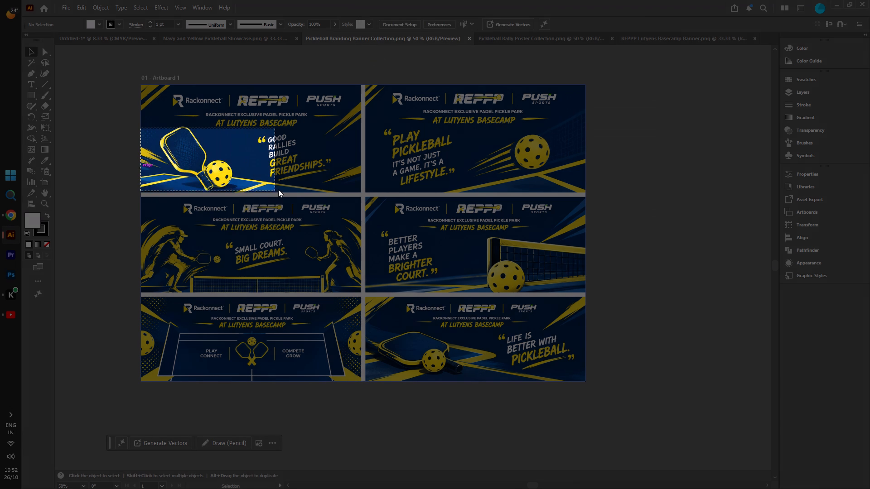
pyautogui.moveTo(278, 189); pyautogui.dragTo(254, 193)
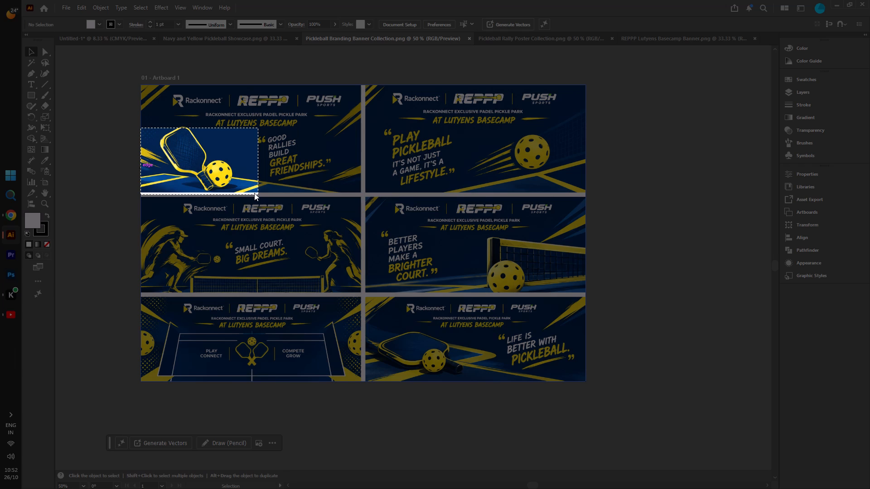
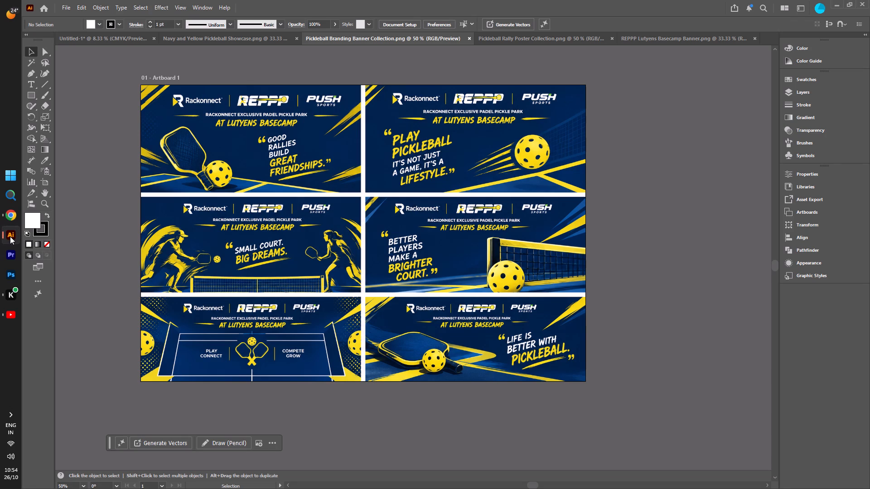
pyautogui.click(108, 38)
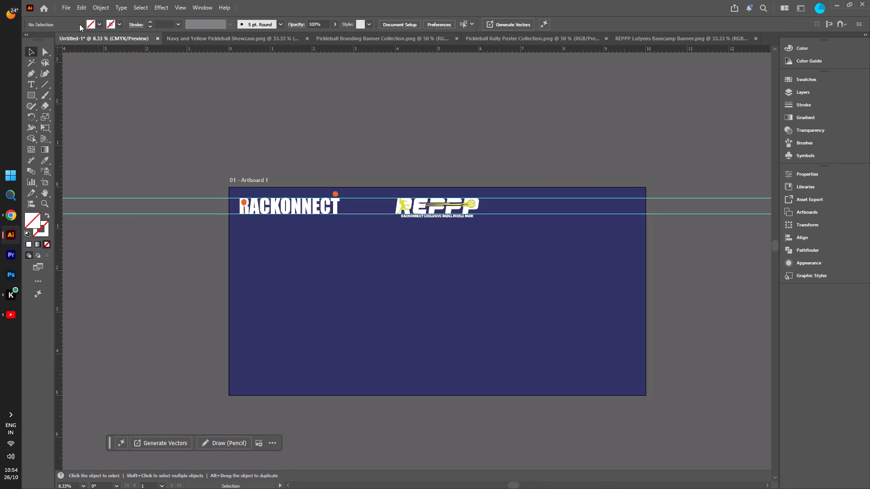
pyautogui.click(273, 34)
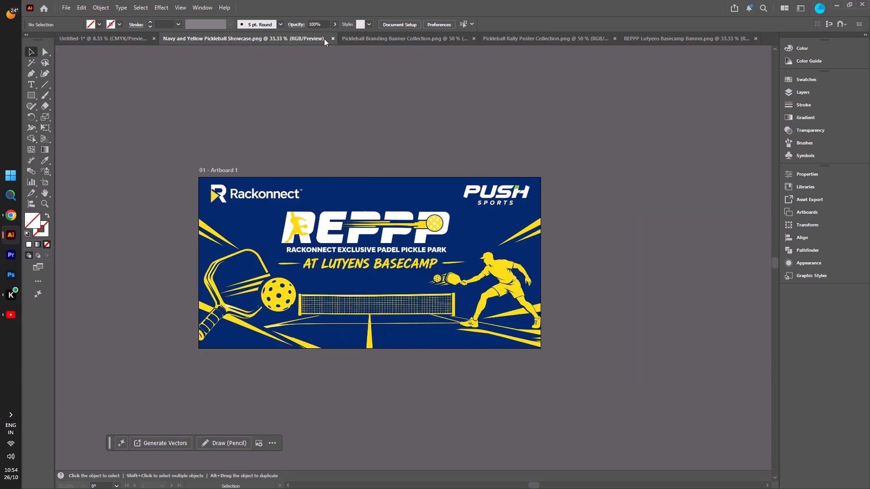
pyautogui.click(331, 38)
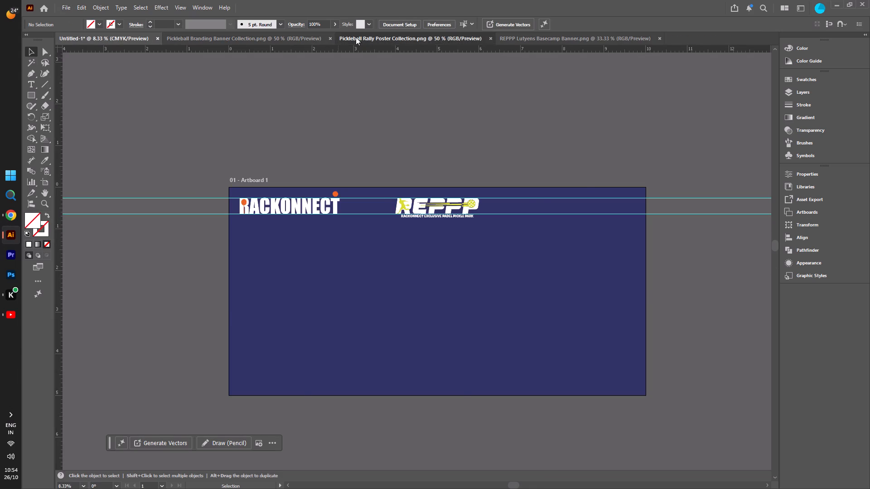
# Close the Pickleball Rally Poster Collection and REPPP Lutyens Basecamp Banner documents and return to the untitled banner document.
pyautogui.click(356, 37)
pyautogui.click(269, 40)
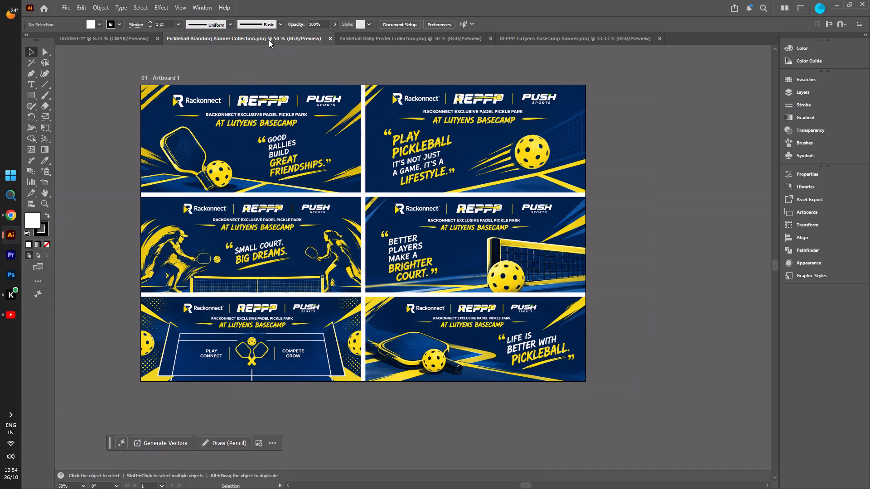
pyautogui.click(432, 37)
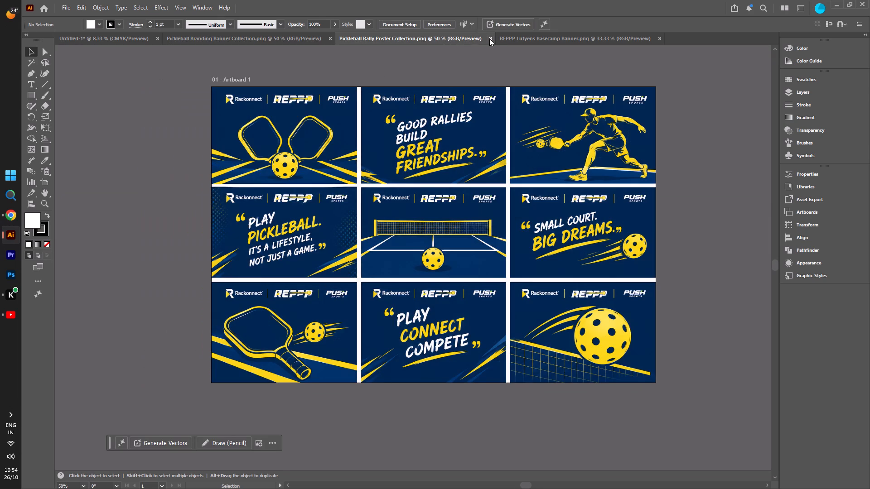
pyautogui.click(489, 38)
pyautogui.click(451, 41)
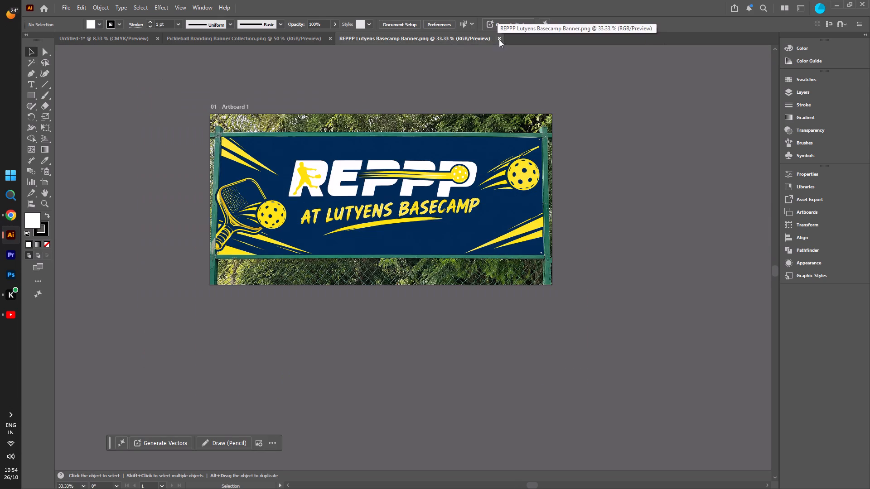
pyautogui.click(500, 38)
pyautogui.click(125, 39)
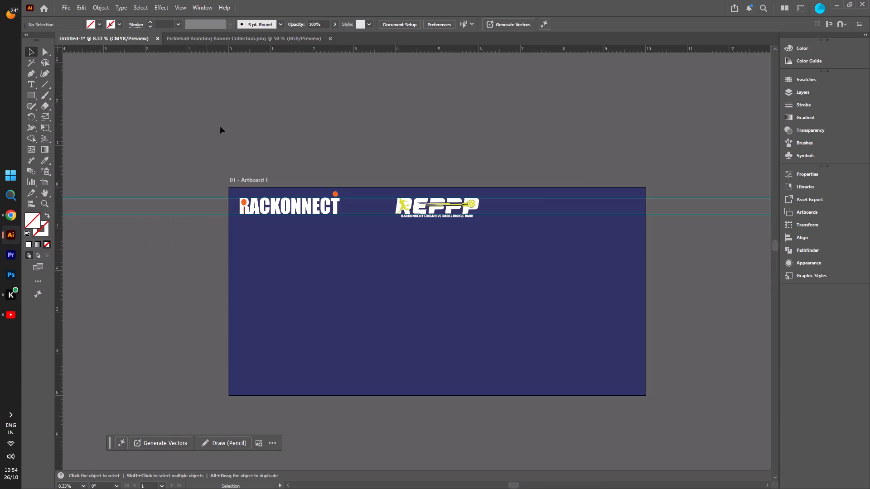
pyautogui.click(271, 115)
# Open the PNG1 and PNG 2 images from the Desktop together.
pyautogui.click(66, 2)
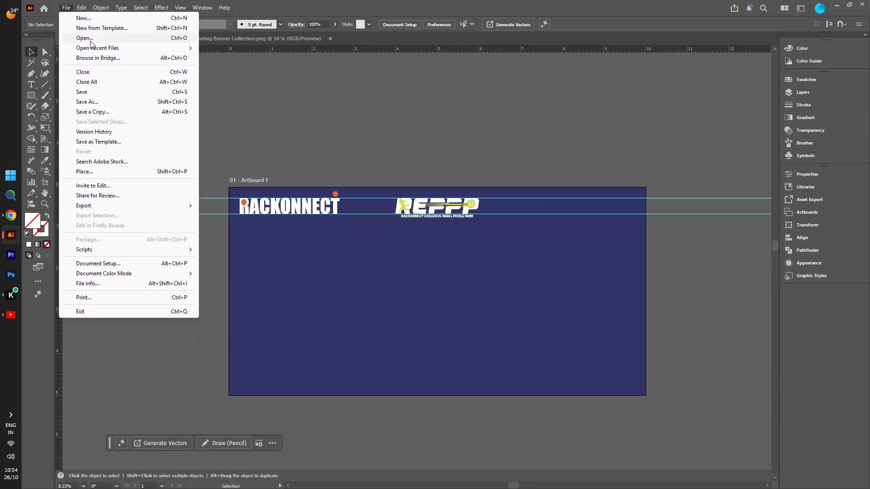
pyautogui.click(91, 41)
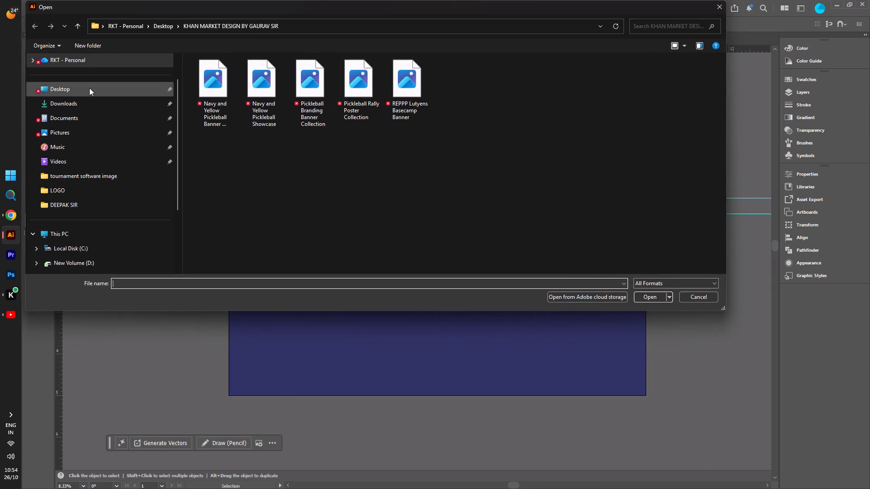
pyautogui.click(89, 88)
pyautogui.click(309, 82)
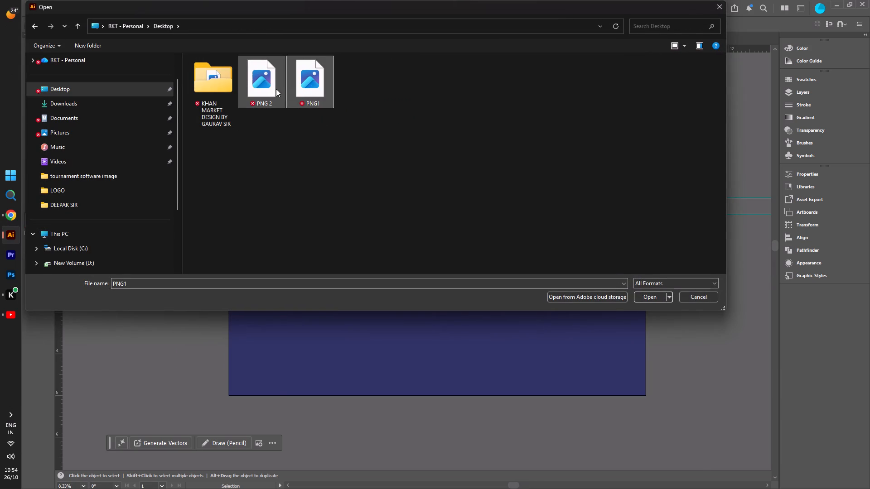
pyautogui.keyDown('ctrl'); pyautogui.click(265, 91); pyautogui.keyUp('ctrl')
pyautogui.click(648, 295)
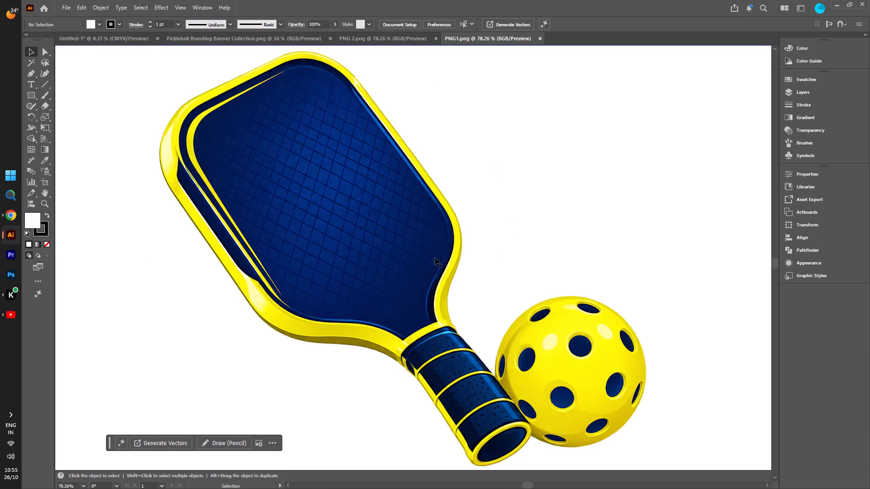
# Copy the paddle and ball image from PNG1 into the untitled banner document.
pyautogui.scroll(-3, 430, 257)
pyautogui.keyDown('alt'); pyautogui.scroll(-2, 430, 257); pyautogui.keyUp('alt')
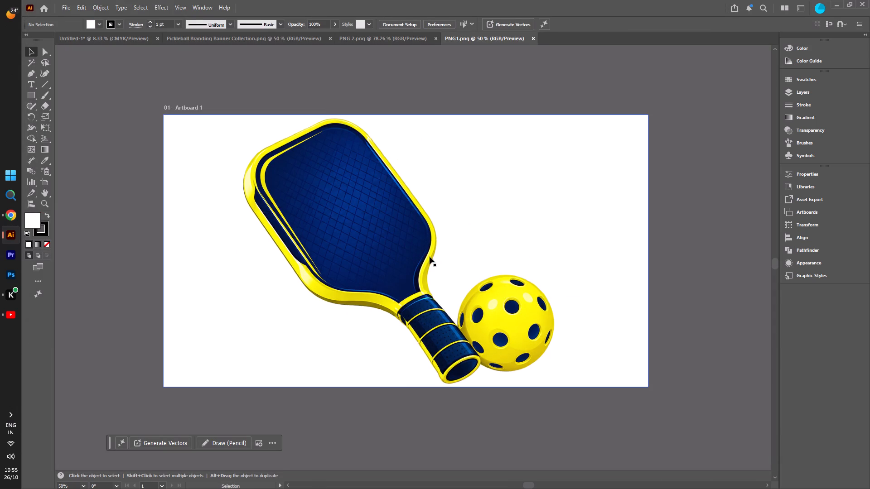
pyautogui.click(397, 237)
pyautogui.hotkey('ctrl', 'c')
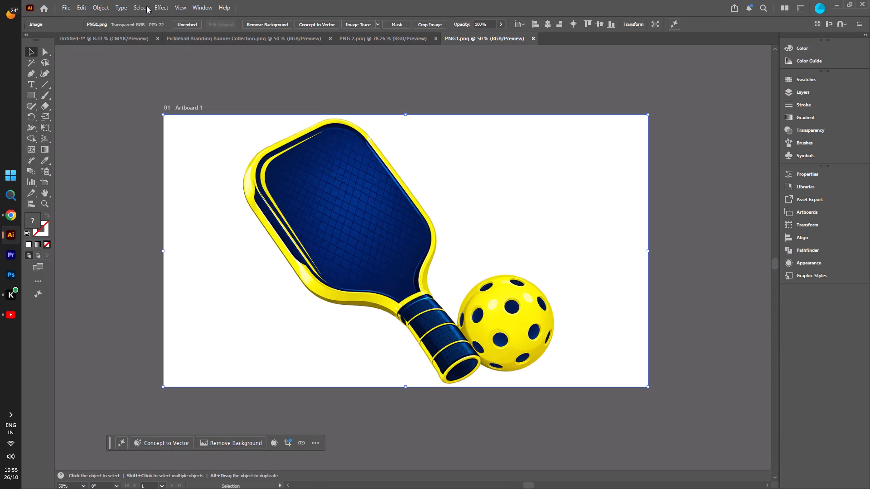
pyautogui.click(141, 38)
pyautogui.click(347, 289)
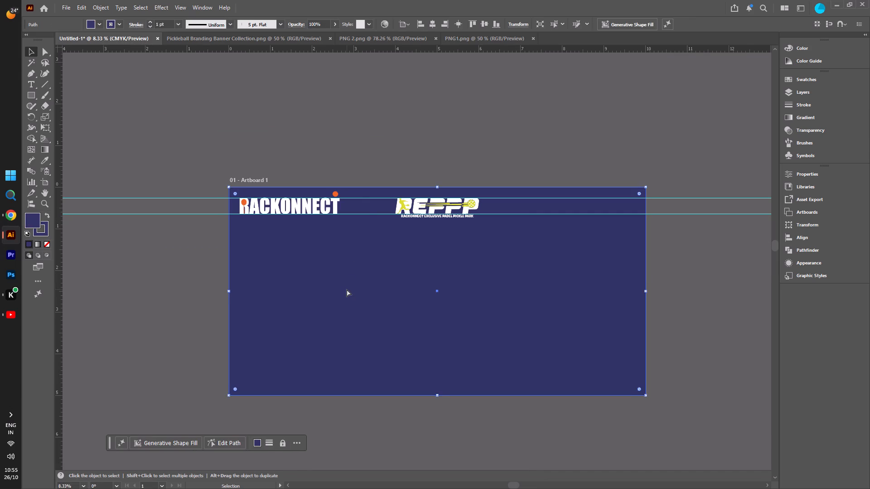
pyautogui.hotkey('ctrl', 'v')
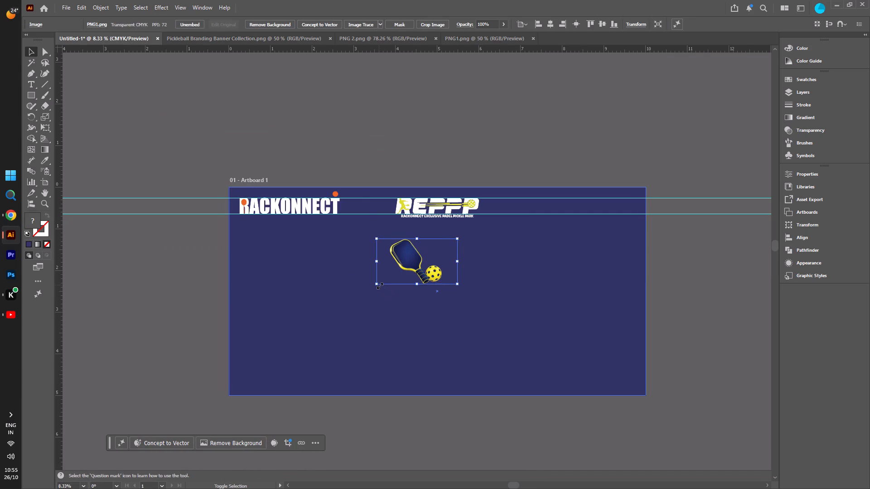
# Enlarge the paddle and ball image to more than twice its size and place it in the banner's lower-left area.
pyautogui.keyDown('shift'); pyautogui.moveTo(379, 285); pyautogui.dragTo(273, 341); pyautogui.keyUp('shift')
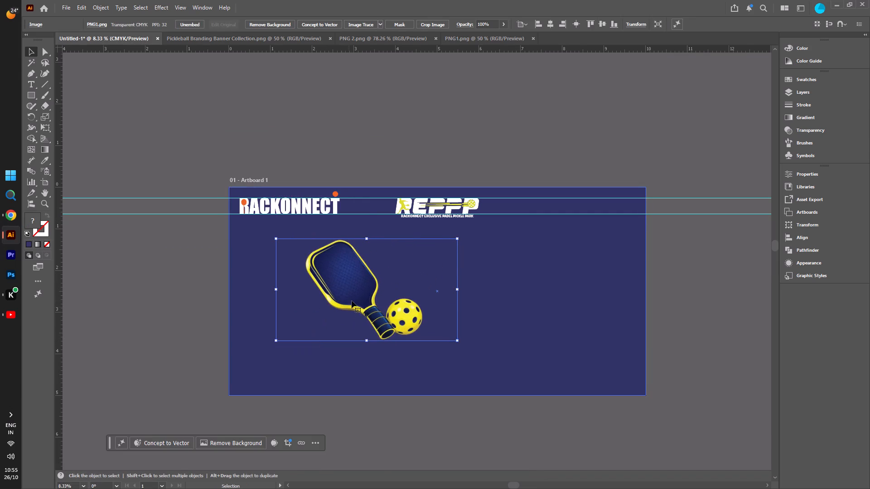
pyautogui.moveTo(352, 301); pyautogui.dragTo(306, 324)
pyautogui.click(186, 322)
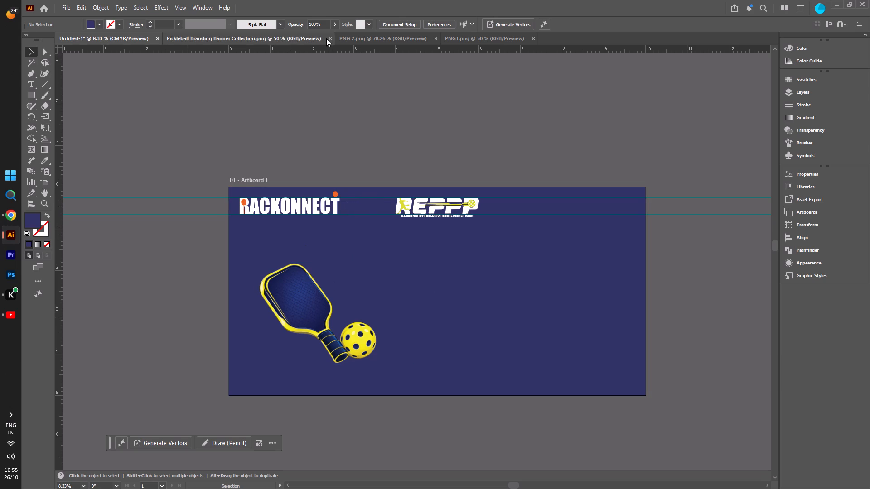
# Copy the blue court surface image from PNG 2 into the untitled banner document.
pyautogui.click(393, 39)
pyautogui.click(346, 414)
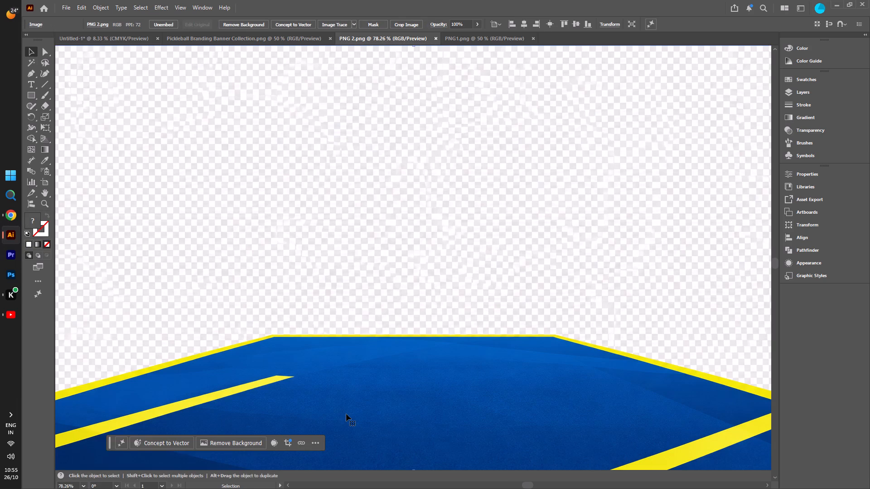
pyautogui.hotkey('ctrl', 'c')
pyautogui.click(106, 38)
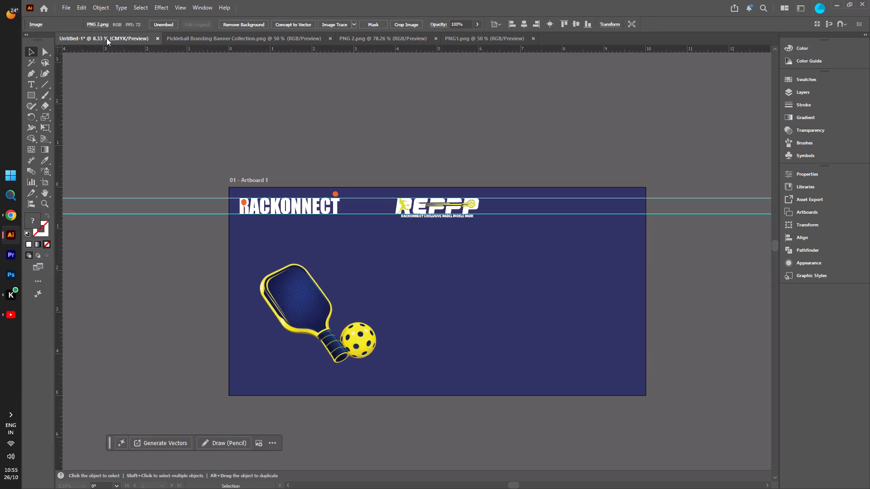
pyautogui.hotkey('ctrl', 'v')
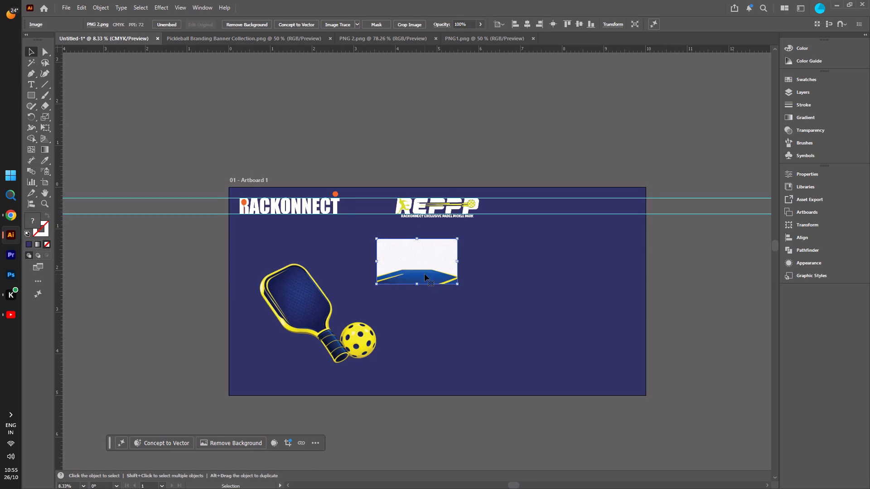
# Remove the background from the pasted court surface image.
pyautogui.click(249, 441)
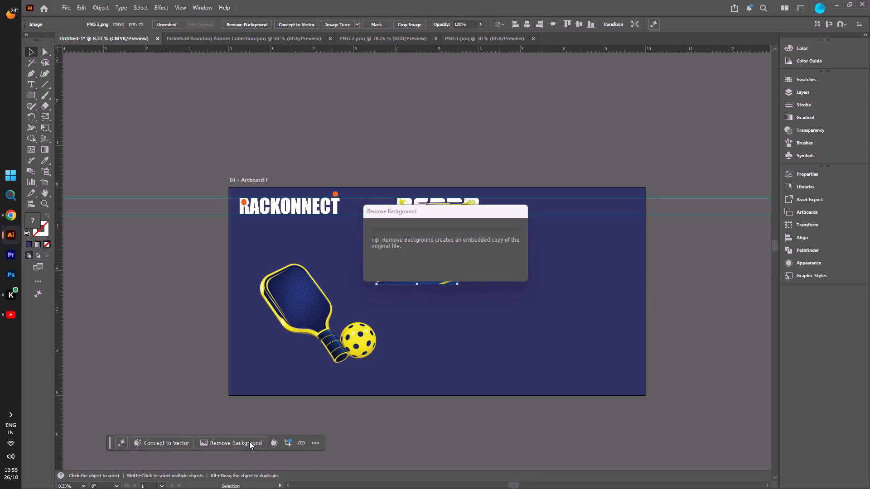
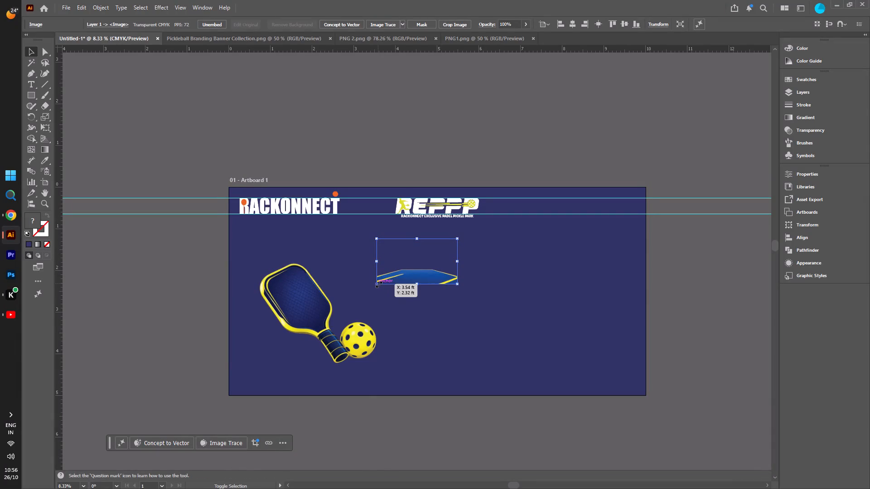
# Enlarge the court surface image to about 2.6 ft high and fit it into the artboard's bottom-left corner.
pyautogui.keyDown('shift'); pyautogui.moveTo(378, 283); pyautogui.dragTo(262, 349); pyautogui.keyUp('shift')
pyautogui.moveTo(375, 330); pyautogui.dragTo(345, 355)
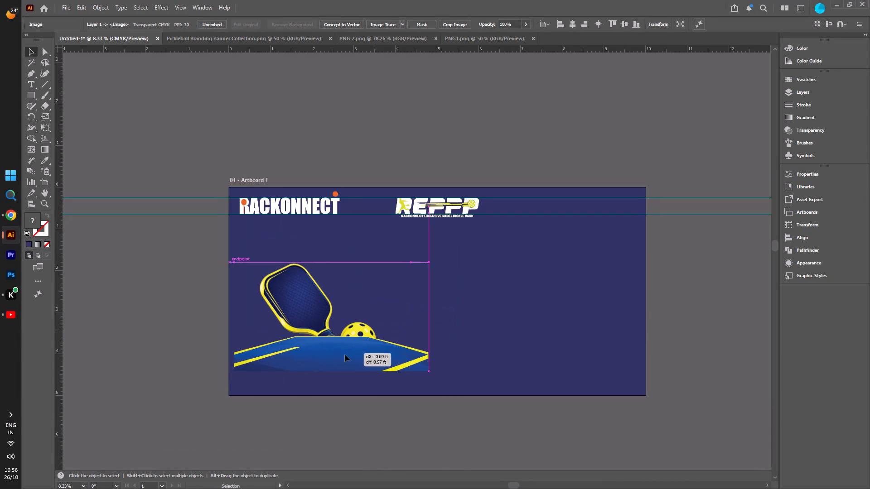
pyautogui.moveTo(345, 355); pyautogui.dragTo(339, 376)
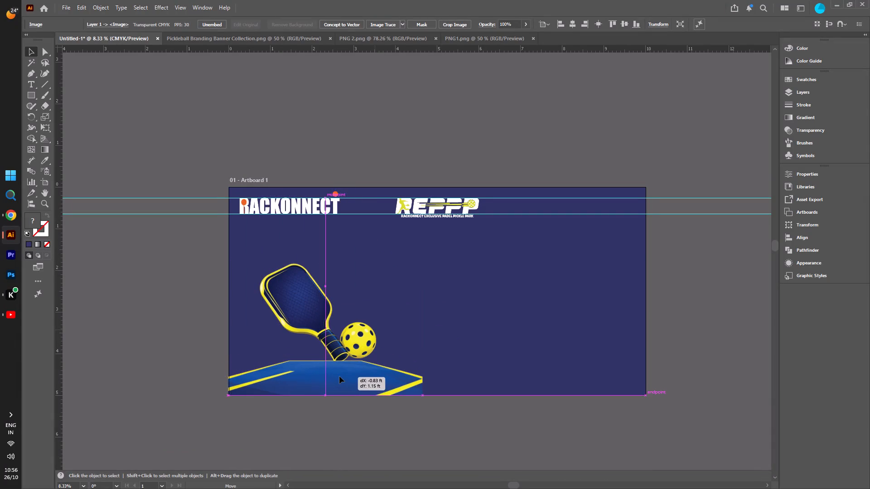
pyautogui.moveTo(339, 376); pyautogui.dragTo(343, 377)
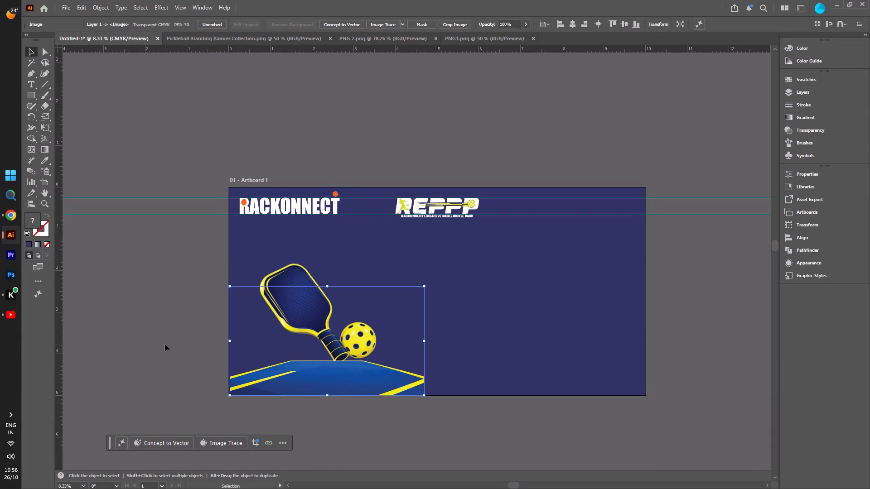
pyautogui.click(165, 344)
# Bring the paddle and ball image to the front and lower it slightly so it overlaps the court surface.
pyautogui.click(305, 270)
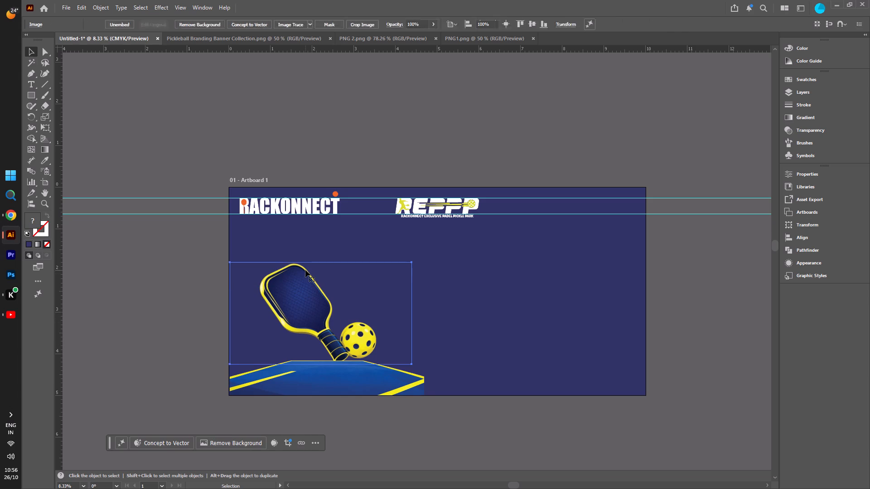
pyautogui.rightClick(305, 270)
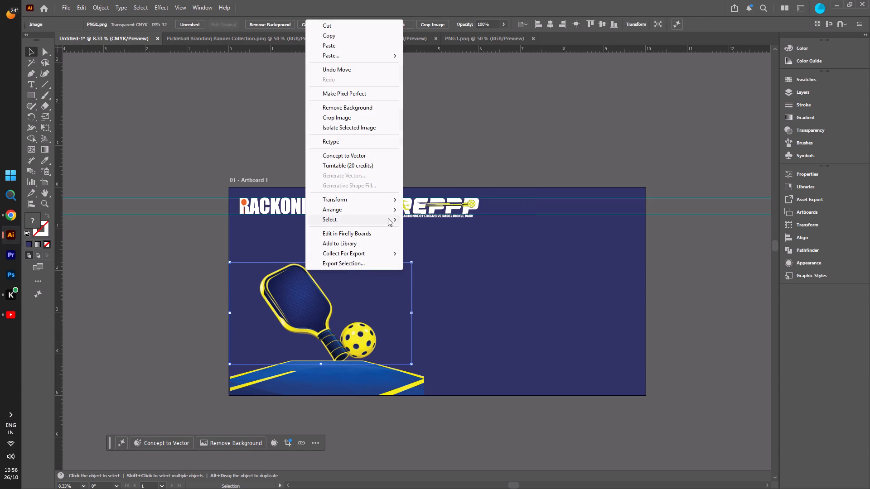
pyautogui.click(447, 210)
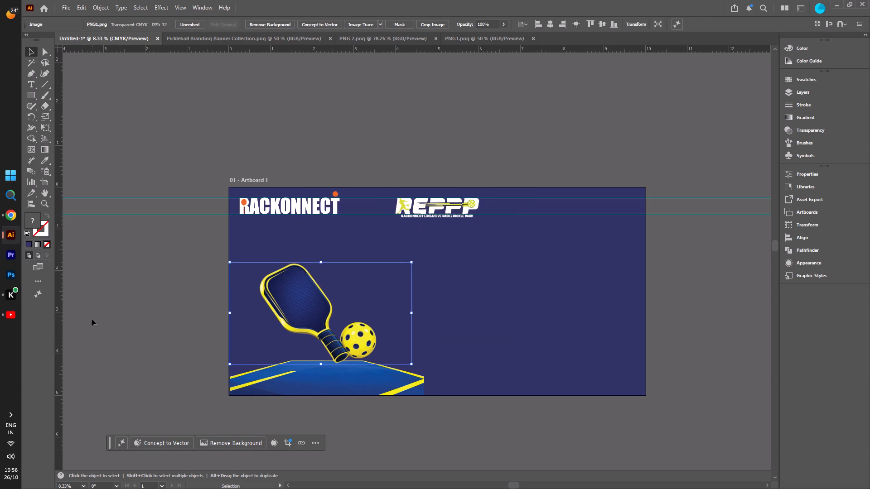
pyautogui.click(92, 319)
pyautogui.moveTo(333, 320); pyautogui.dragTo(328, 331)
pyautogui.click(152, 304)
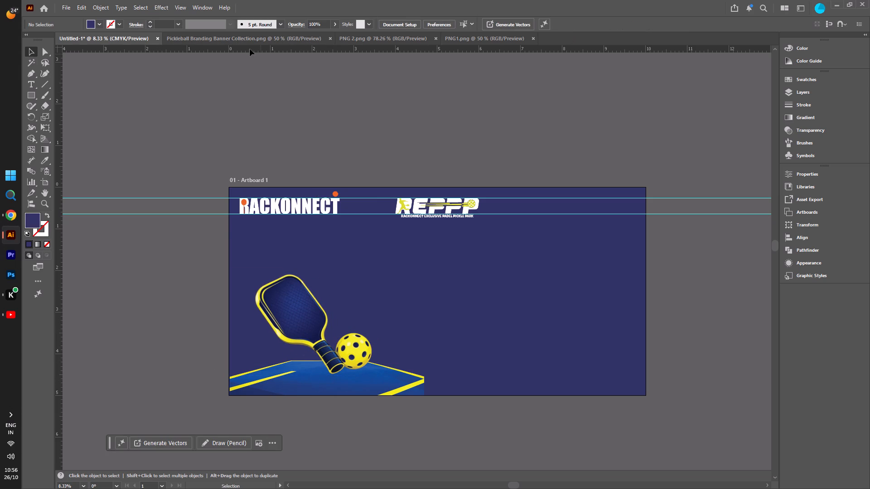
# Check the reference banner collection and stretch the court surface image horizontally to span the artboard's full 10 ft width.
pyautogui.click(249, 38)
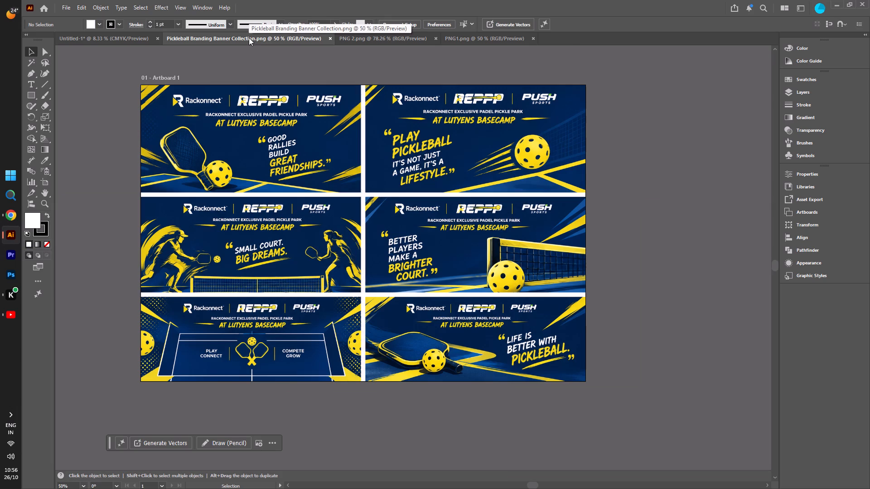
pyautogui.click(136, 42)
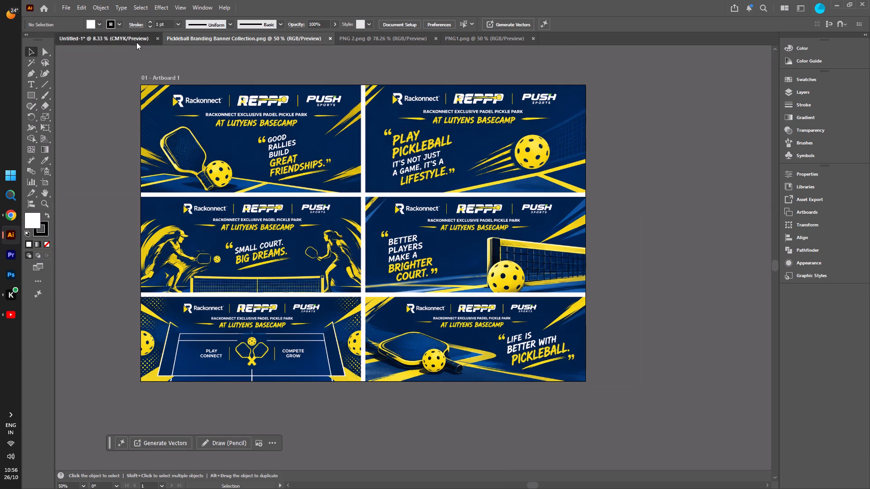
pyautogui.click(392, 392)
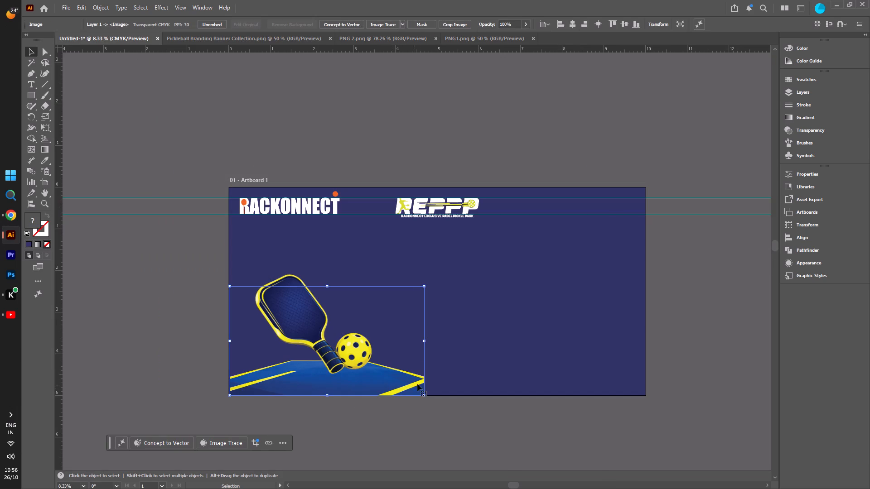
pyautogui.moveTo(423, 339); pyautogui.dragTo(495, 350)
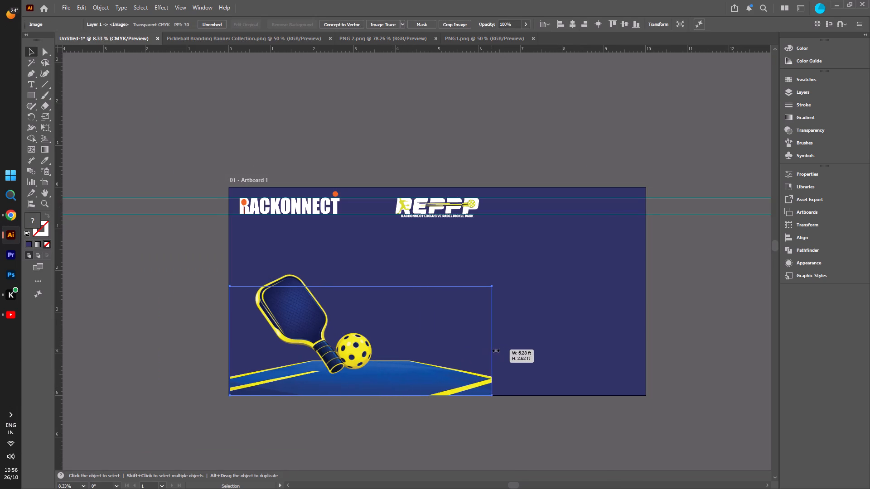
pyautogui.moveTo(495, 350); pyautogui.dragTo(655, 369)
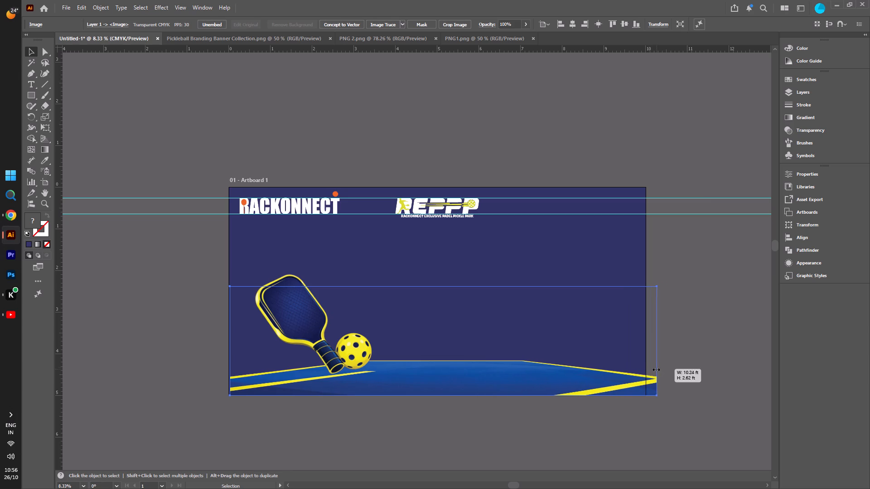
pyautogui.moveTo(655, 369); pyautogui.dragTo(646, 364)
pyautogui.click(701, 311)
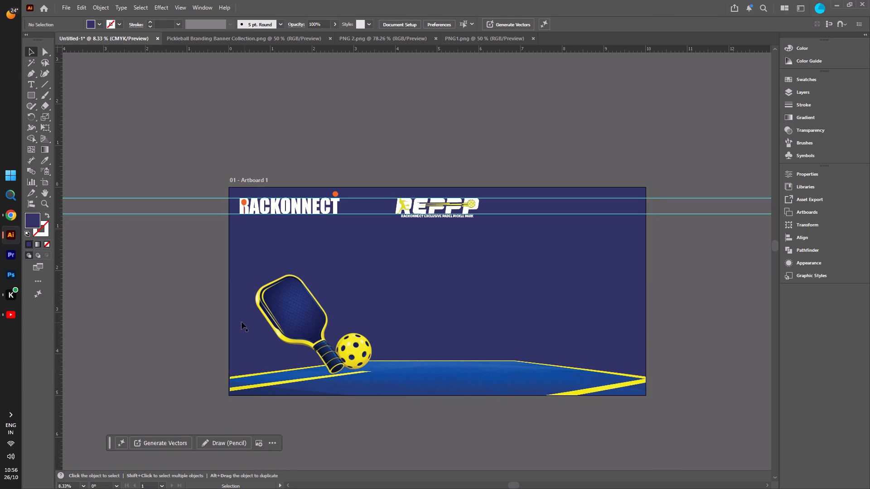
# Nudge the paddle and ball image slightly upward on the court surface.
pyautogui.click(307, 317)
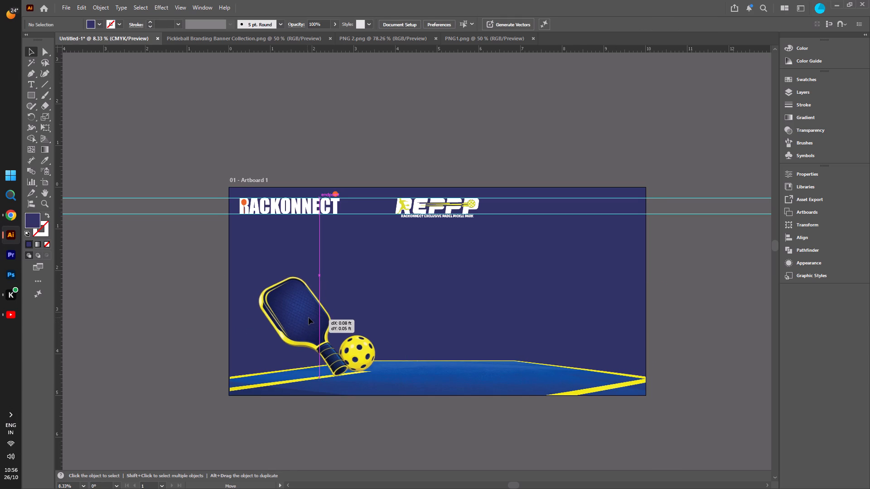
pyautogui.click(126, 312)
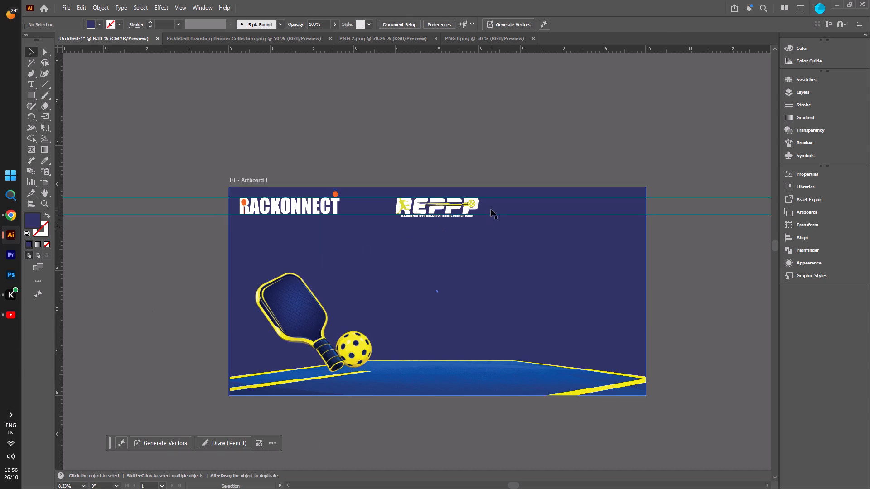
# Delete the two horizontal guides running across the logos.
pyautogui.moveTo(494, 197); pyautogui.dragTo(476, 24)
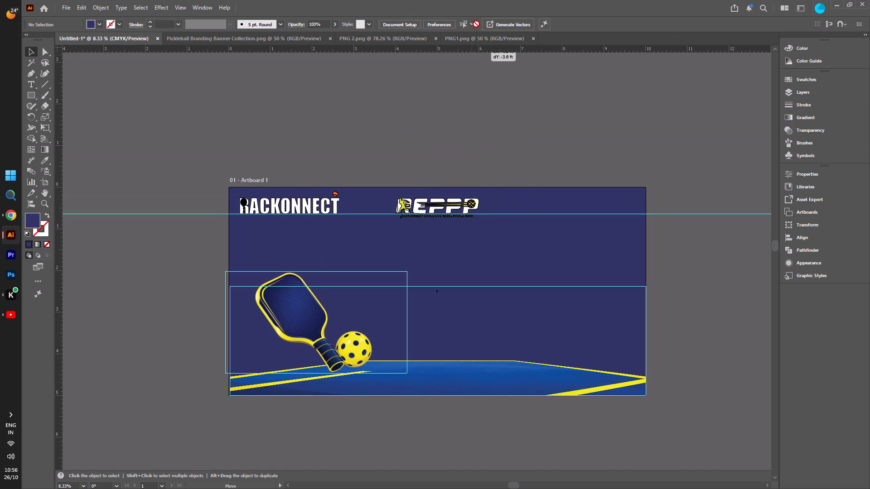
pyautogui.moveTo(476, 24); pyautogui.dragTo(477, 24)
pyautogui.click(500, 197)
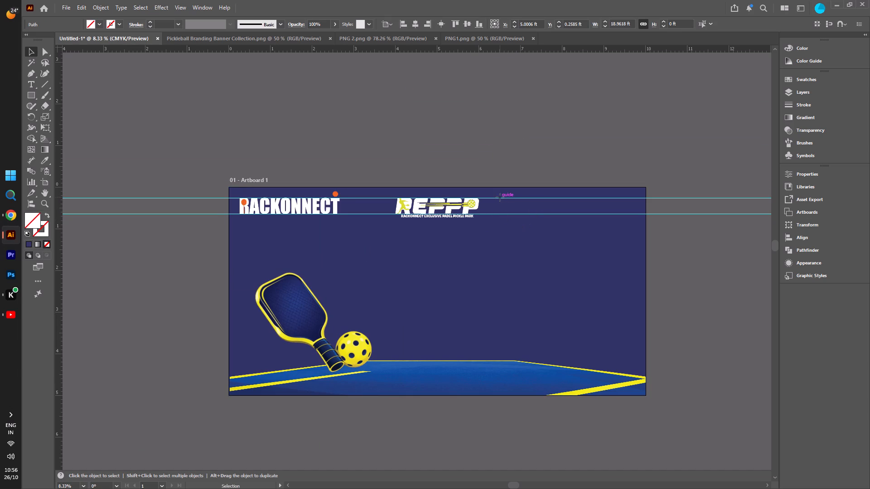
pyautogui.press('Delete')
pyautogui.click(505, 213)
pyautogui.press('Delete')
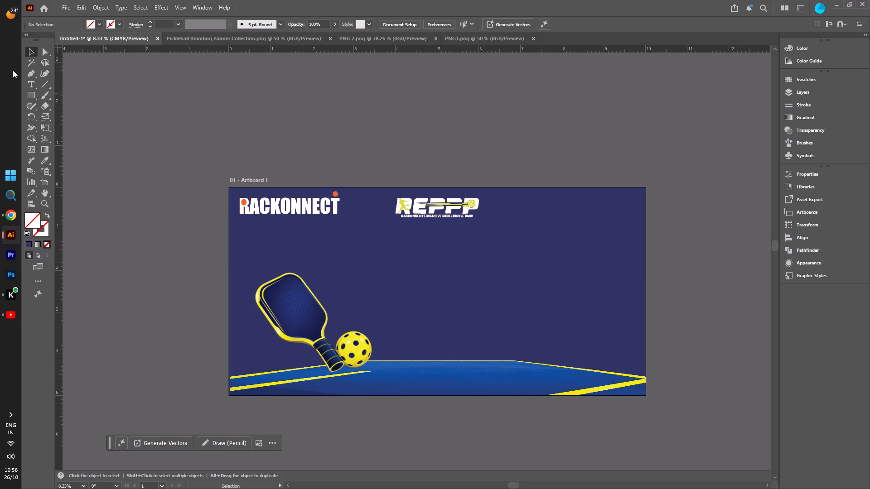
# Add a placeholder point text below the REPPP logo and enlarge it to about 525 pt.
pyautogui.click(31, 81)
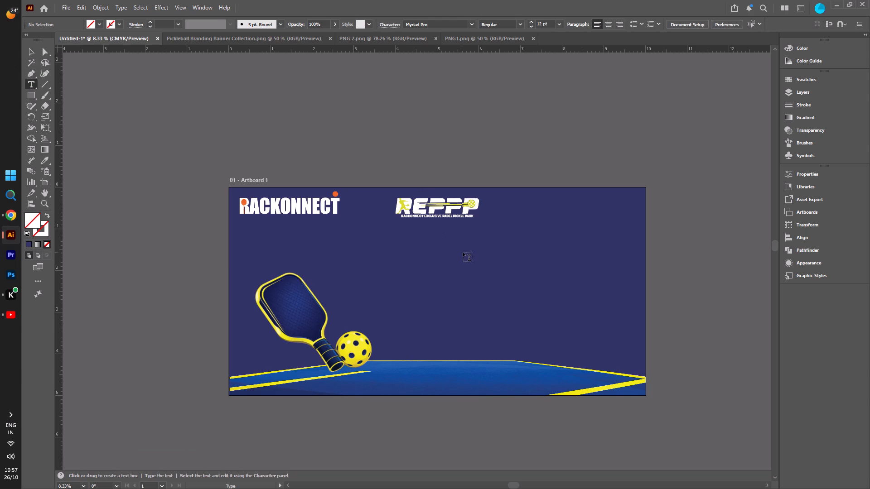
pyautogui.click(463, 253)
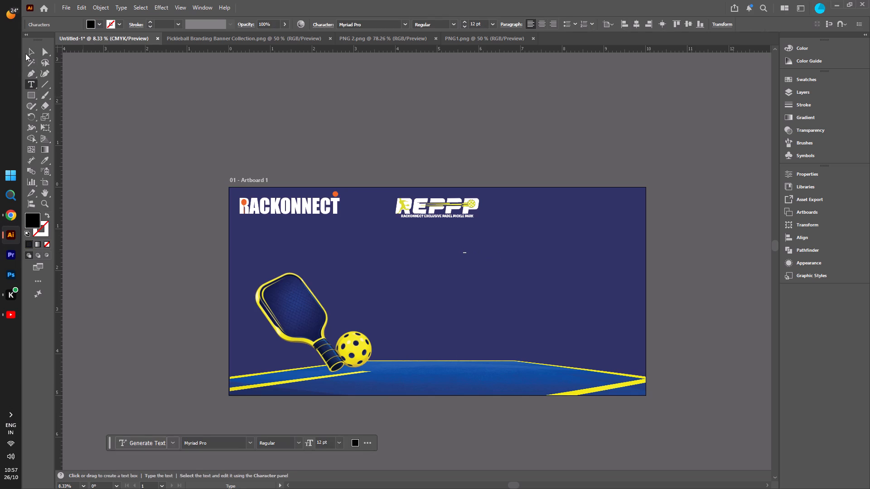
pyautogui.click(27, 53)
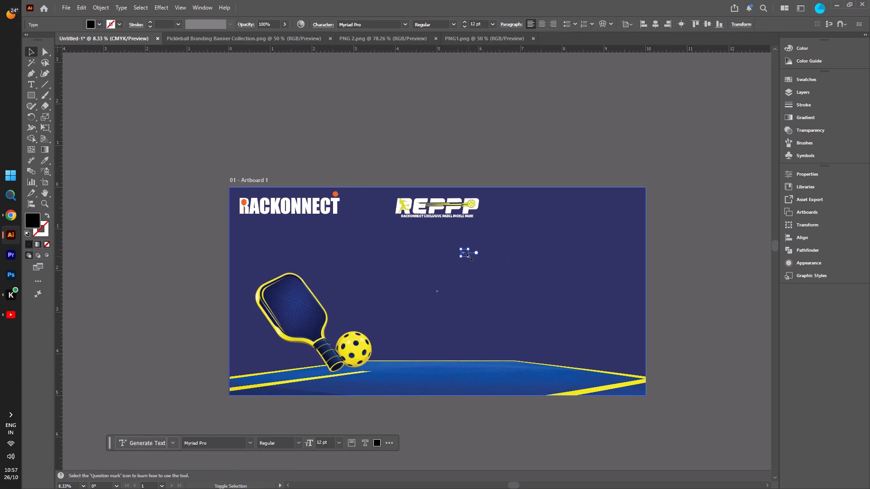
pyautogui.keyDown('shift'); pyautogui.moveTo(469, 256); pyautogui.dragTo(761, 398); pyautogui.keyUp('shift')
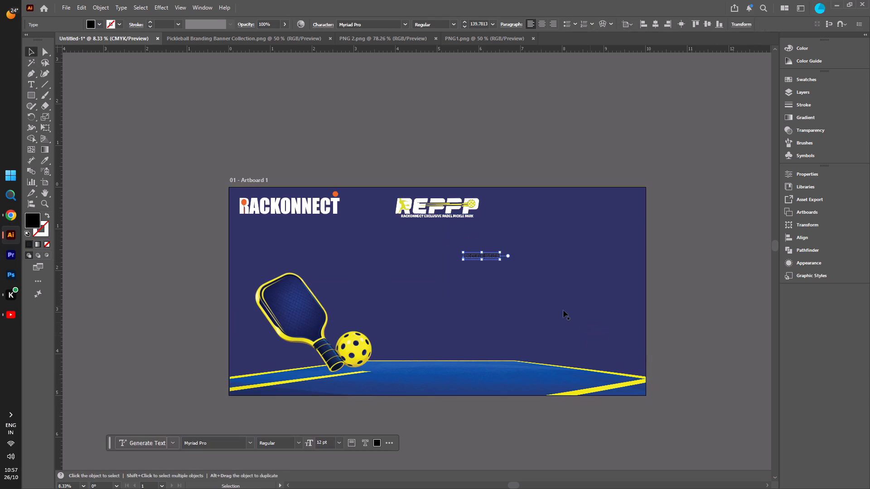
pyautogui.keyDown('shift'); pyautogui.moveTo(500, 261); pyautogui.dragTo(632, 334); pyautogui.keyUp('shift')
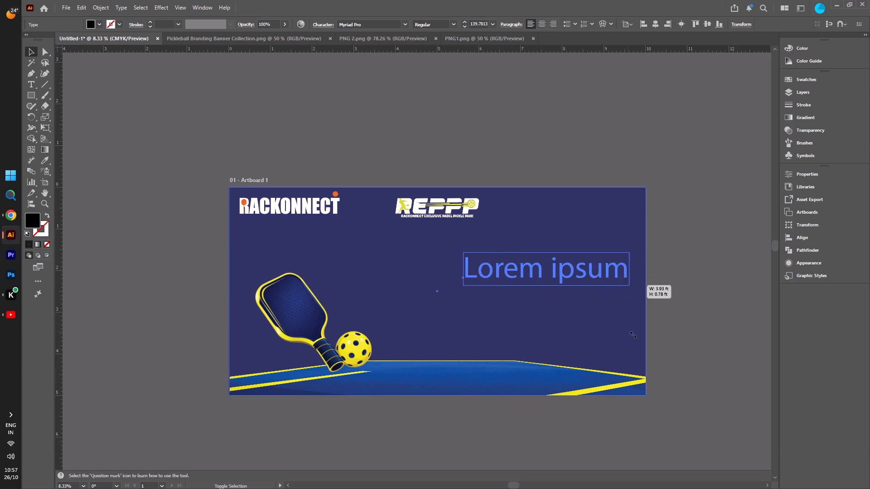
pyautogui.keyDown('shift'); pyautogui.moveTo(632, 334); pyautogui.dragTo(601, 313); pyautogui.keyUp('shift')
pyautogui.click(702, 242)
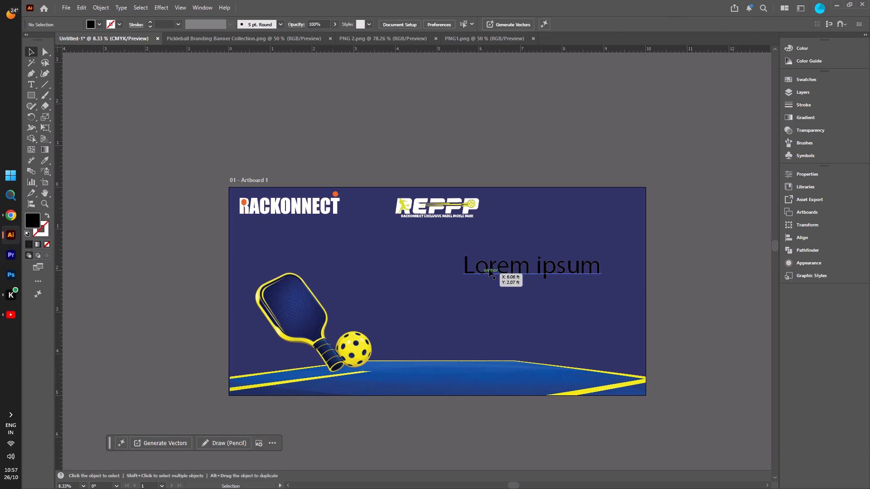
pyautogui.moveTo(491, 268); pyautogui.dragTo(475, 272)
# Change the fill colour of the "Lorem ipsum" placeholder text to white.
pyautogui.tripleClick(493, 270)
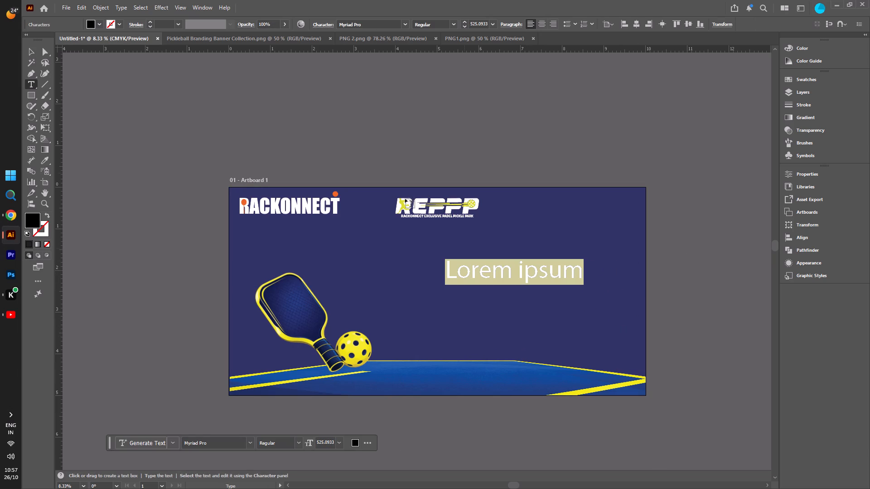
pyautogui.click(90, 25)
pyautogui.click(65, 64)
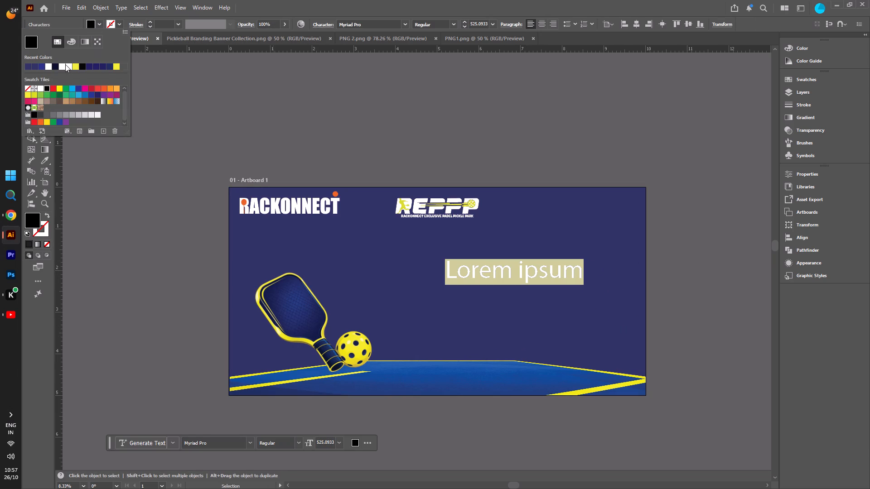
pyautogui.click(69, 67)
pyautogui.doubleClick(199, 114)
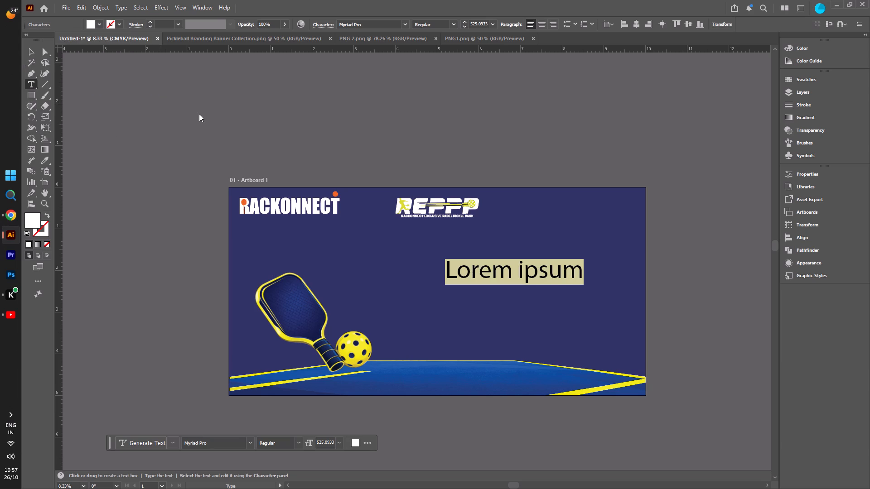
pyautogui.click(29, 50)
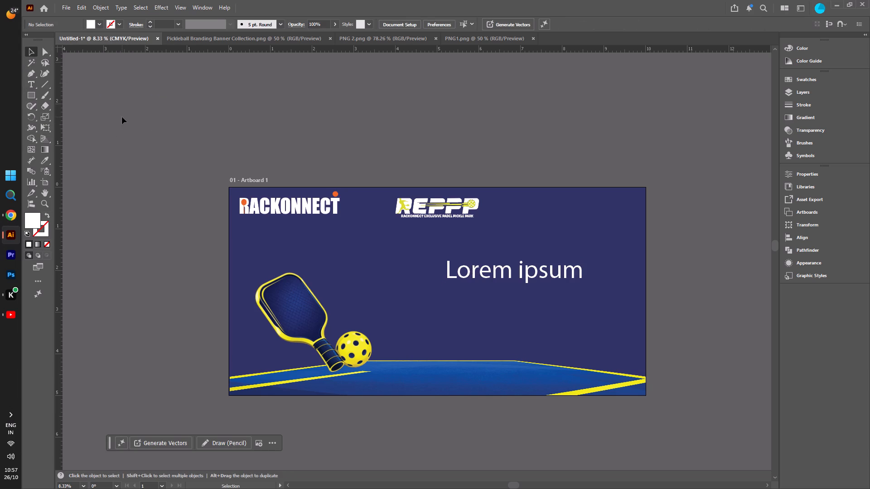
# Consult the reference banners for the slogan and replace the placeholder text with "GOOD".
pyautogui.click(220, 35)
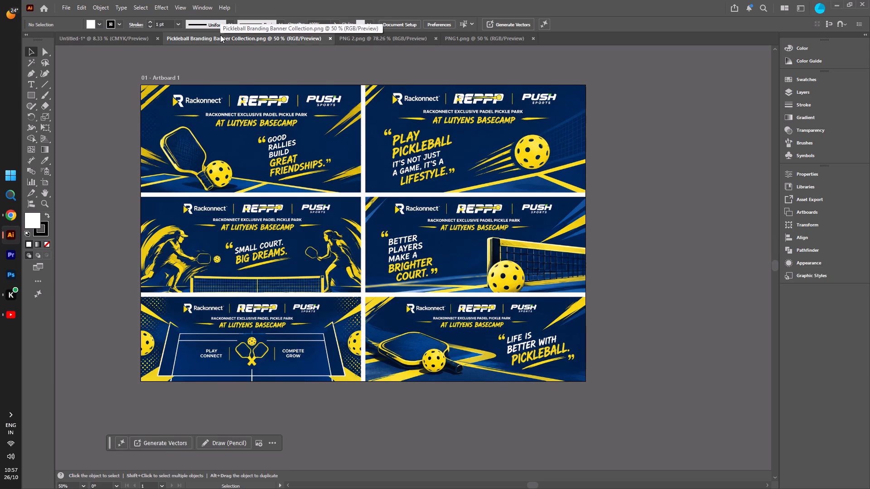
pyautogui.click(97, 40)
pyautogui.tripleClick(479, 274)
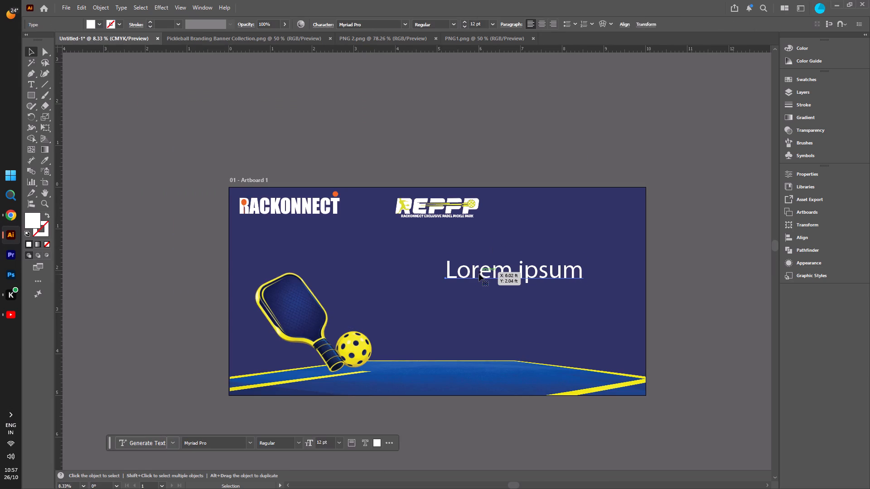
pyautogui.write('GOO')
pyautogui.press('d')
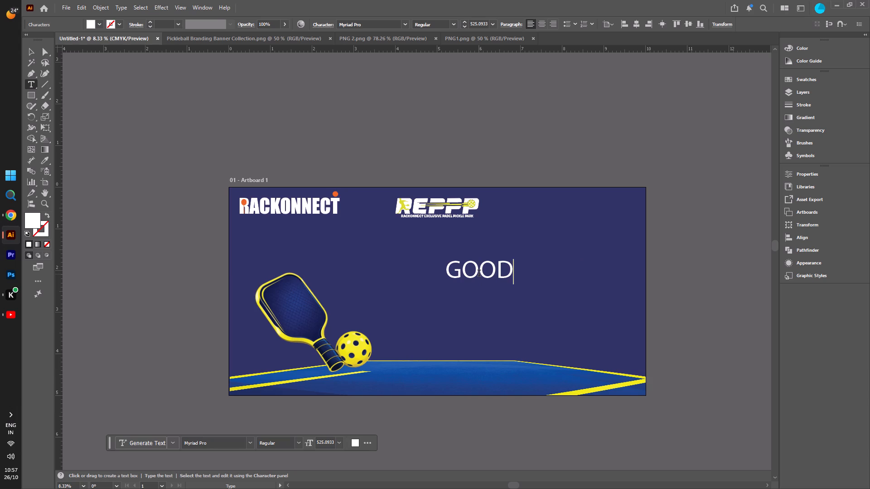
pyautogui.click(27, 50)
pyautogui.click(126, 73)
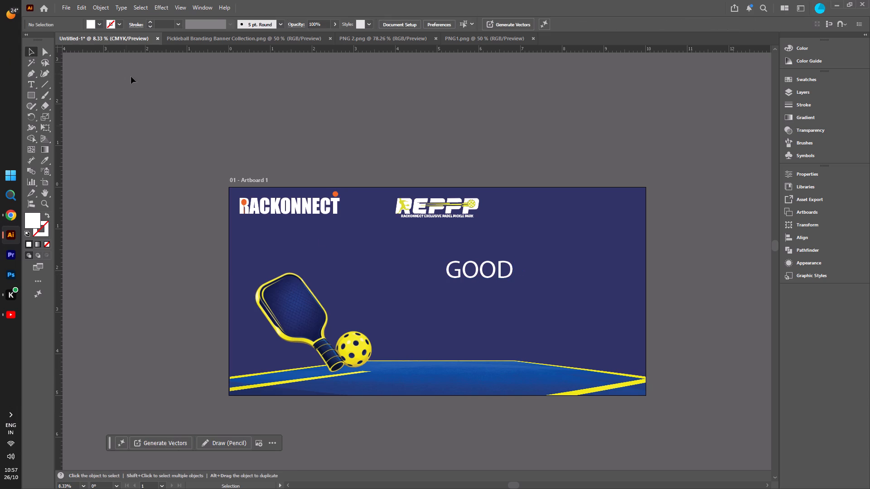
# Scale the "GOOD" text down proportionally to a little over half its size.
pyautogui.click(478, 273)
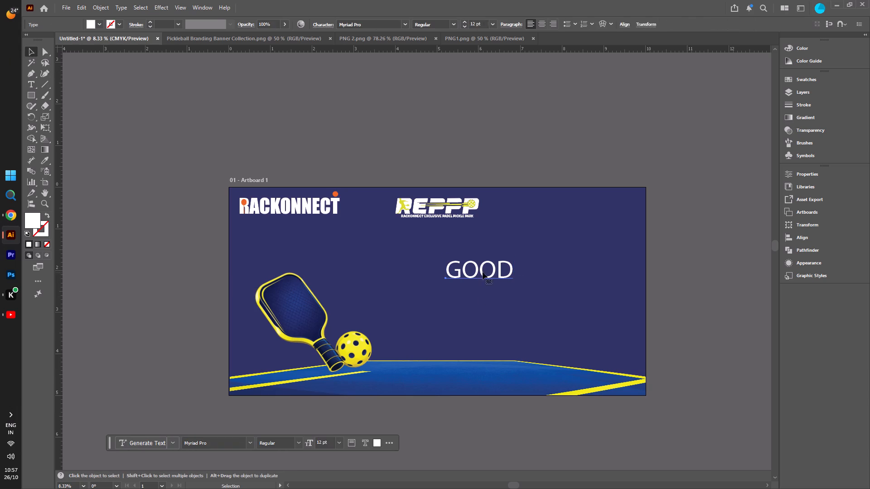
pyautogui.keyDown('shift'); pyautogui.moveTo(513, 283); pyautogui.dragTo(487, 273); pyautogui.keyUp('shift')
pyautogui.click(14, 262)
pyautogui.click(471, 129)
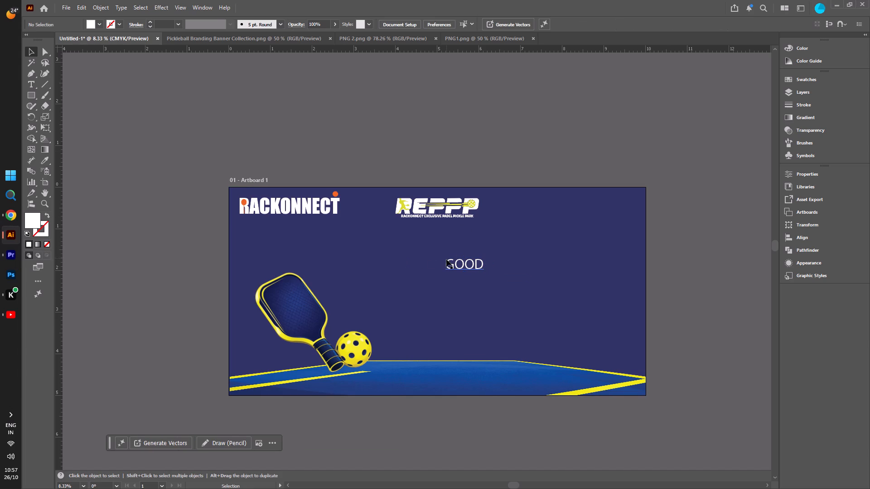
# Duplicate the "GOOD" text beside the original and change the copy's wording to "RALLIES".
pyautogui.keyDown('alt'); pyautogui.moveTo(460, 267); pyautogui.dragTo(517, 271); pyautogui.keyUp('alt')
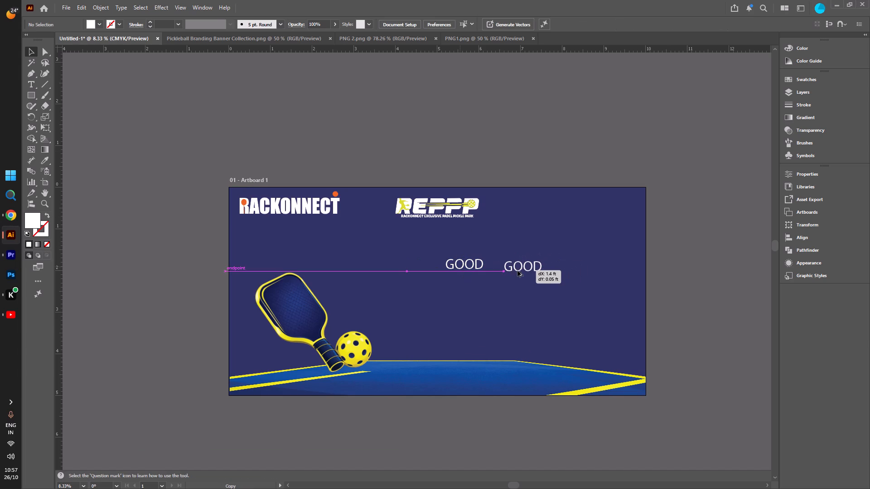
pyautogui.keyDown('alt'); pyautogui.moveTo(517, 271); pyautogui.dragTo(517, 269); pyautogui.keyUp('alt')
pyautogui.doubleClick(517, 266)
pyautogui.doubleClick(517, 266)
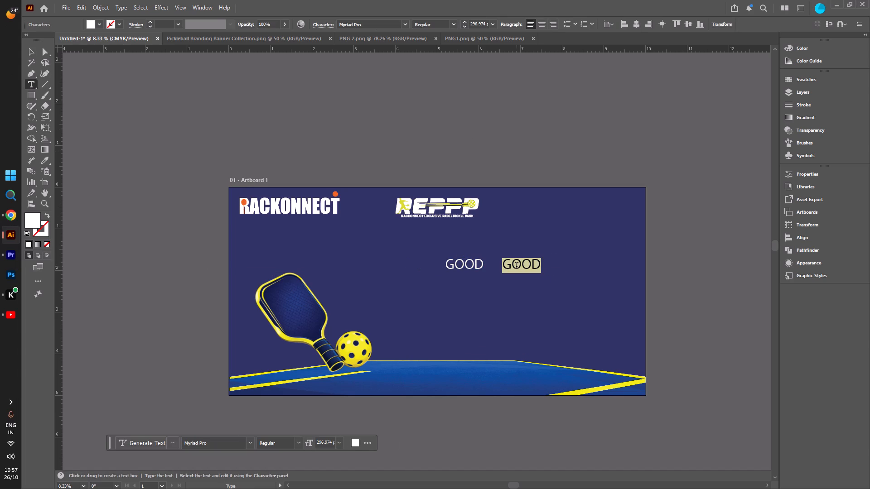
pyautogui.write('RALLIES')
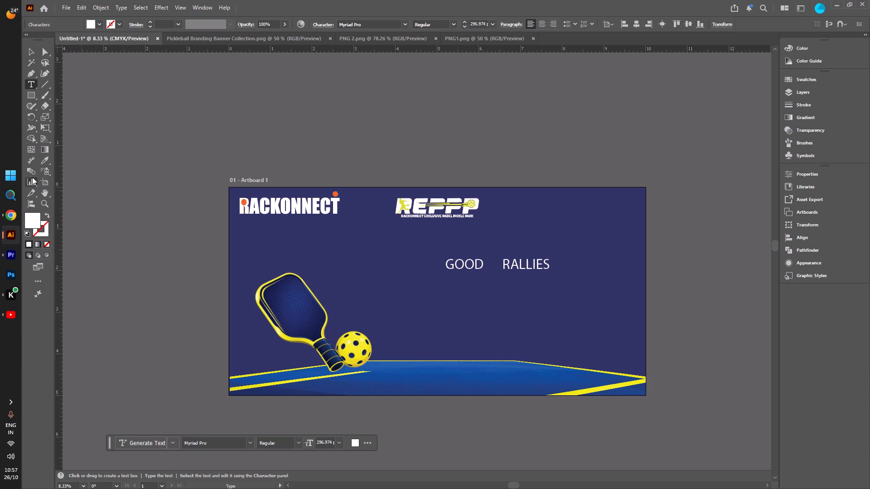
pyautogui.click(30, 51)
pyautogui.click(180, 123)
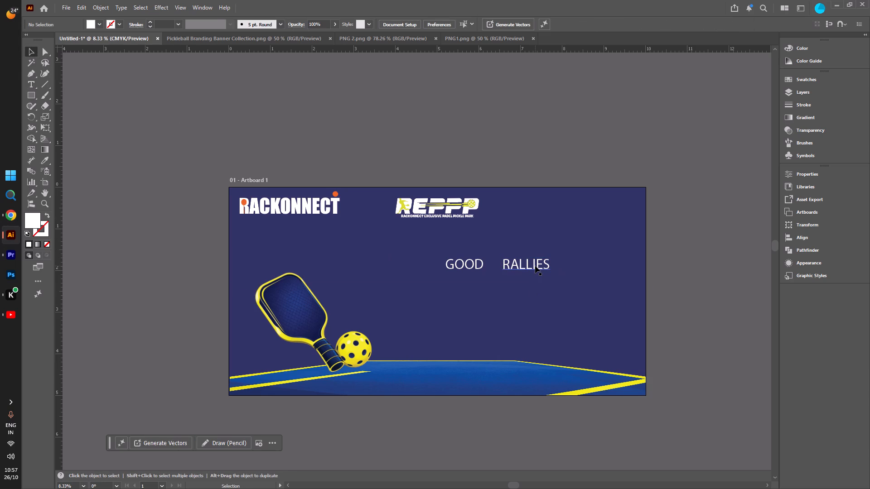
# Duplicate the "RALLIES" text further along the same line and change the copy's wording to "BUILD".
pyautogui.keyDown('alt'); pyautogui.moveTo(535, 266); pyautogui.dragTo(606, 265); pyautogui.keyUp('alt')
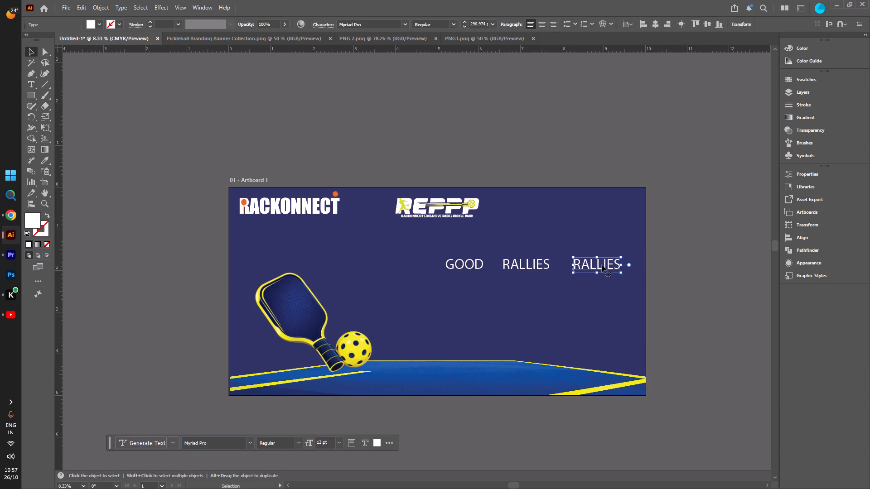
pyautogui.tripleClick(599, 264)
pyautogui.write('BUILD')
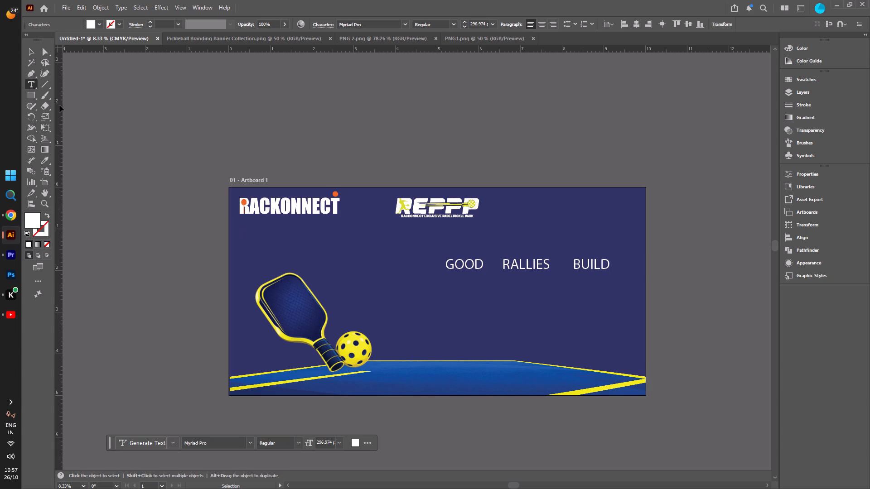
pyautogui.click(32, 53)
pyautogui.click(90, 72)
# Check the slogan in the reference banners, duplicate "BUILD" onto a line below and change the copy's wording to "GREAT".
pyautogui.click(224, 37)
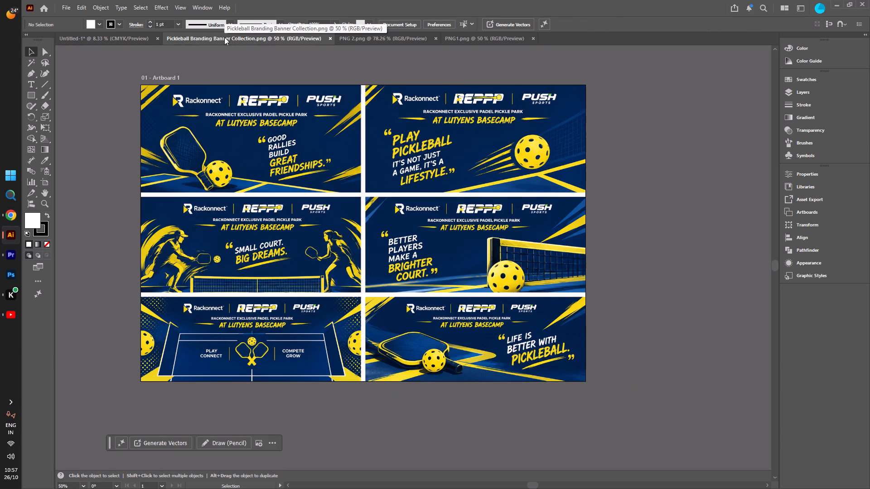
pyautogui.click(105, 40)
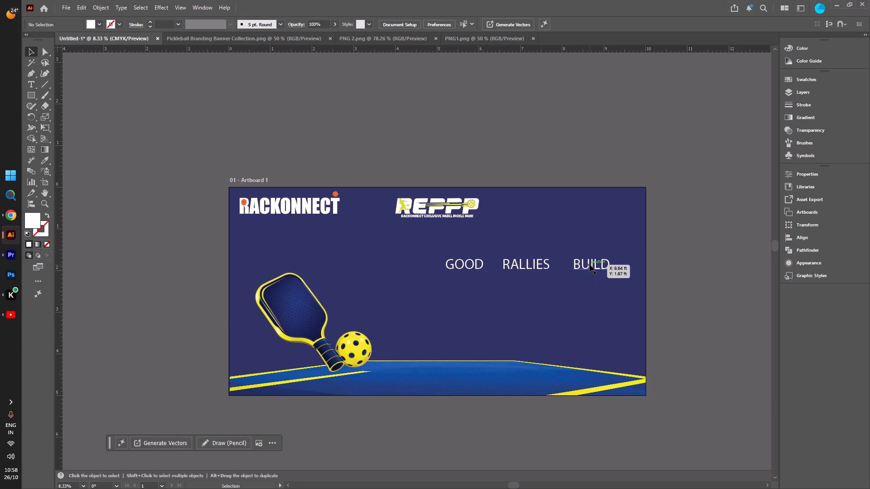
pyautogui.keyDown('alt'); pyautogui.moveTo(590, 264); pyautogui.dragTo(500, 292); pyautogui.keyUp('alt')
pyautogui.tripleClick(500, 292)
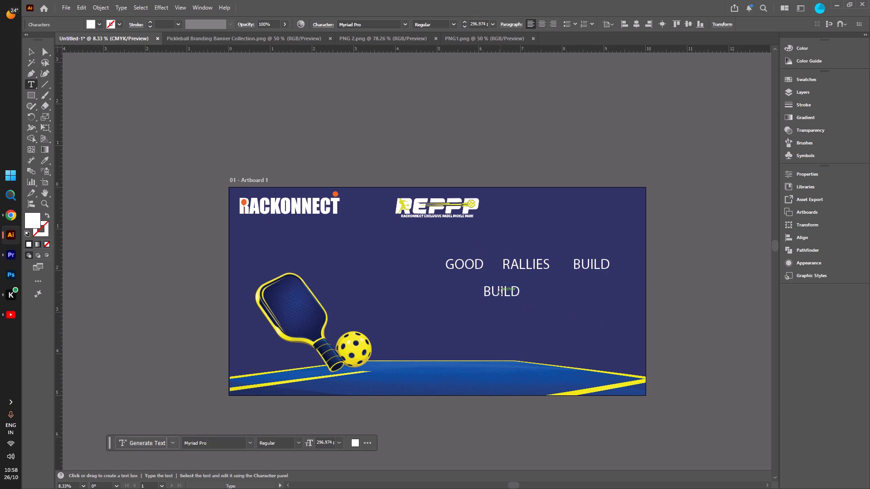
pyautogui.write('GR')
pyautogui.write('EA')
pyautogui.press('t')
pyautogui.press('BackSpace')
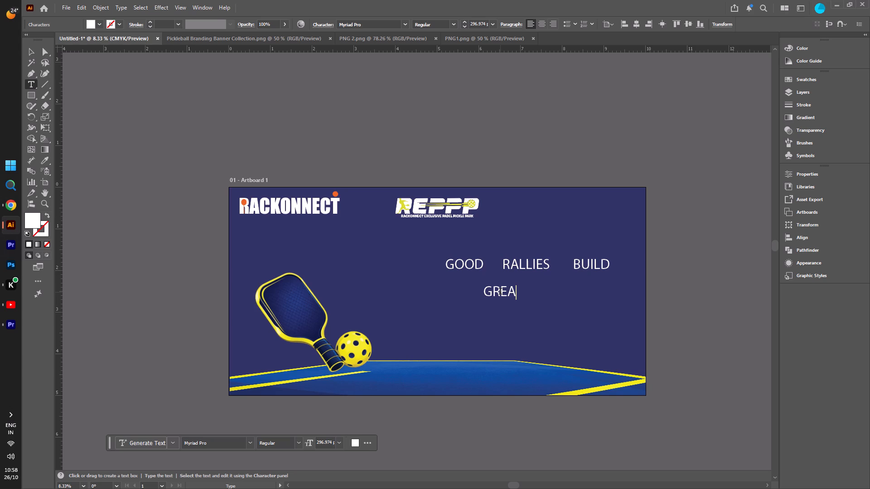
pyautogui.press('BackSpace')
pyautogui.press('BackSpace')
pyautogui.write('EAT')
pyautogui.click(35, 50)
pyautogui.click(73, 72)
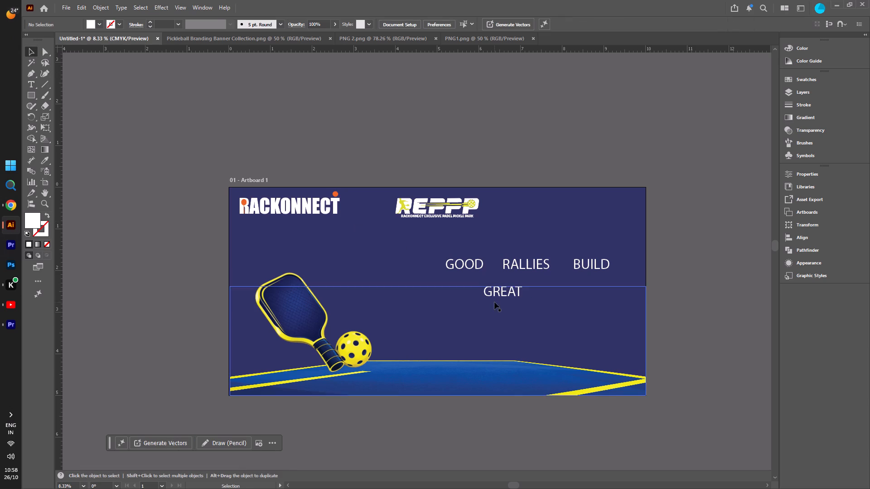
# Duplicate the "GREAT" text to its right and change the copy's wording to "FRIENDSHIP".
pyautogui.keyDown('alt'); pyautogui.moveTo(503, 291); pyautogui.dragTo(567, 290); pyautogui.keyUp('alt')
pyautogui.tripleClick(568, 290)
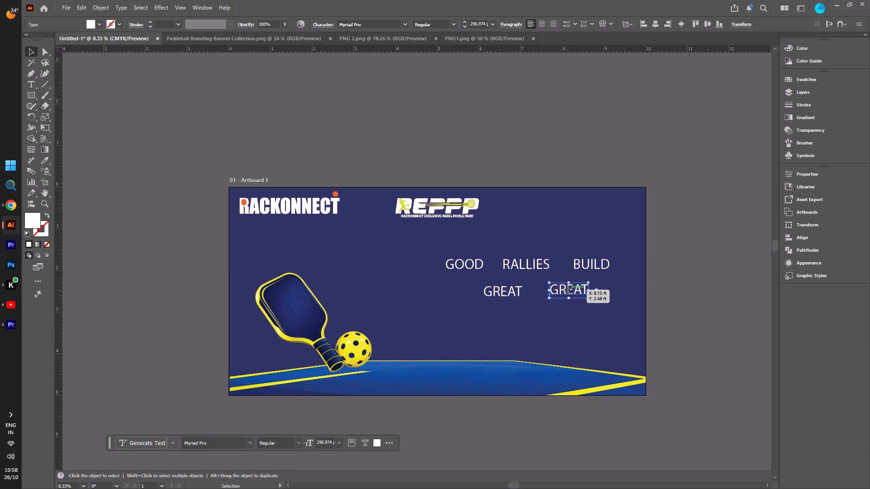
pyautogui.write('FRIEN')
pyautogui.press('d')
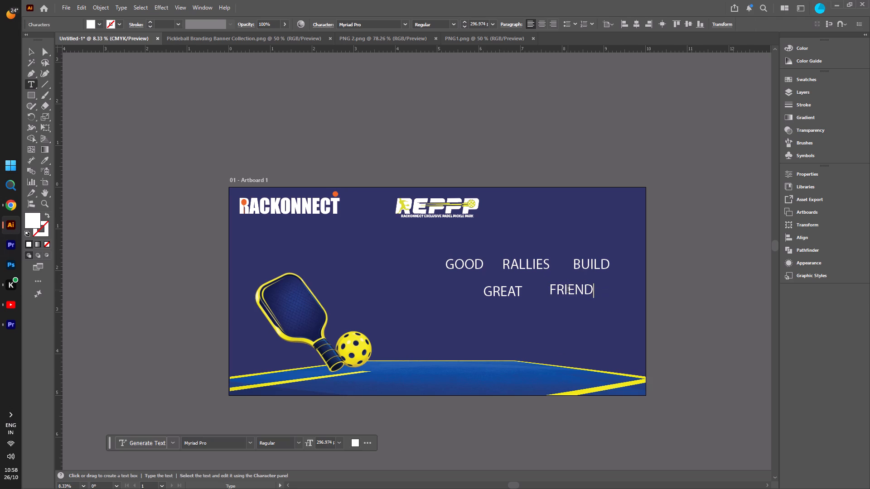
pyautogui.write('SHIP')
pyautogui.click(30, 53)
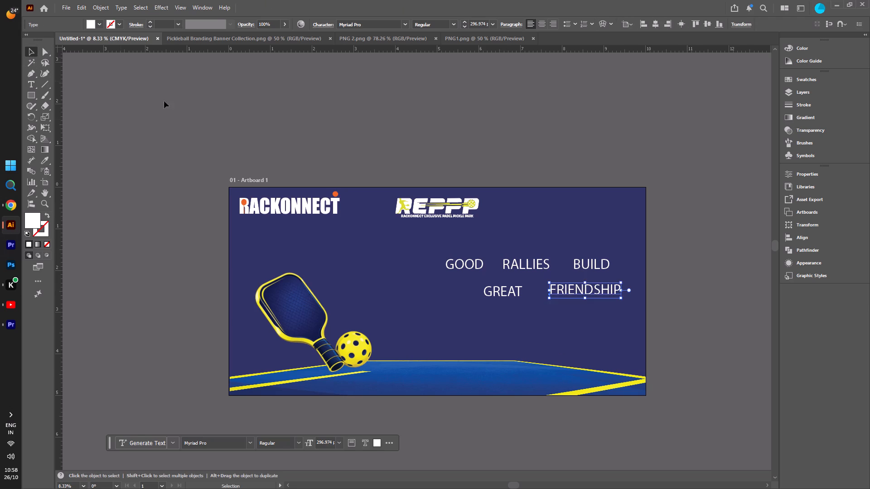
pyautogui.click(201, 119)
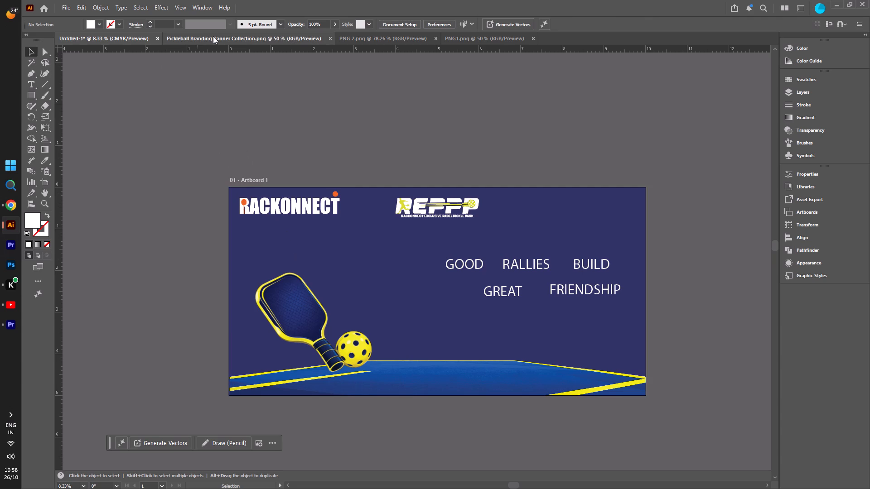
# Check the slogan's last word in the reference banners and correct "FRIENDSHIP" to "FRIENDSHIPS".
pyautogui.click(213, 36)
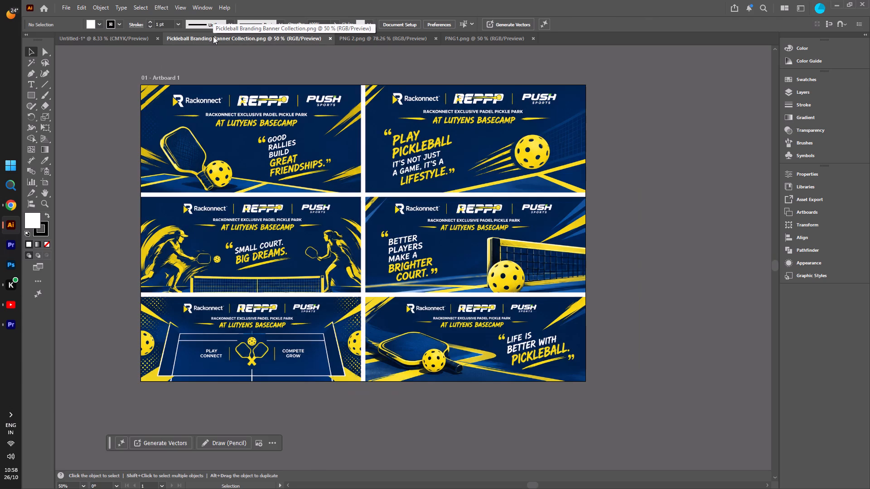
pyautogui.click(123, 37)
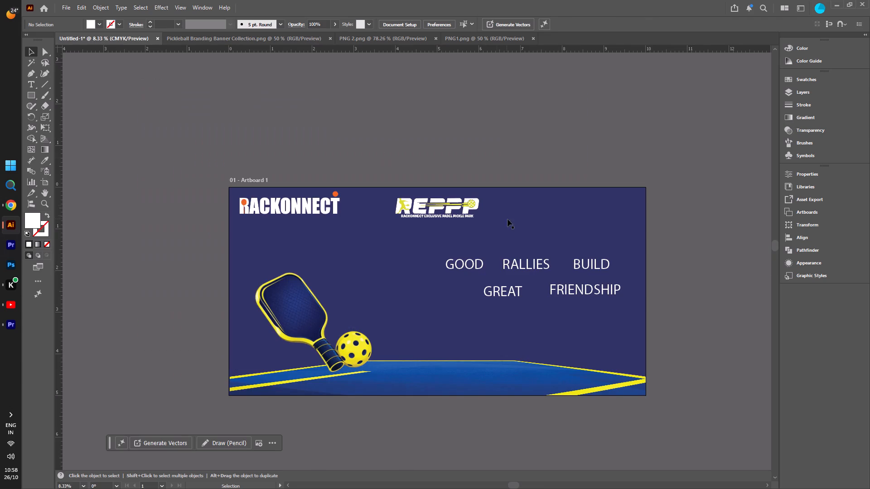
pyautogui.doubleClick(619, 295)
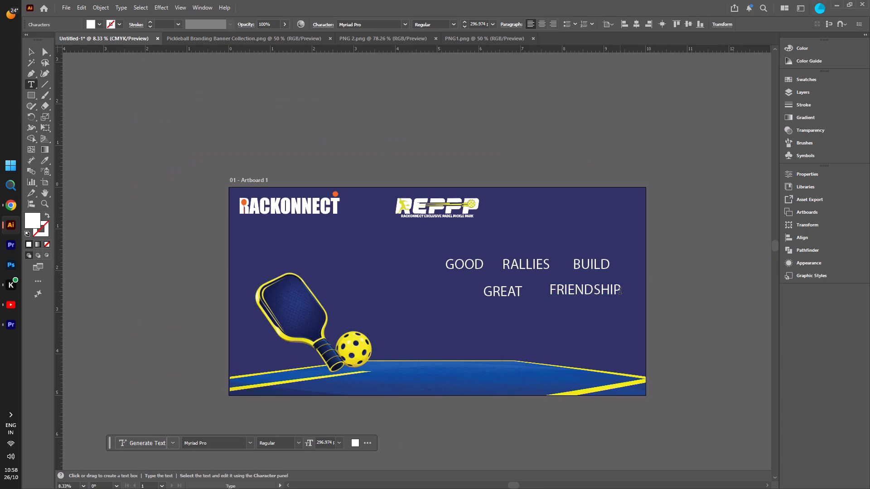
pyautogui.press('s')
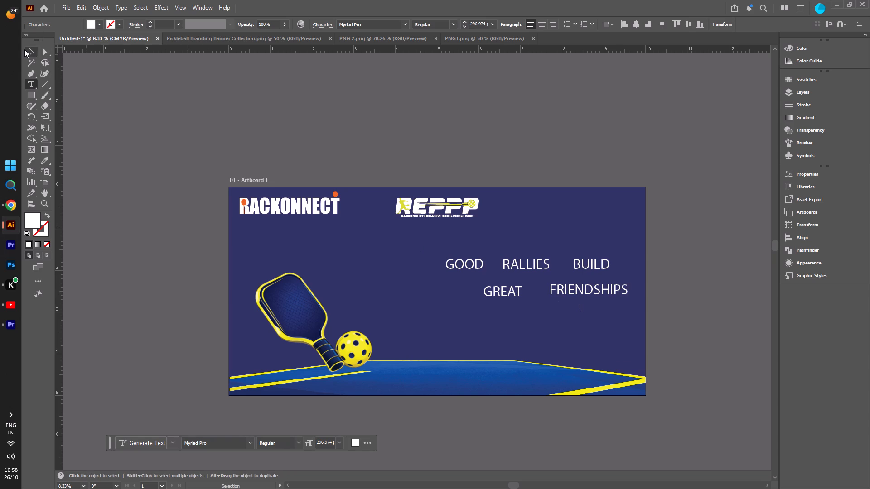
pyautogui.click(24, 49)
pyautogui.click(131, 97)
# Check the slogan layout in the reference banners and stack GOOD, RALLIES, BUILD, GREAT and FRIENDSHIPS in one left-aligned column.
pyautogui.click(218, 41)
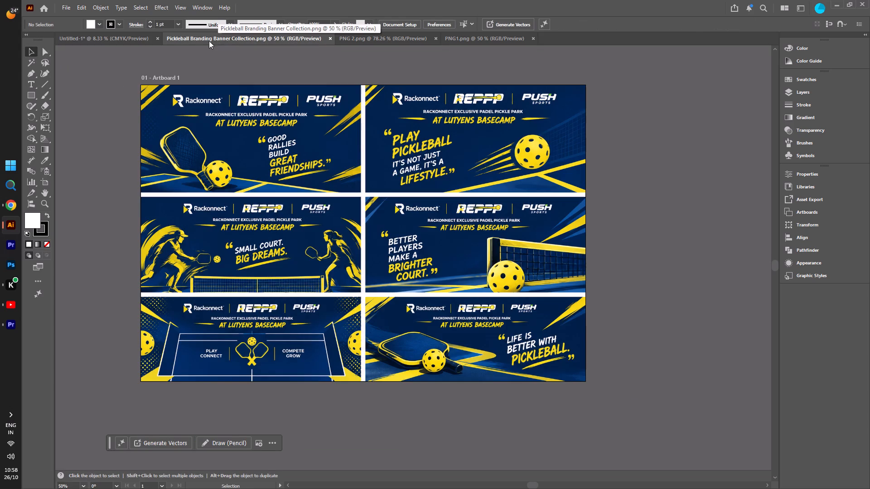
pyautogui.click(127, 40)
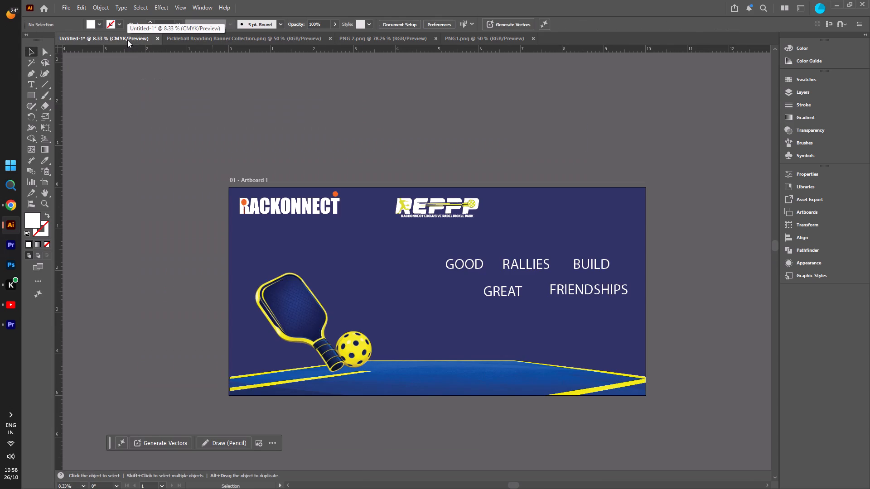
pyautogui.click(210, 35)
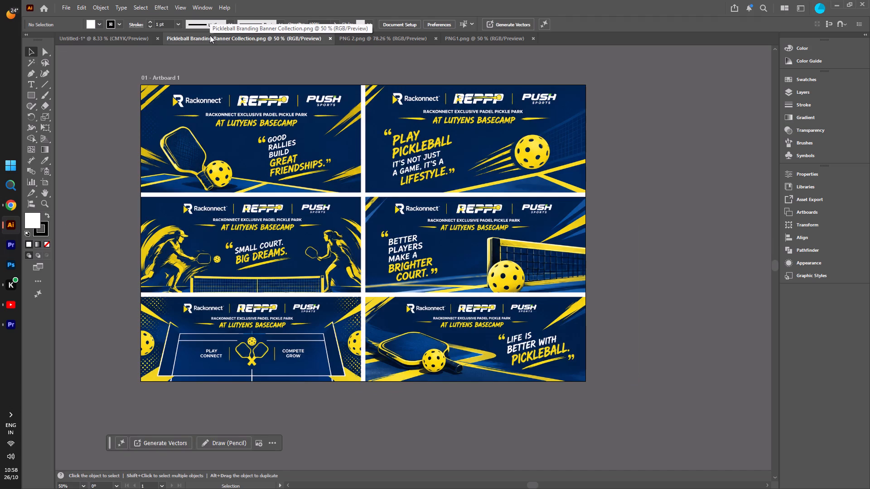
pyautogui.click(116, 36)
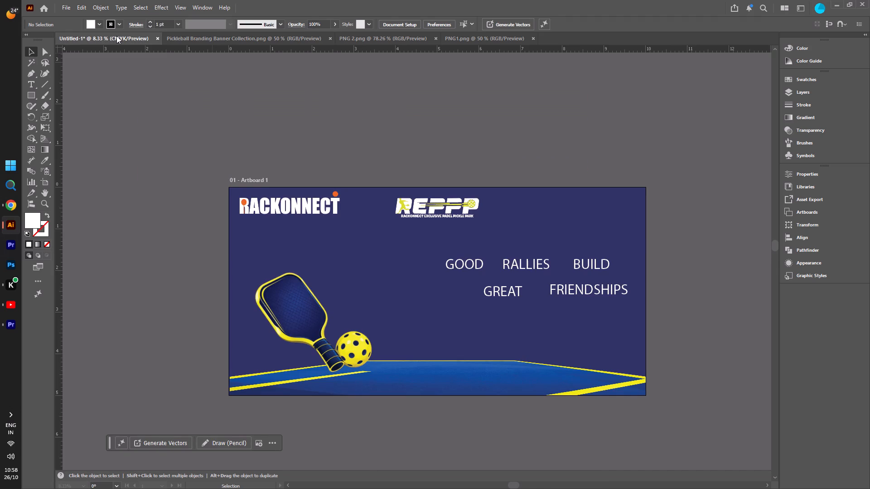
pyautogui.click(224, 37)
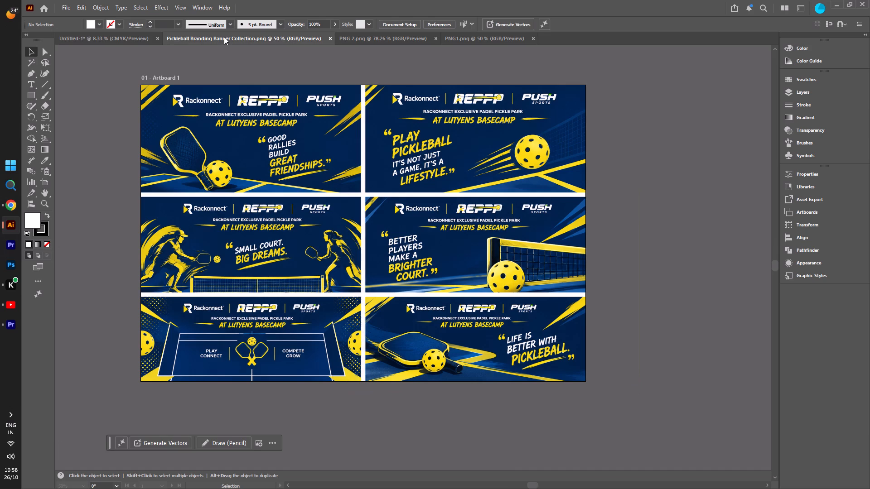
pyautogui.click(127, 37)
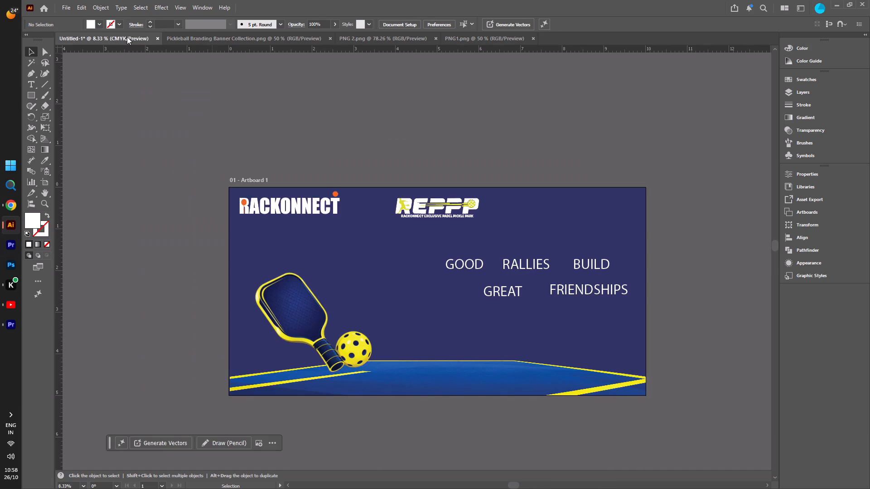
pyautogui.click(451, 264)
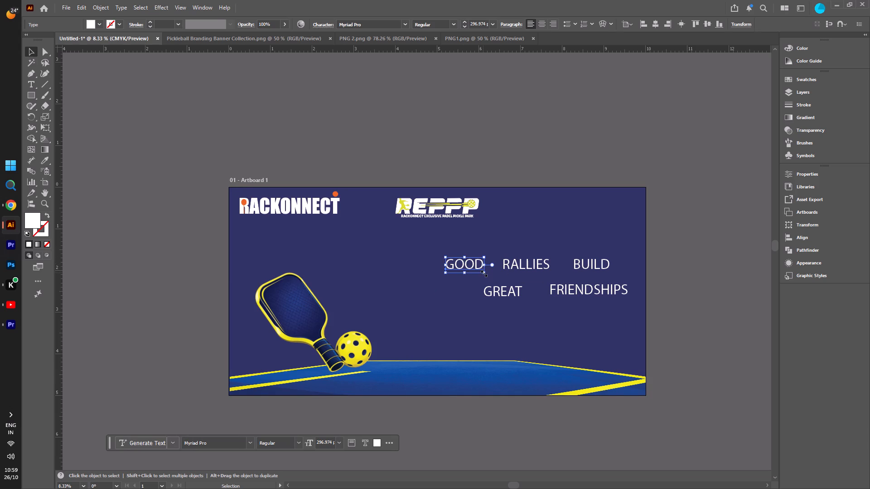
pyautogui.moveTo(467, 265); pyautogui.dragTo(496, 240)
pyautogui.moveTo(514, 263); pyautogui.dragTo(492, 253)
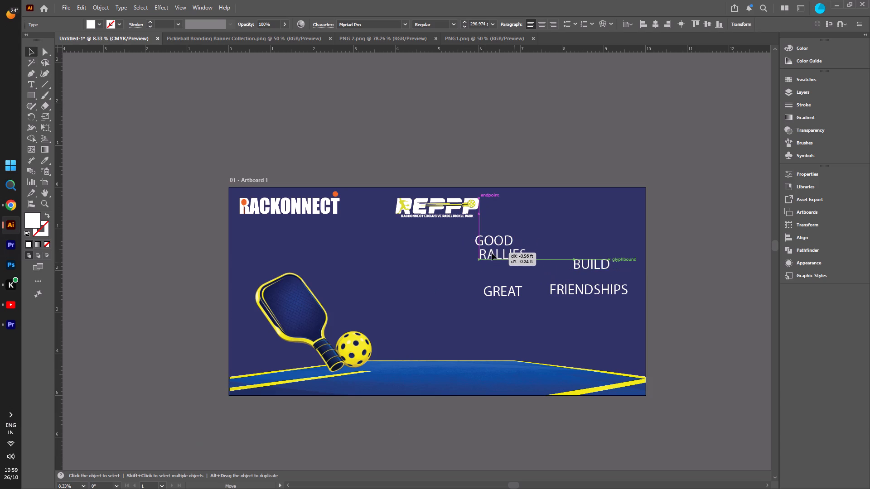
pyautogui.moveTo(492, 253); pyautogui.dragTo(488, 256)
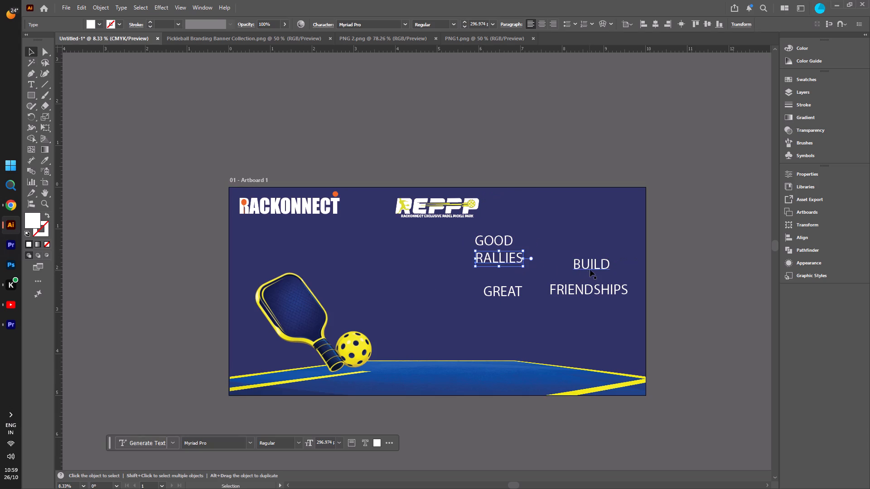
pyautogui.moveTo(593, 266); pyautogui.dragTo(497, 274)
pyautogui.moveTo(497, 290); pyautogui.dragTo(491, 285)
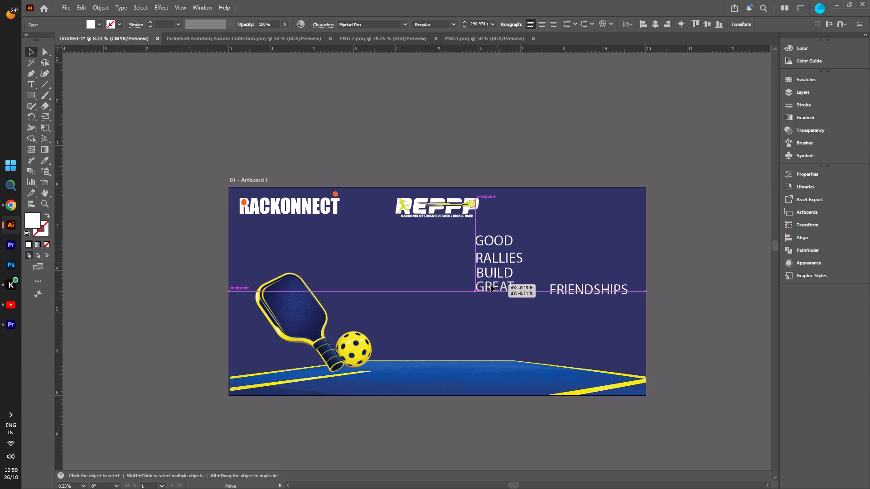
pyautogui.moveTo(491, 285); pyautogui.dragTo(492, 285)
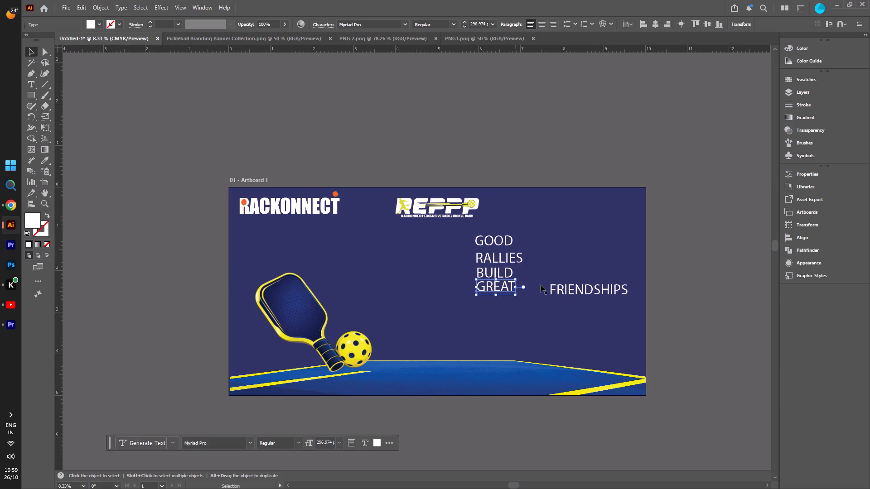
pyautogui.moveTo(569, 288); pyautogui.dragTo(498, 302)
pyautogui.click(719, 237)
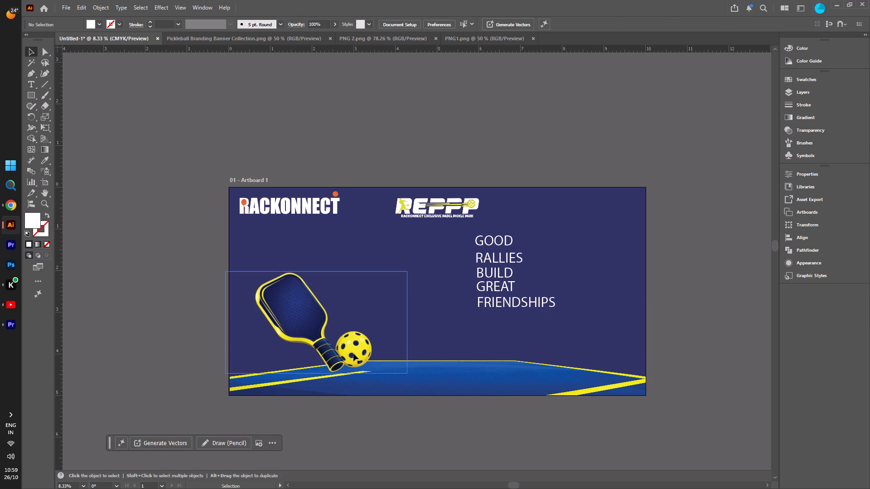
# Recolour the words GREAT and FRIENDSHIPS with the recent yellow fill, as in the reference banner.
pyautogui.click(496, 286)
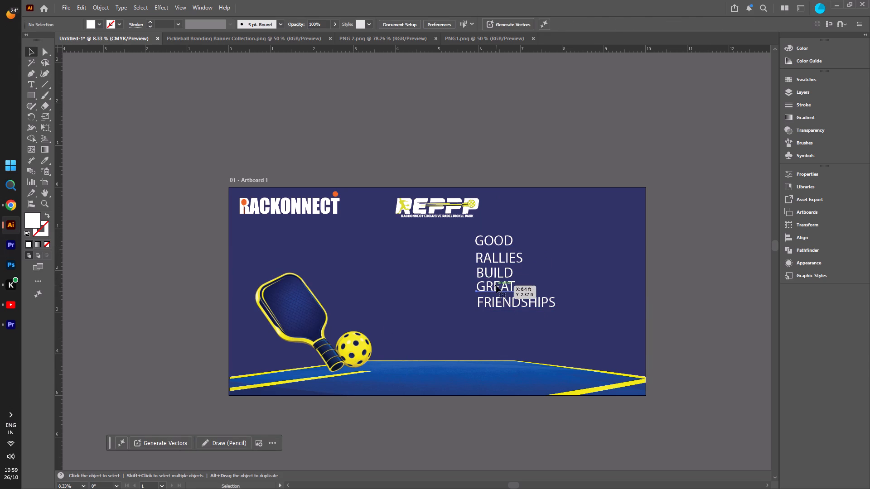
pyautogui.click(189, 38)
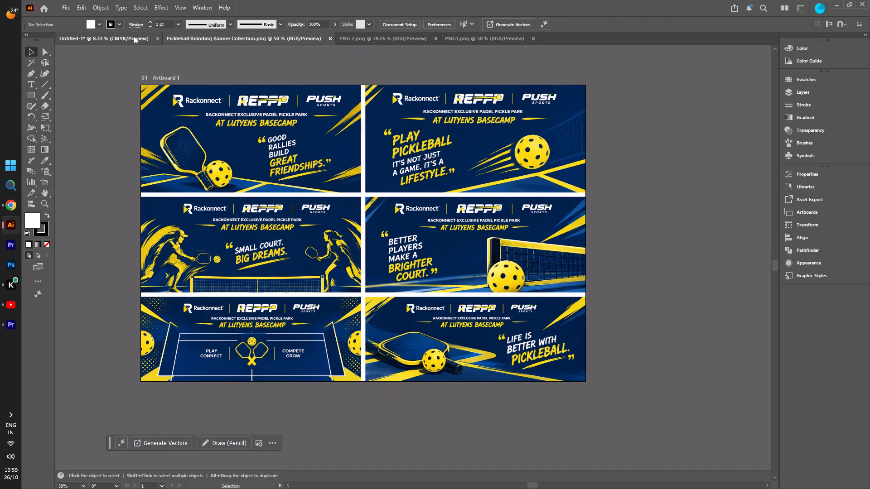
pyautogui.click(126, 36)
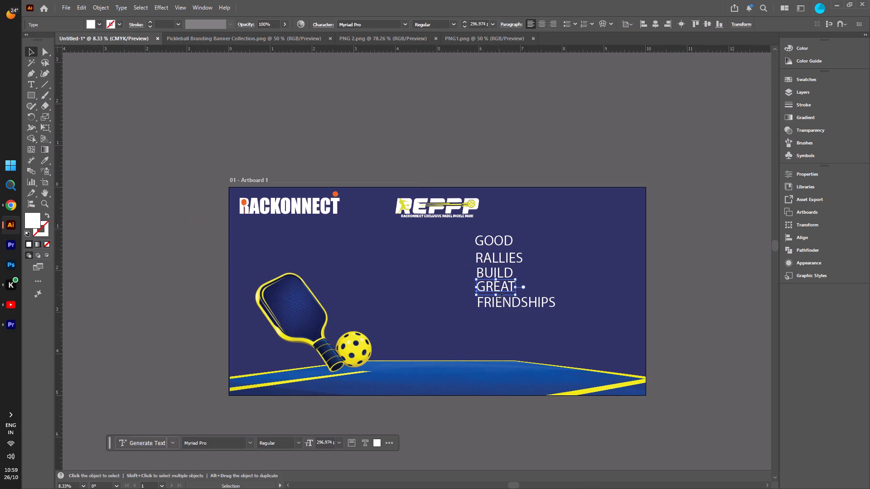
pyautogui.keyDown('shift'); pyautogui.click(495, 305); pyautogui.keyUp('shift')
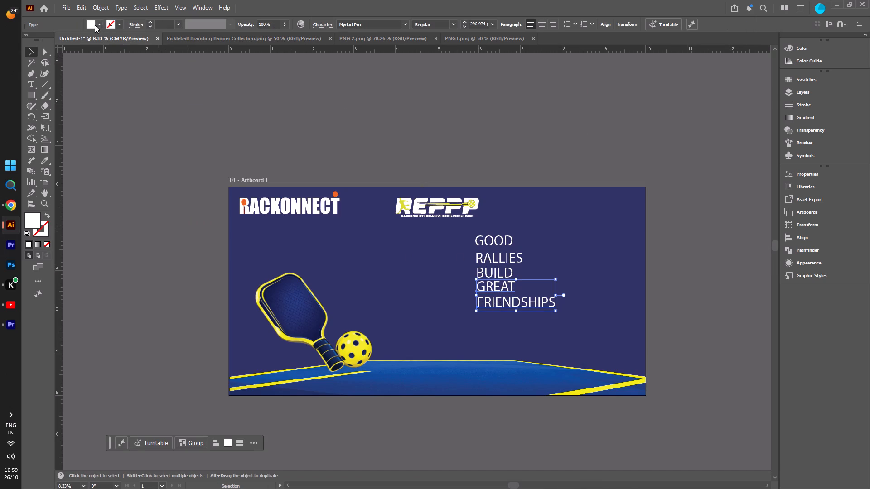
pyautogui.click(90, 24)
pyautogui.click(77, 67)
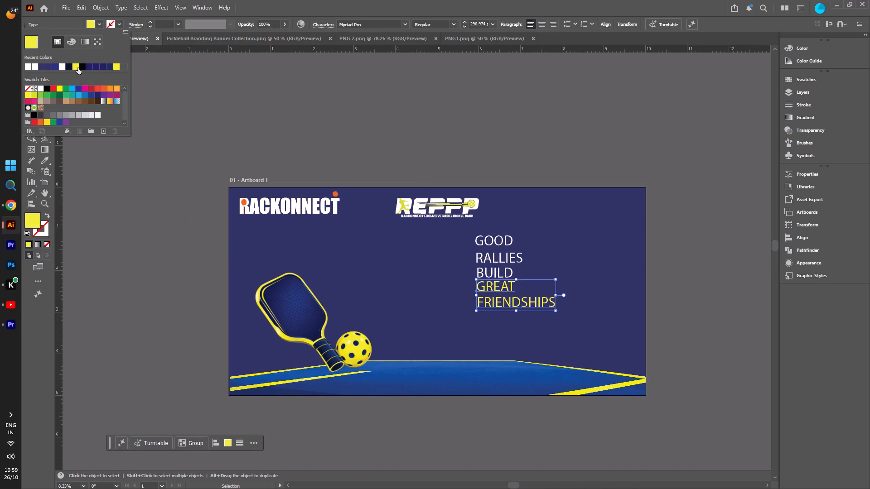
pyautogui.doubleClick(123, 165)
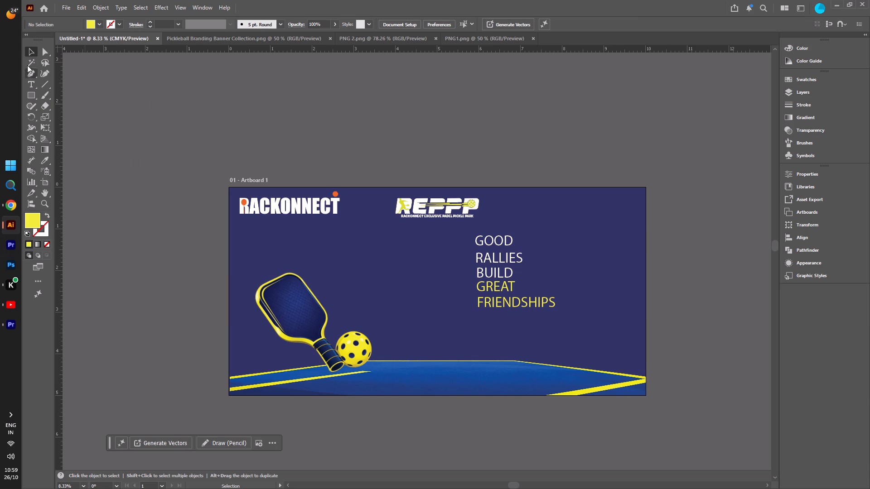
pyautogui.click(28, 53)
pyautogui.click(122, 125)
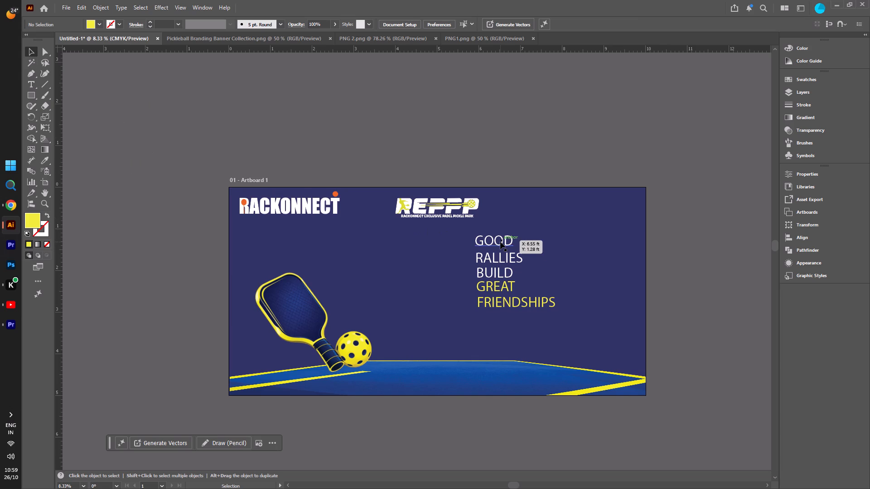
# Browse the GORAV PAMPHLATE DESIGN and MEHRAULI BRANDING folders on the FATHER OF DESIGNING drive for an existing design file to open.
pyautogui.click(68, 3)
pyautogui.click(93, 34)
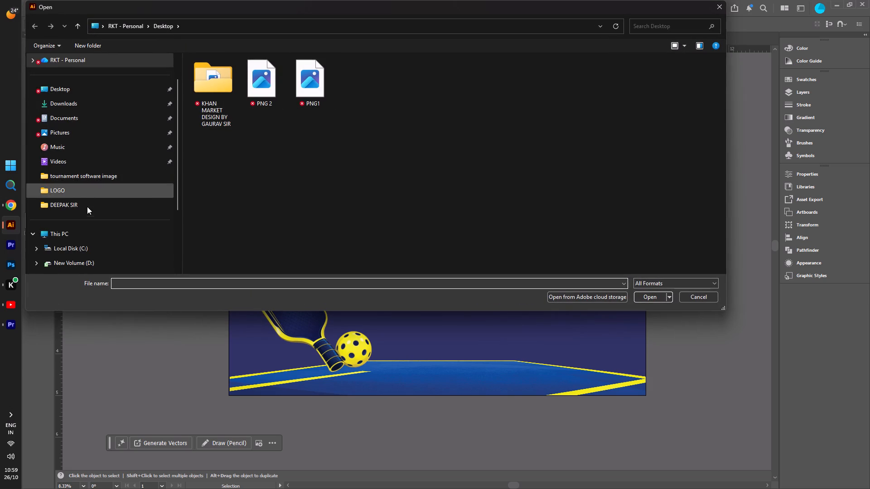
pyautogui.scroll(-2, 87, 219)
pyautogui.click(92, 206)
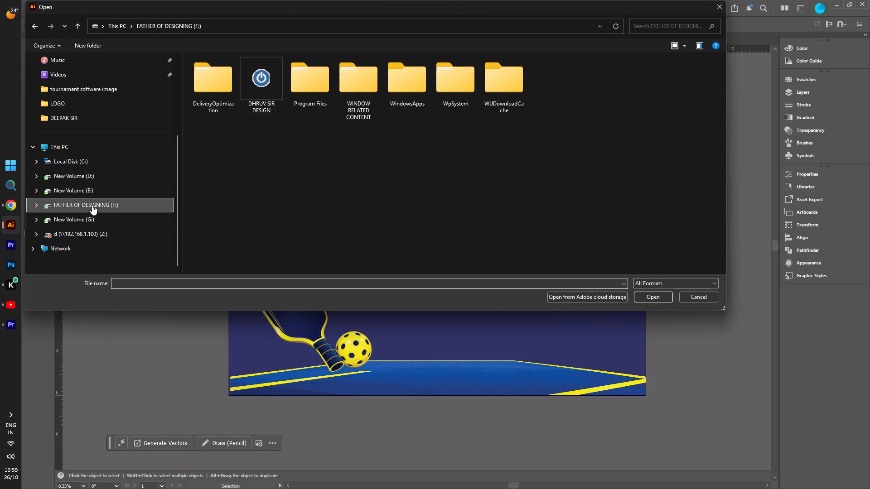
pyautogui.doubleClick(264, 88)
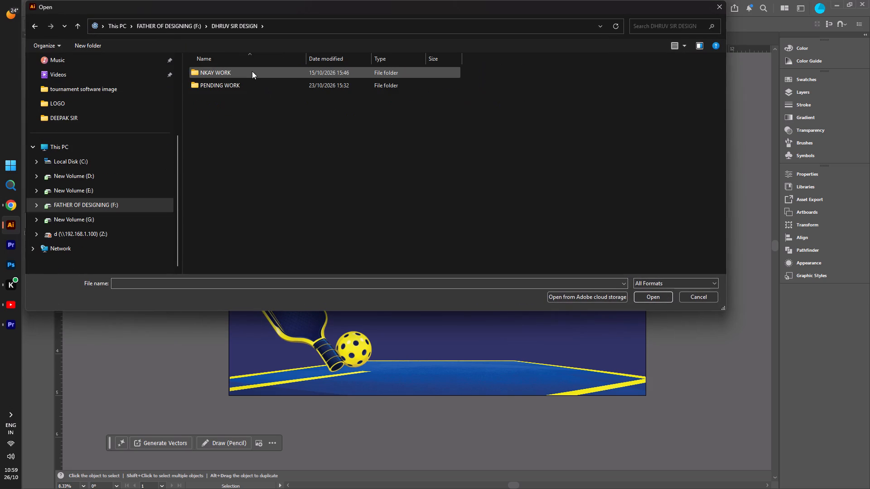
pyautogui.doubleClick(252, 70)
pyautogui.doubleClick(252, 70)
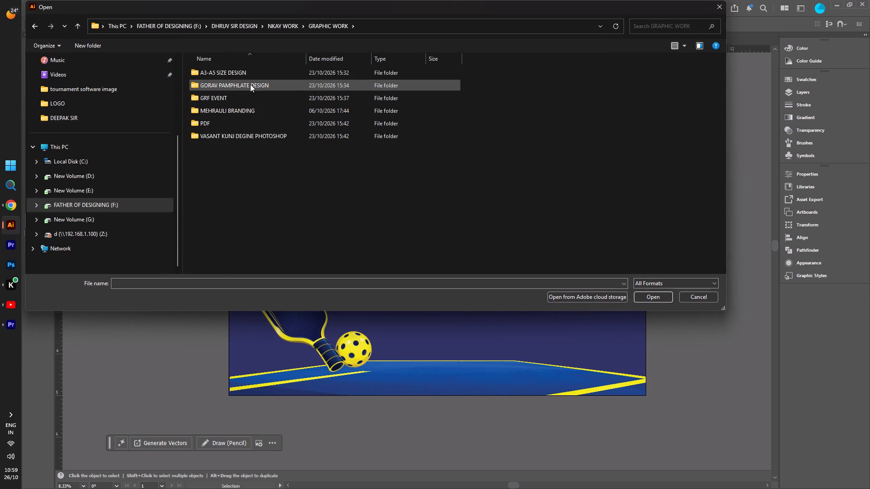
pyautogui.doubleClick(250, 87)
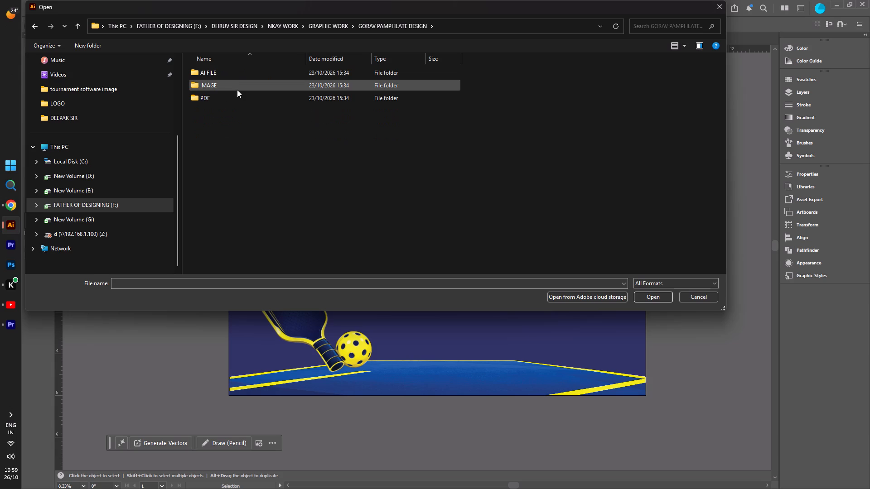
pyautogui.doubleClick(232, 73)
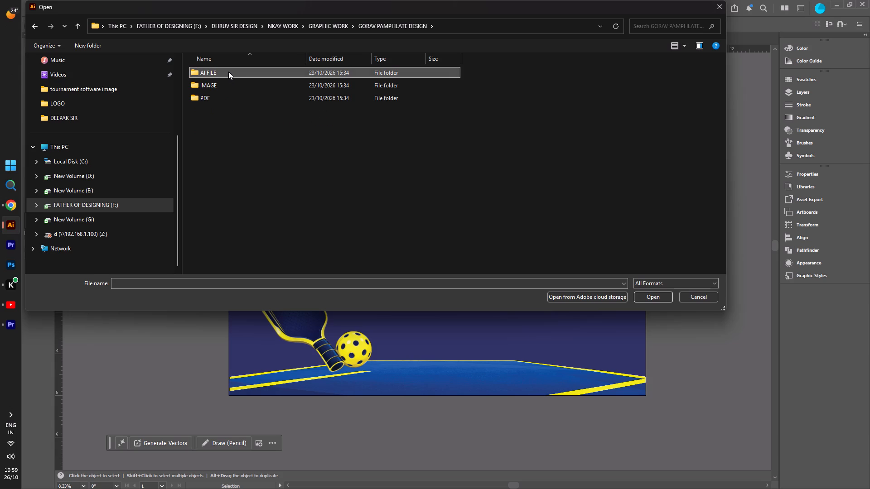
pyautogui.click(228, 72)
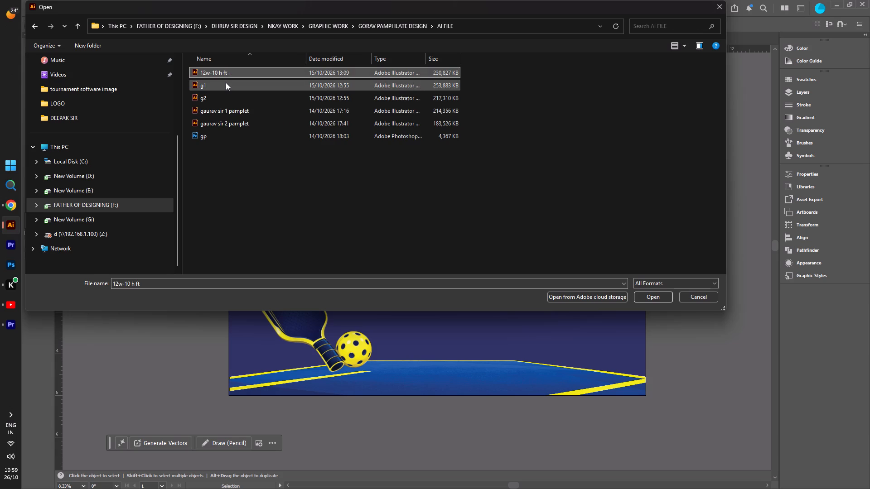
pyautogui.click(226, 84)
pyautogui.click(35, 27)
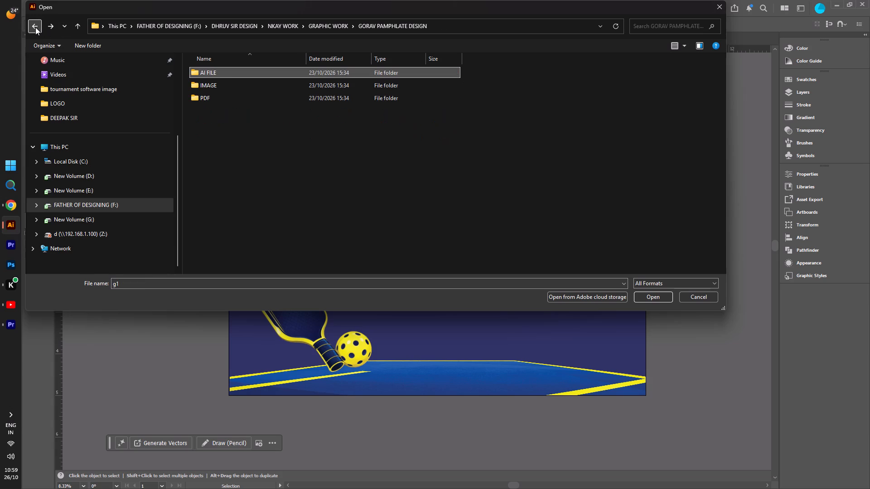
pyautogui.click(35, 27)
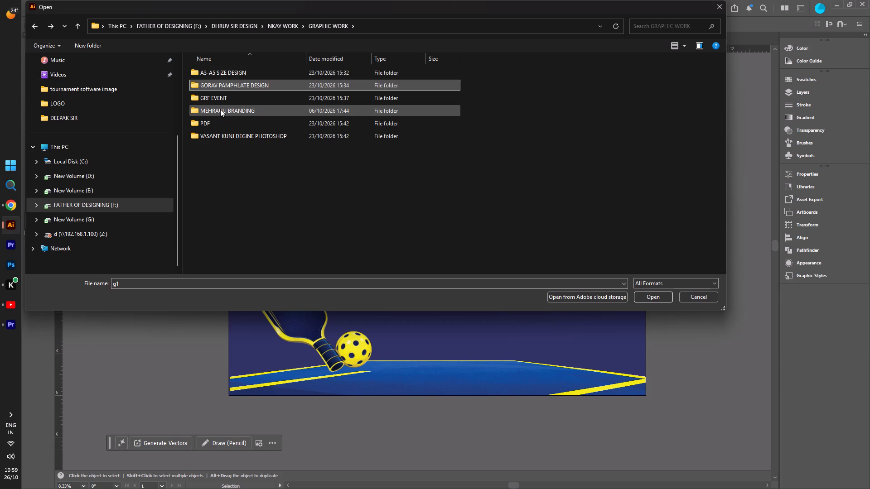
pyautogui.click(220, 109)
pyautogui.doubleClick(220, 109)
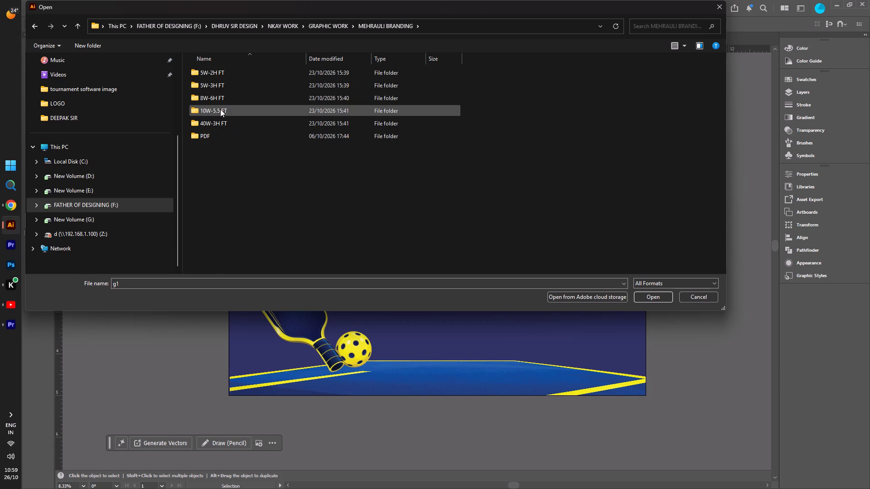
pyautogui.click(218, 86)
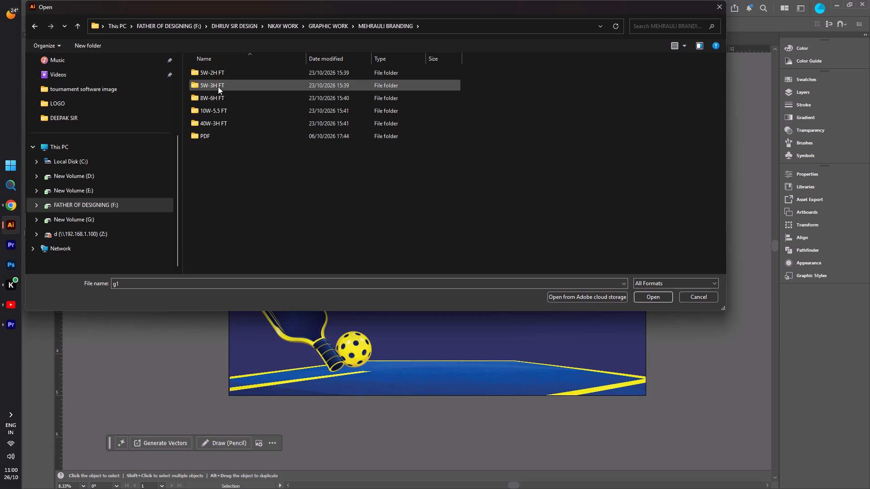
pyautogui.click(704, 291)
pyautogui.click(704, 295)
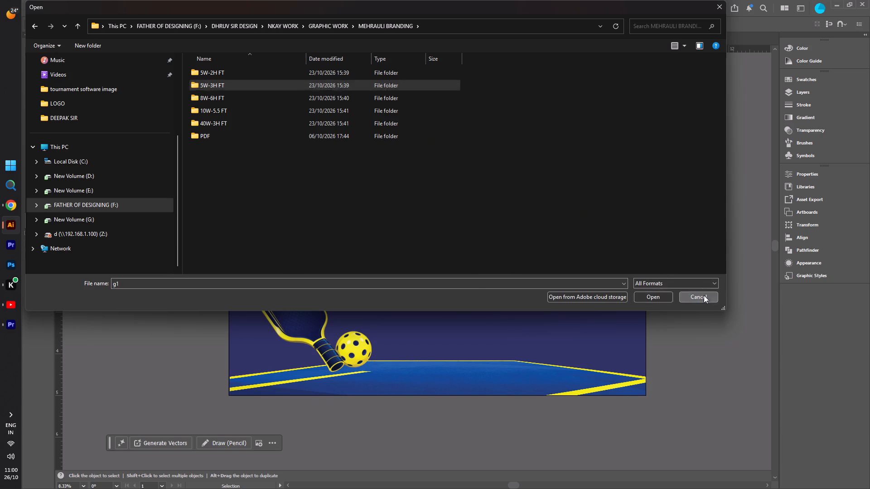
# Minimise Illustrator and dismiss the Premiere Pro error report without sending it.
pyautogui.click(838, 5)
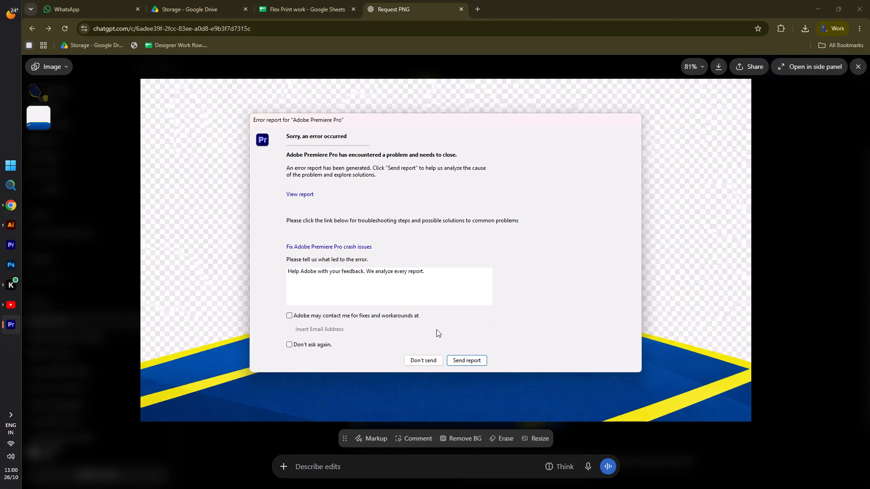
pyautogui.click(419, 358)
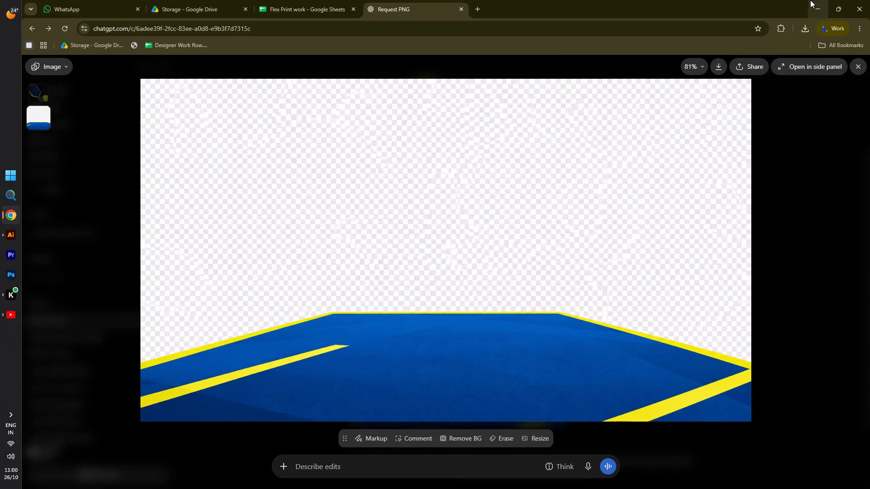
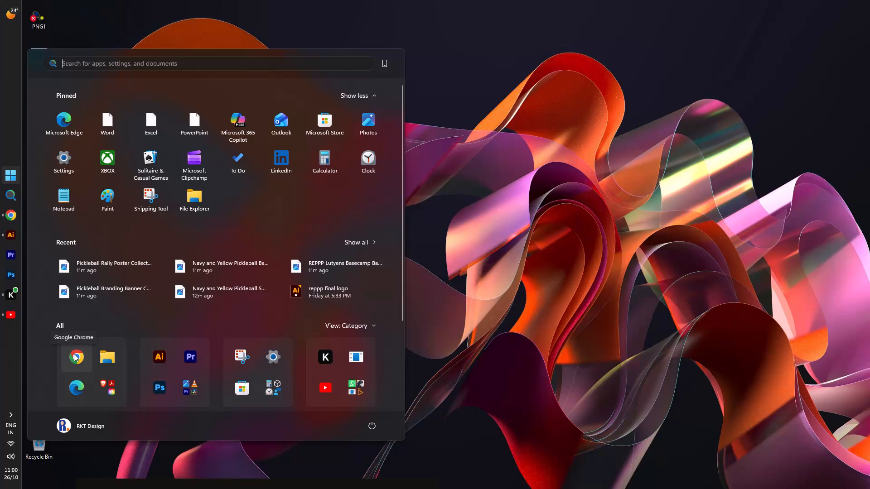
# Open the MEHRAULI BRANDING folder inside DHRUV SIR DESIGN, NKAY WORK, GRAPHIC WORK on the FATHER OF DESIGNING drive in File Explorer.
pyautogui.click(133, 5)
pyautogui.doubleClick(32, 62)
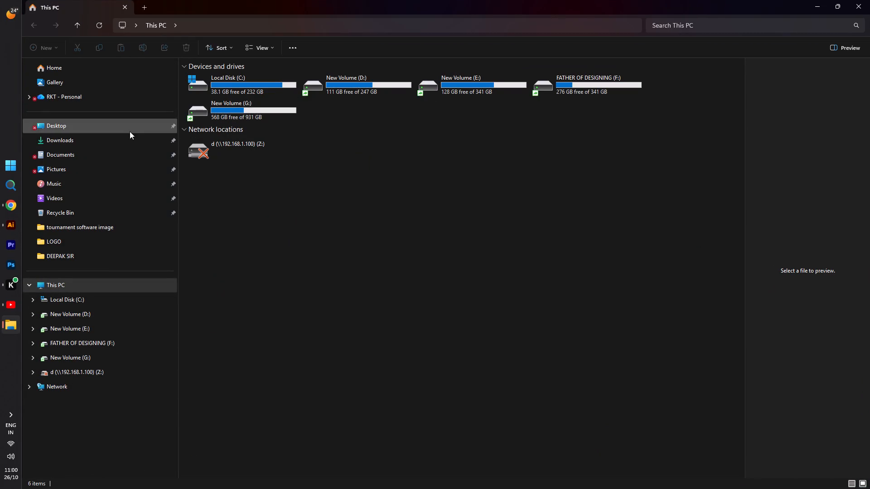
pyautogui.doubleClick(573, 82)
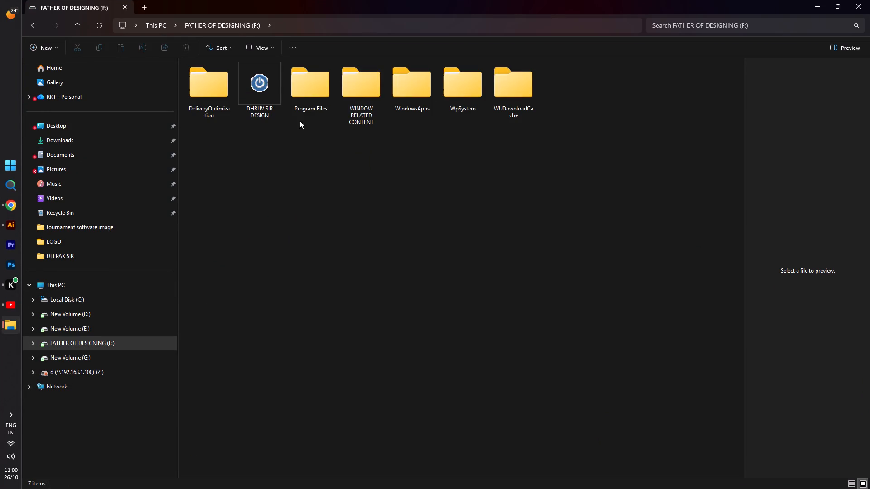
pyautogui.doubleClick(266, 99)
pyautogui.doubleClick(232, 74)
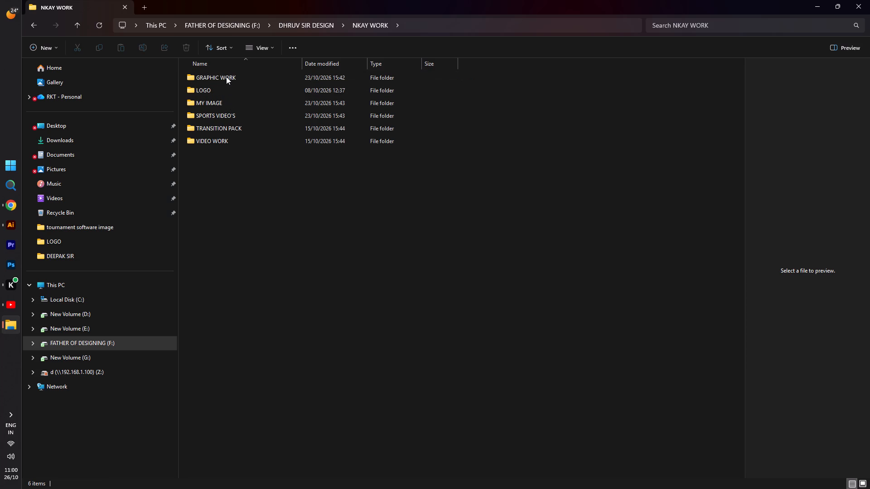
pyautogui.doubleClick(226, 77)
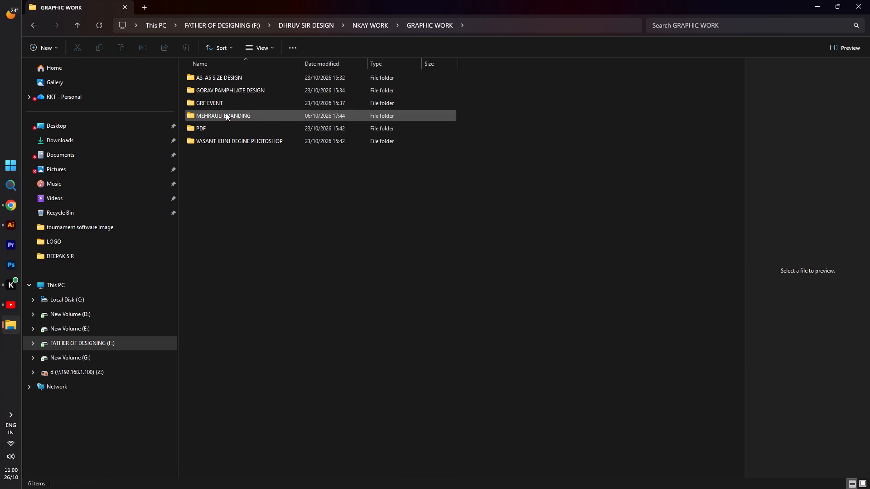
pyautogui.doubleClick(226, 114)
# Preview the 8-6 ft banner designs in the AI FILE folder of 8W-6H FT to check their slogan styles.
pyautogui.click(226, 99)
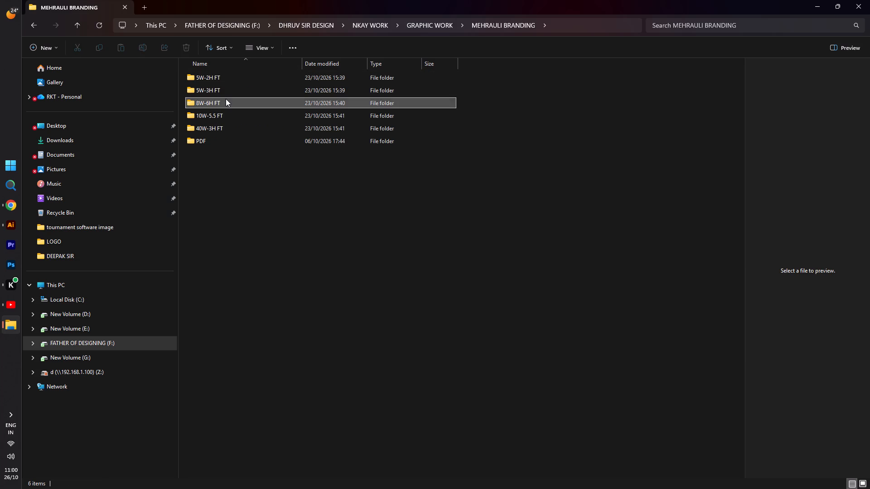
pyautogui.click(227, 102)
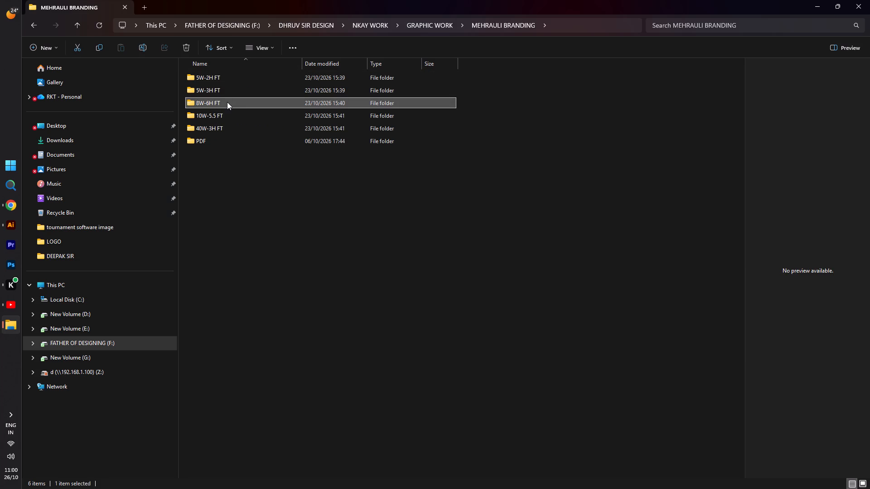
pyautogui.doubleClick(227, 102)
pyautogui.doubleClick(213, 78)
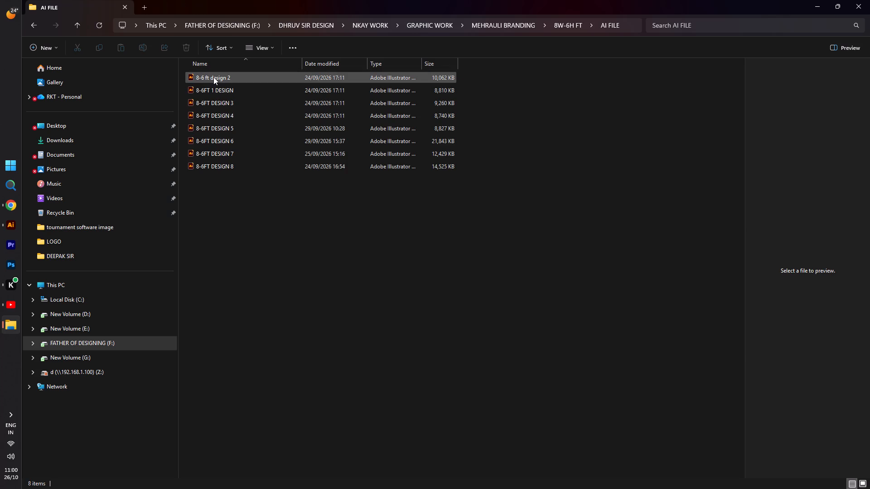
pyautogui.click(213, 77)
pyautogui.click(216, 92)
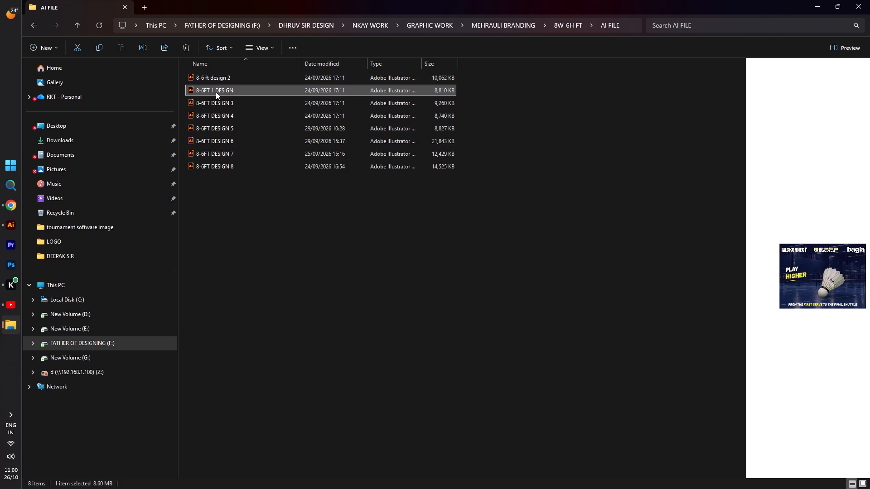
pyautogui.click(218, 109)
pyautogui.click(219, 106)
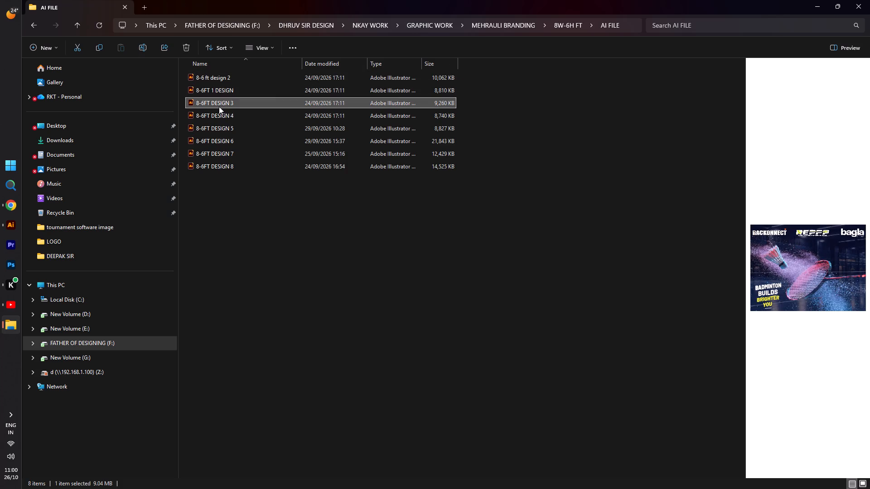
pyautogui.click(223, 119)
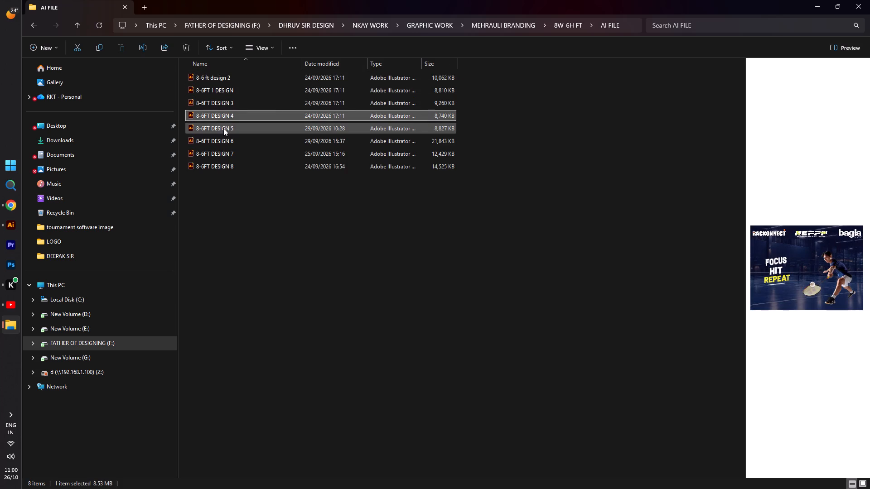
pyautogui.click(223, 128)
pyautogui.click(224, 143)
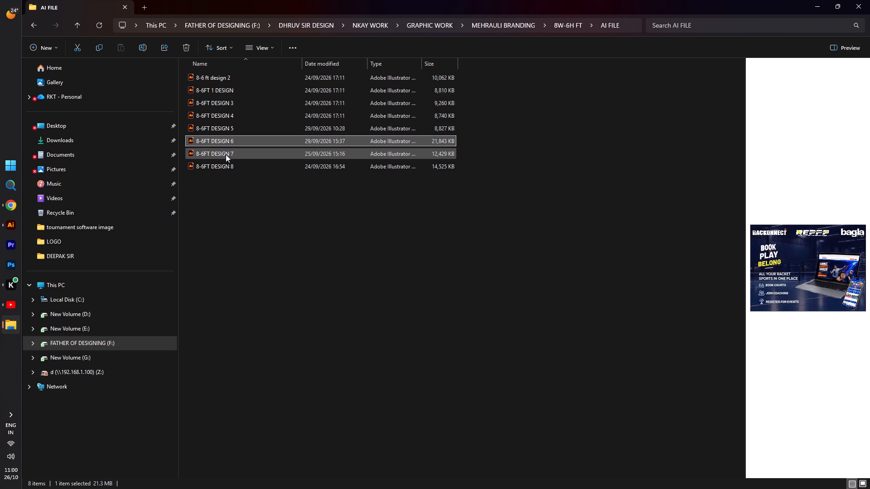
pyautogui.click(226, 155)
pyautogui.click(226, 163)
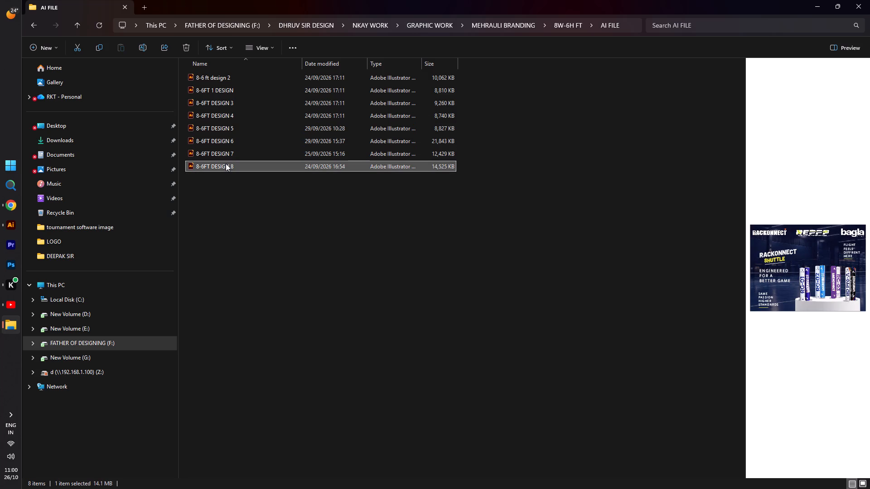
pyautogui.click(32, 27)
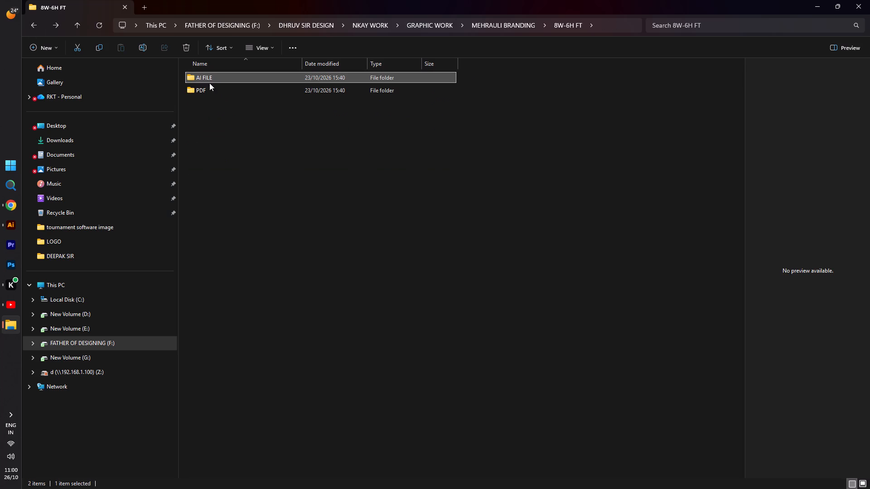
pyautogui.click(37, 25)
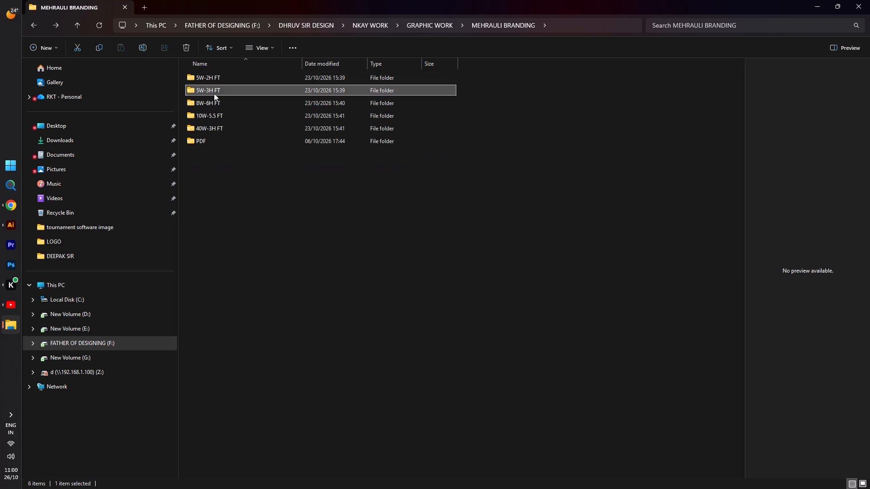
# Look through the AI FILE folders of 5W-3H FT and 5W-2H FT for a suitable reference design.
pyautogui.doubleClick(214, 93)
pyautogui.doubleClick(216, 77)
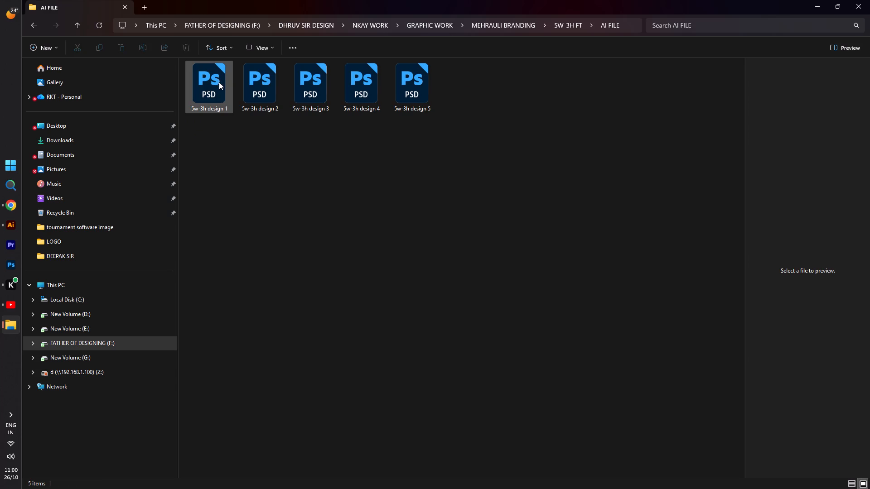
pyautogui.click(34, 23)
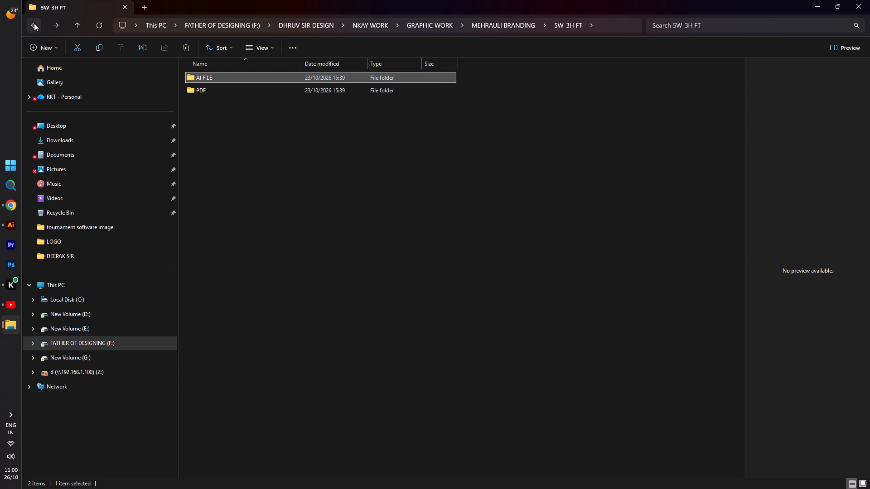
pyautogui.click(34, 23)
pyautogui.doubleClick(214, 79)
pyautogui.doubleClick(213, 77)
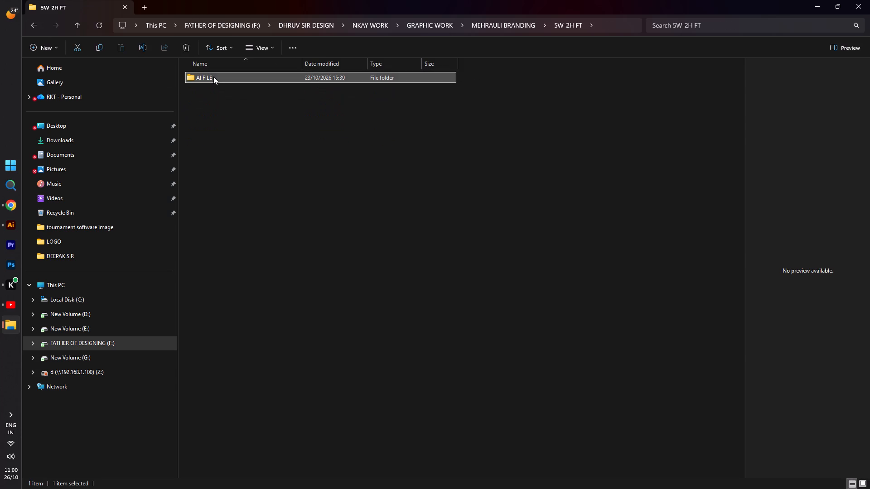
pyautogui.click(213, 79)
pyautogui.click(213, 95)
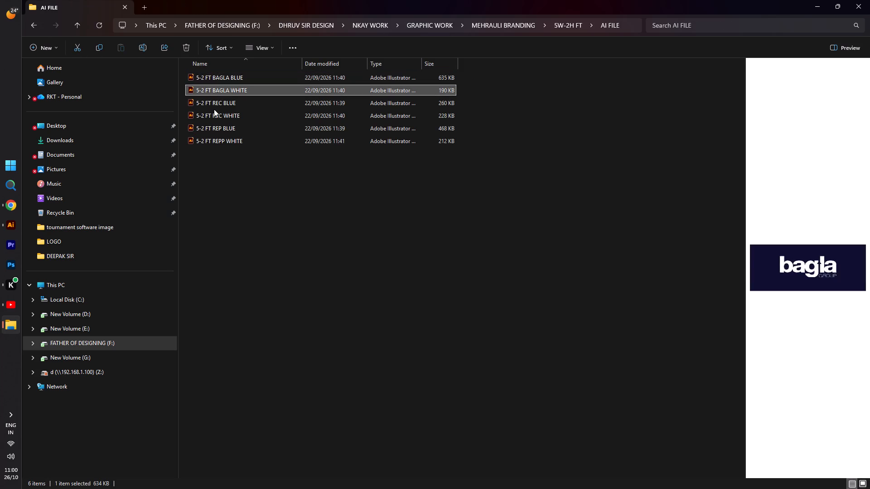
pyautogui.click(214, 109)
pyautogui.click(35, 27)
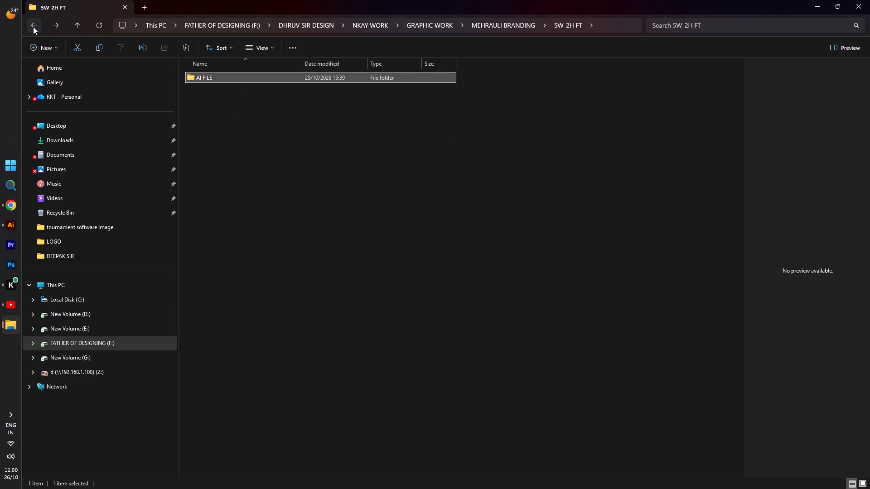
pyautogui.click(33, 27)
# Preview the designs in the AI FILE folder of 10W-5.5 FT and open 10-5.5 FT DESIGN 2 in Illustrator.
pyautogui.click(202, 116)
pyautogui.click(203, 116)
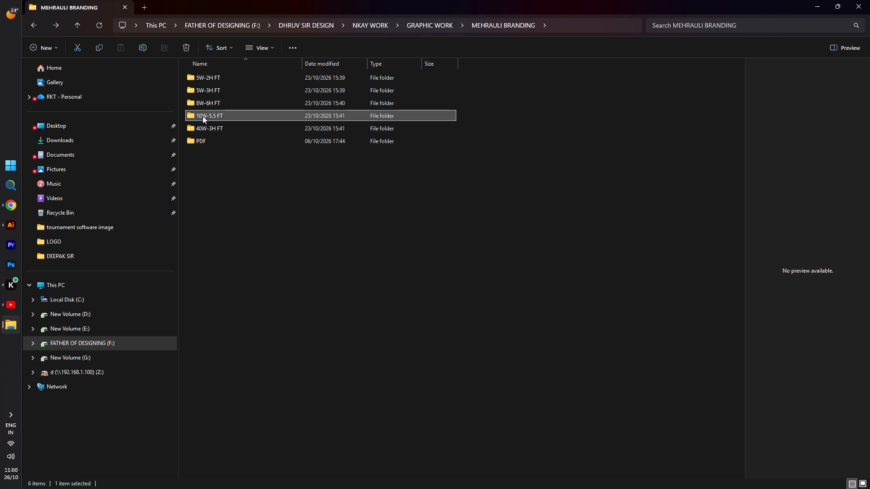
pyautogui.click(203, 116)
pyautogui.doubleClick(207, 80)
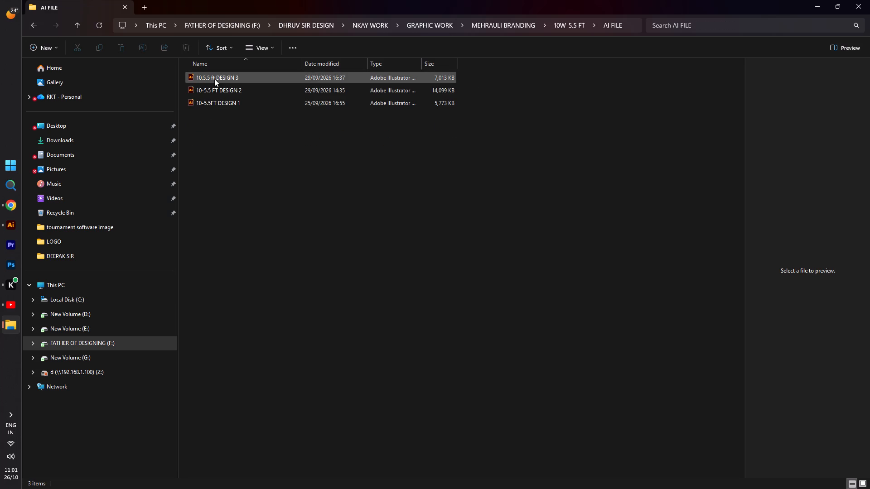
pyautogui.click(214, 79)
pyautogui.click(217, 88)
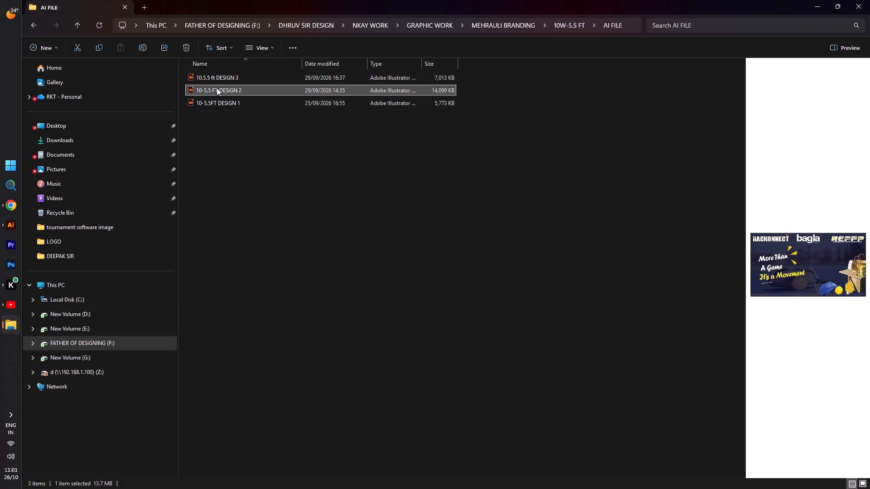
pyautogui.doubleClick(217, 88)
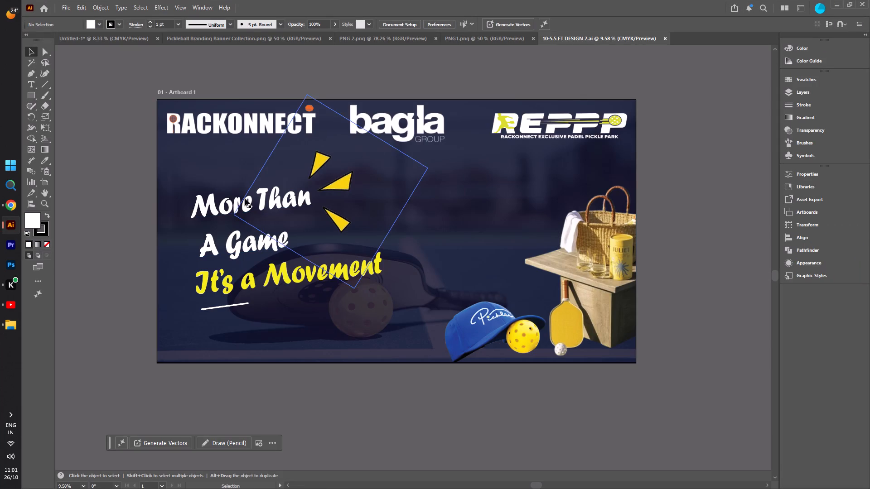
# Ungroup the slogan in 10-5.5 FT DESIGN 2 and copy the font name Forte from the "More Than A Game" text.
pyautogui.click(226, 200)
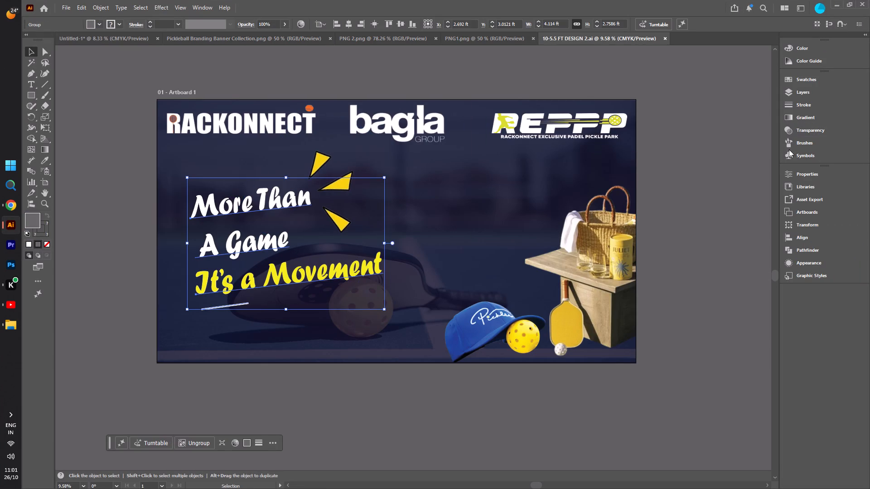
pyautogui.click(785, 173)
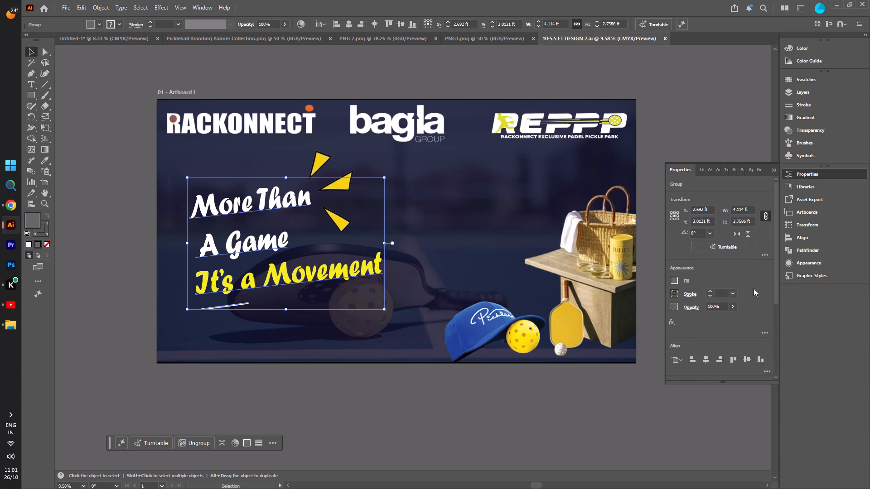
pyautogui.click(774, 168)
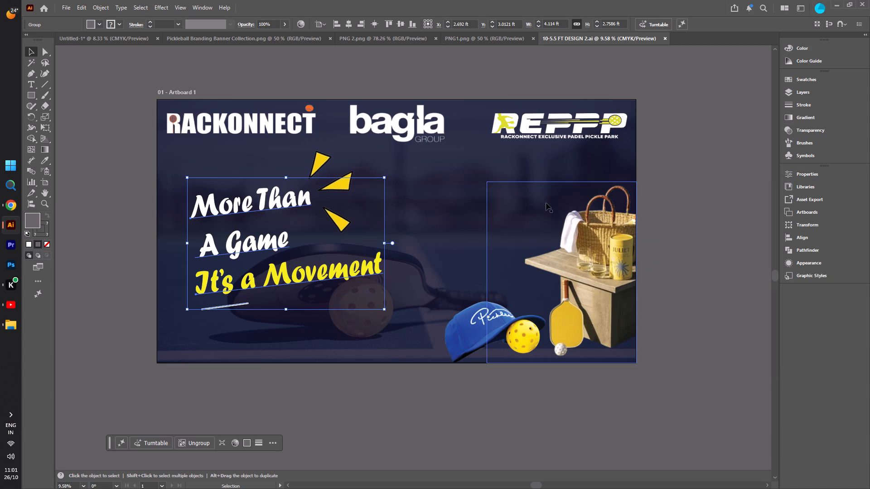
pyautogui.click(216, 210)
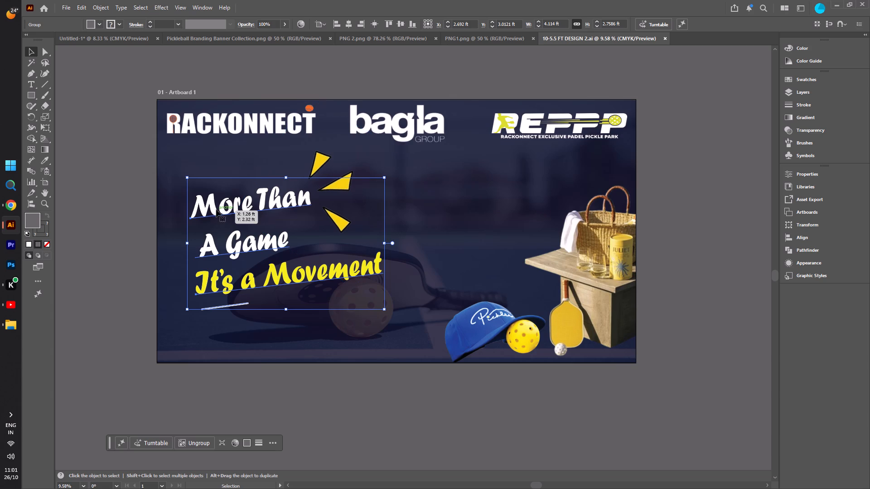
pyautogui.click(194, 444)
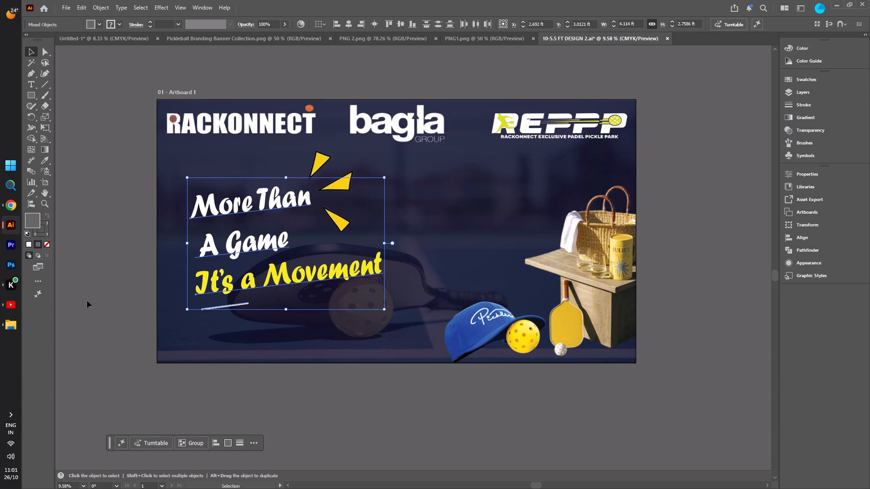
pyautogui.click(87, 301)
pyautogui.click(204, 206)
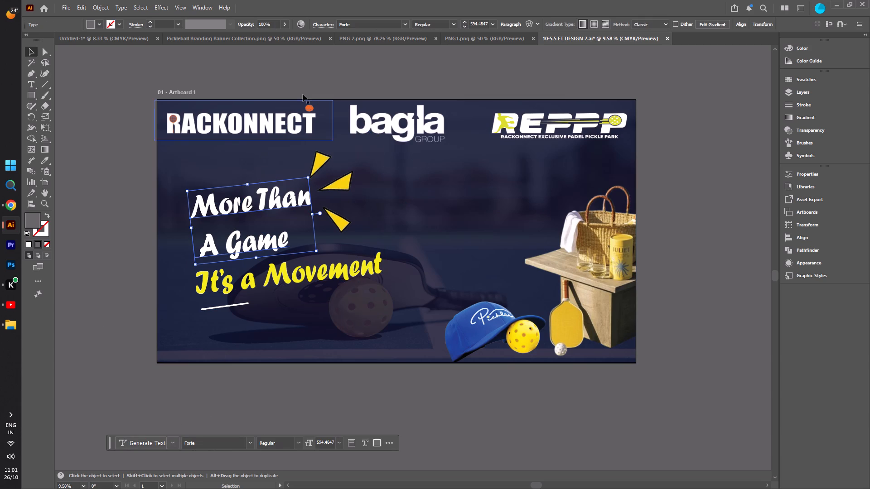
pyautogui.click(349, 26)
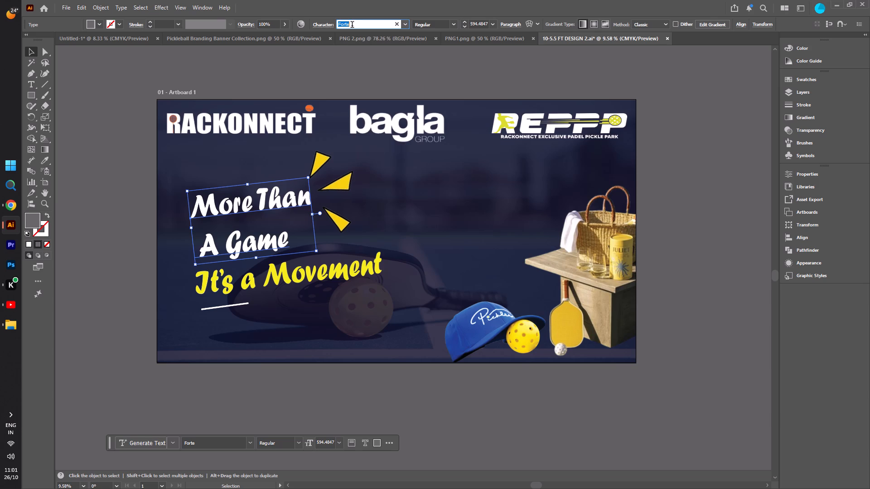
pyautogui.click(352, 25)
pyautogui.moveTo(356, 24); pyautogui.dragTo(315, 32)
pyautogui.hotkey('ctrl', 'c')
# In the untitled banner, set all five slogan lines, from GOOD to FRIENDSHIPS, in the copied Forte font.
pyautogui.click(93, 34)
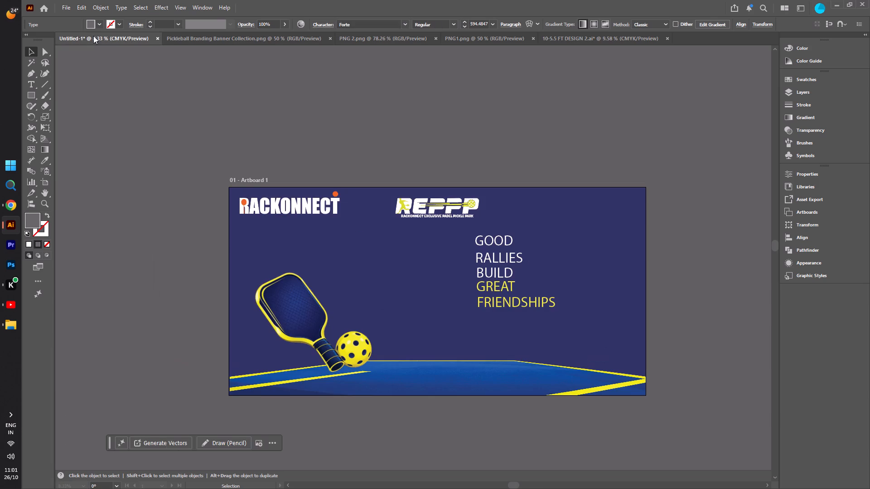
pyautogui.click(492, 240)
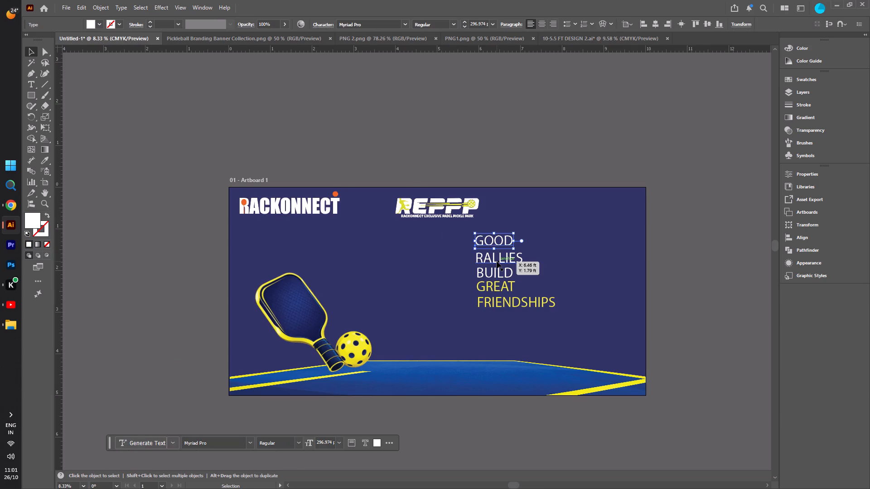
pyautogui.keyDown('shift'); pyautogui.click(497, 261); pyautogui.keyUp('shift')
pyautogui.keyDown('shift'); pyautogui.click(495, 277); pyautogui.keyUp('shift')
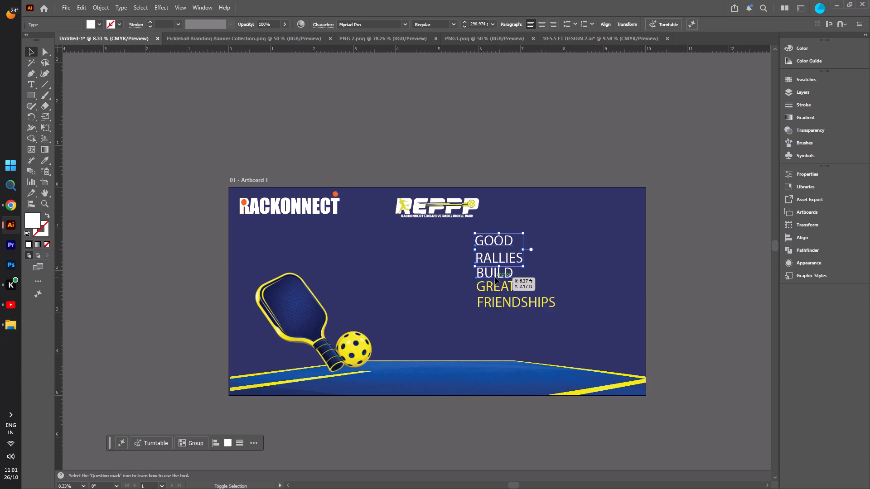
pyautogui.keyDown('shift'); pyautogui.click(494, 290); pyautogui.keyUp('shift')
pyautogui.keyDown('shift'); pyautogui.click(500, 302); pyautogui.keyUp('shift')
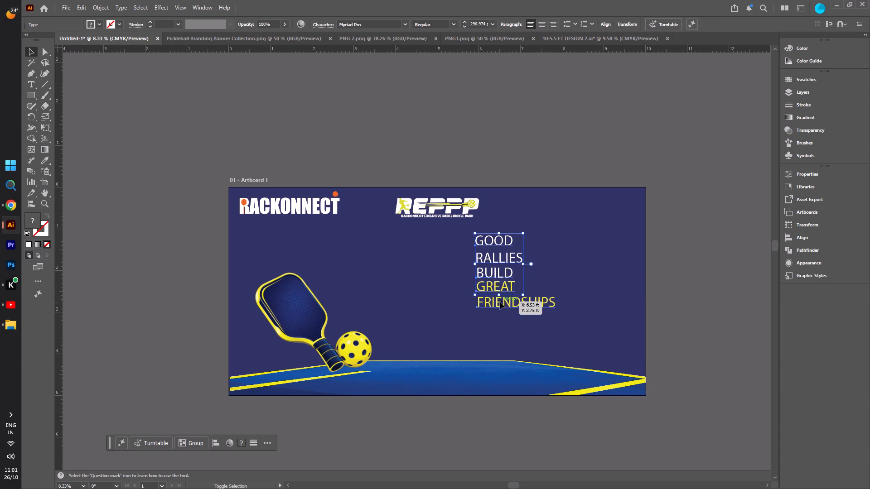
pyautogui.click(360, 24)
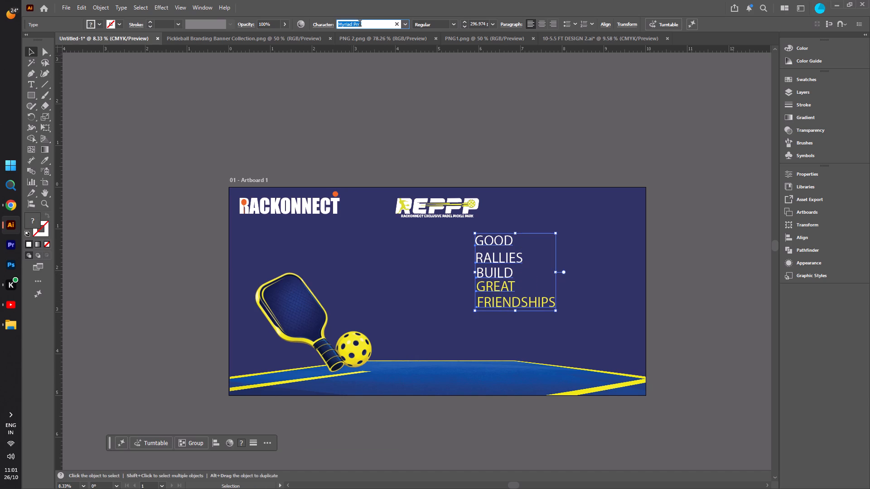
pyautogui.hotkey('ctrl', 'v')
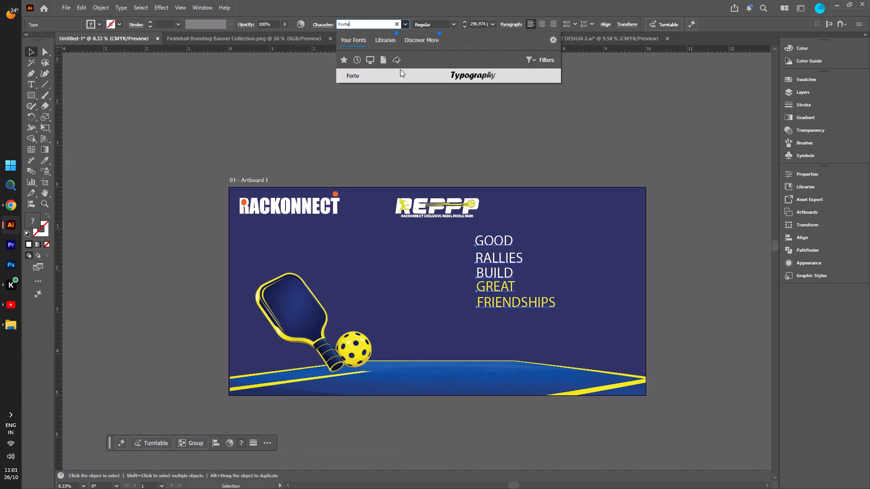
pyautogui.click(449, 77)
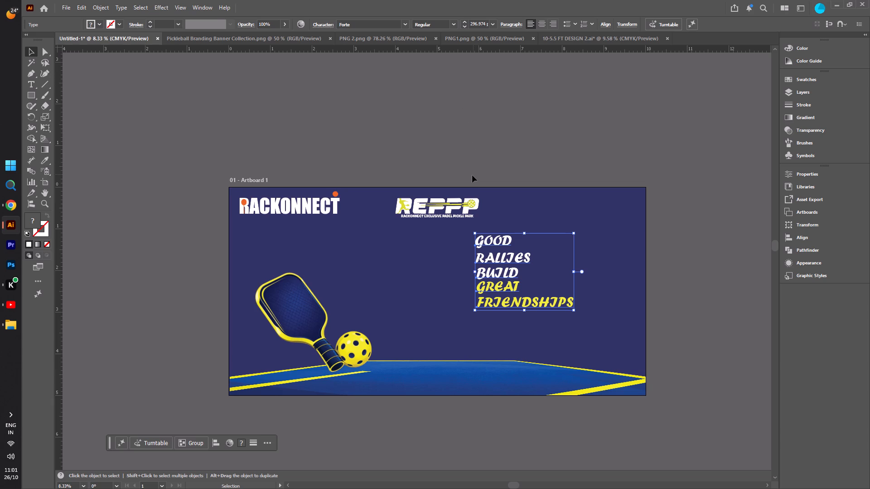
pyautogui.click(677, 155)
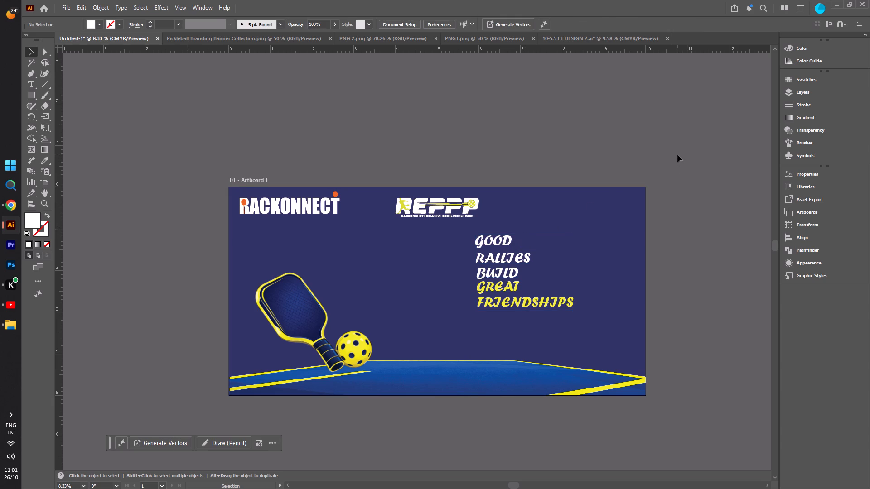
# Check the slogan style in the Pickleball Branding Banner Collection and open 8-6FT DESIGN 3 from the AI FILE folder of 8W-6H FT in Illustrator.
pyautogui.click(220, 39)
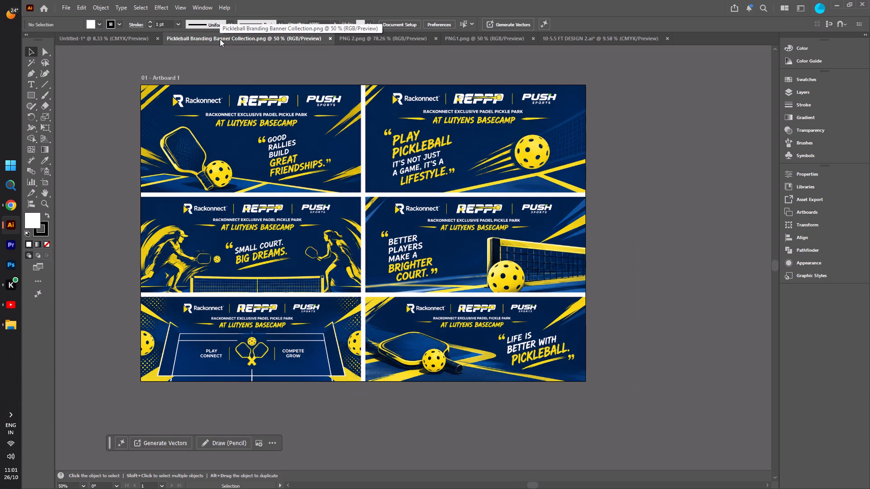
pyautogui.click(103, 38)
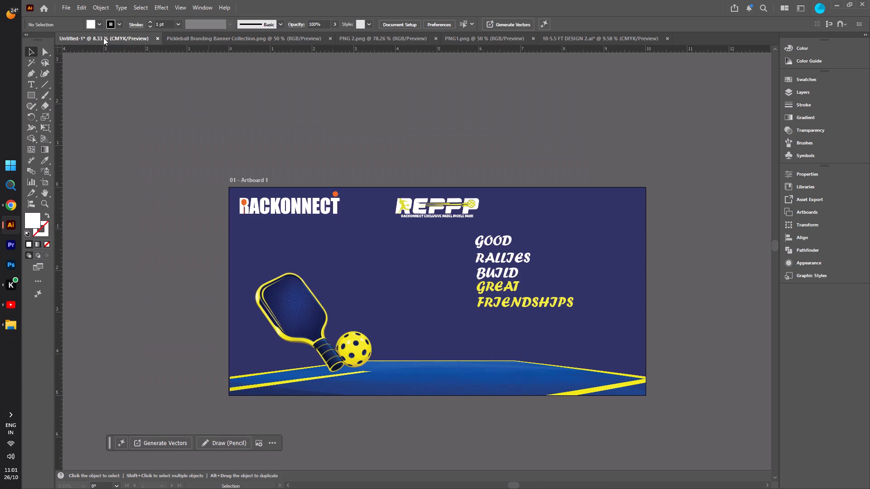
pyautogui.click(379, 37)
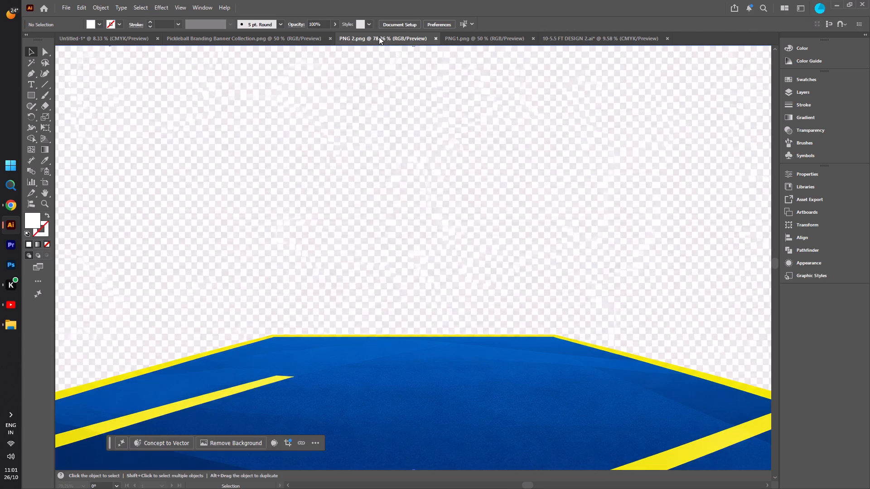
pyautogui.click(292, 38)
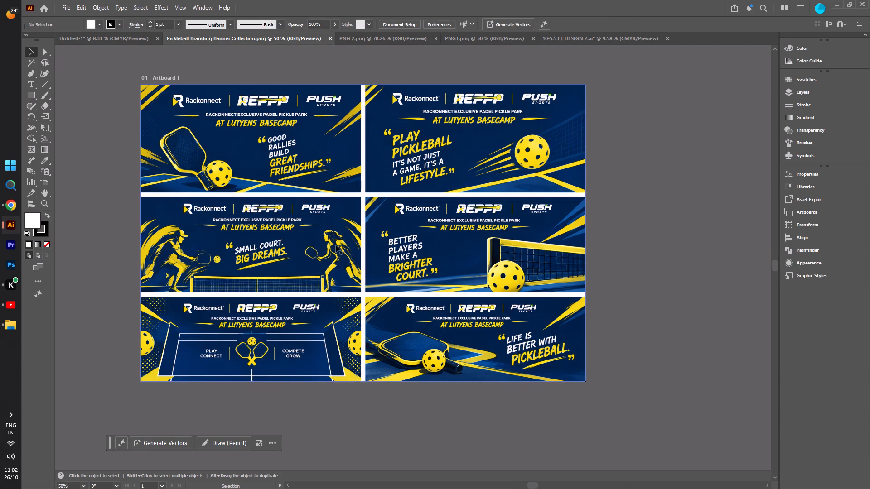
pyautogui.click(7, 329)
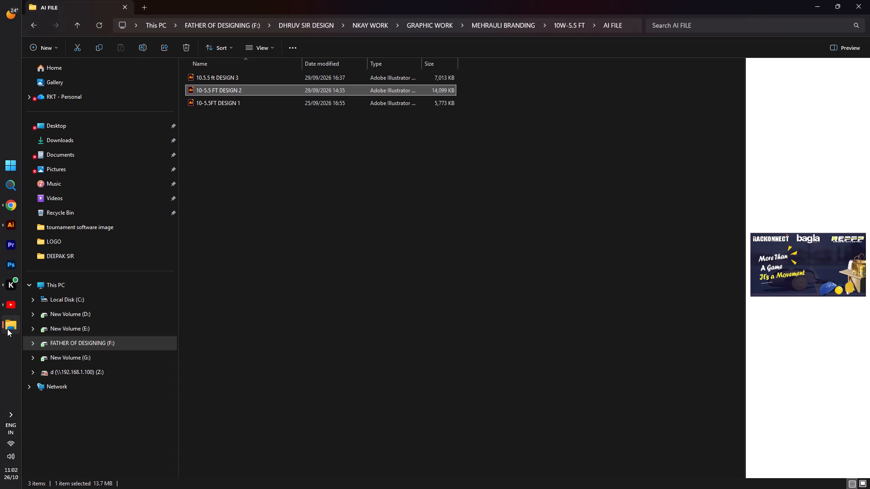
pyautogui.click(38, 20)
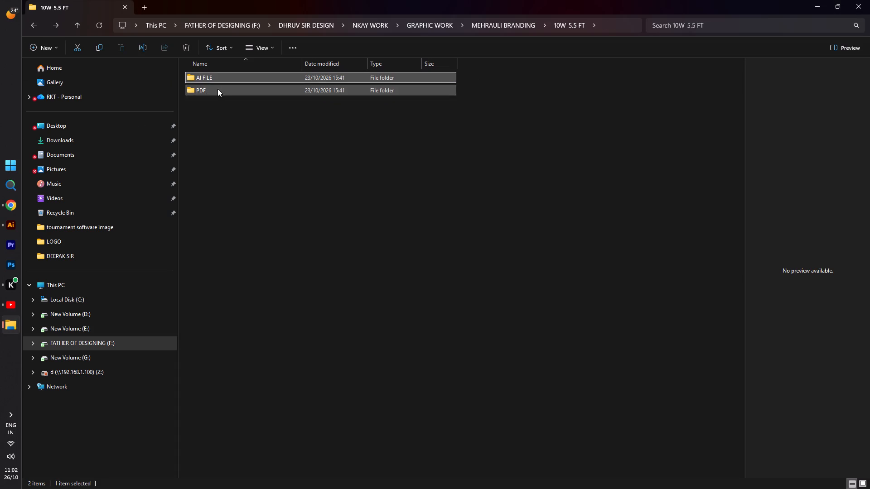
pyautogui.click(28, 23)
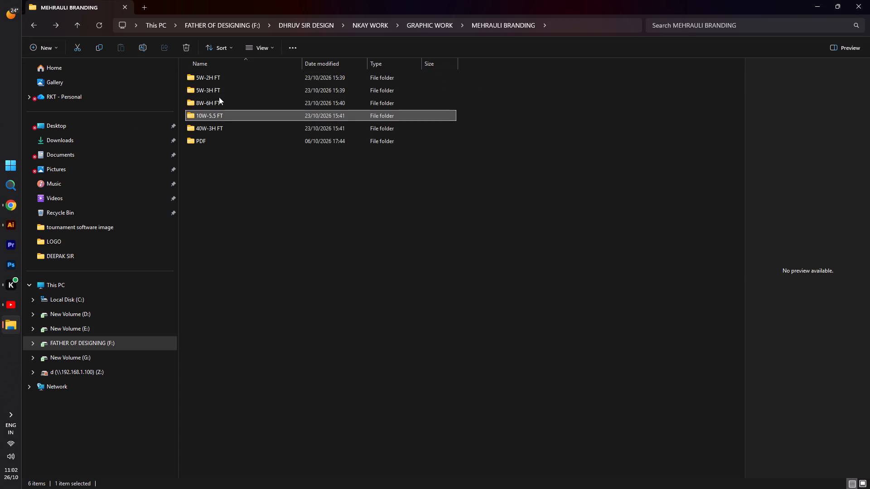
pyautogui.click(219, 100)
pyautogui.doubleClick(222, 102)
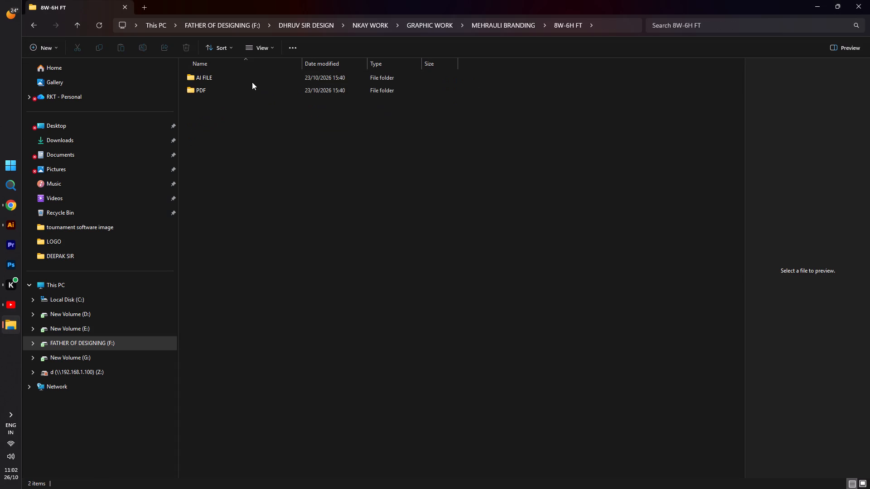
pyautogui.doubleClick(249, 79)
pyautogui.click(309, 107)
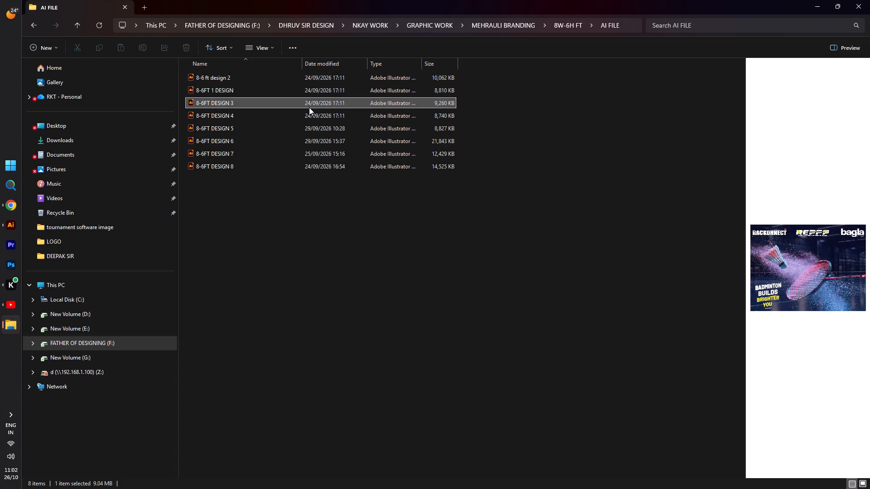
pyautogui.click(289, 120)
pyautogui.click(284, 100)
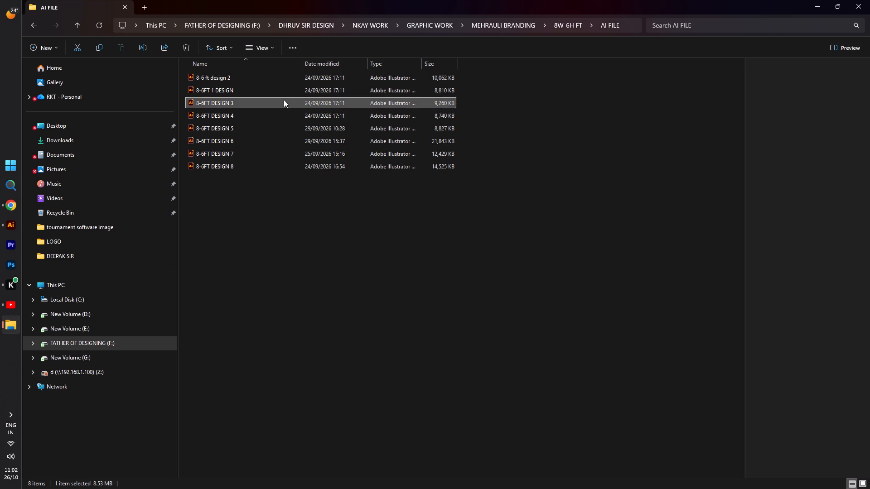
pyautogui.doubleClick(284, 100)
# Ungroup the slogan in 8-6FT DESIGN 3 and copy the font name Barlow from the "BUILDS" text.
pyautogui.click(316, 278)
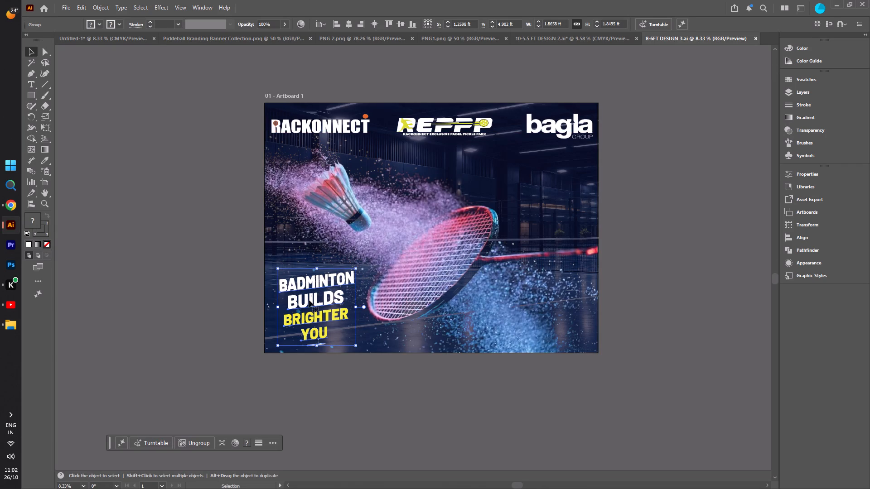
pyautogui.click(198, 445)
pyautogui.click(184, 310)
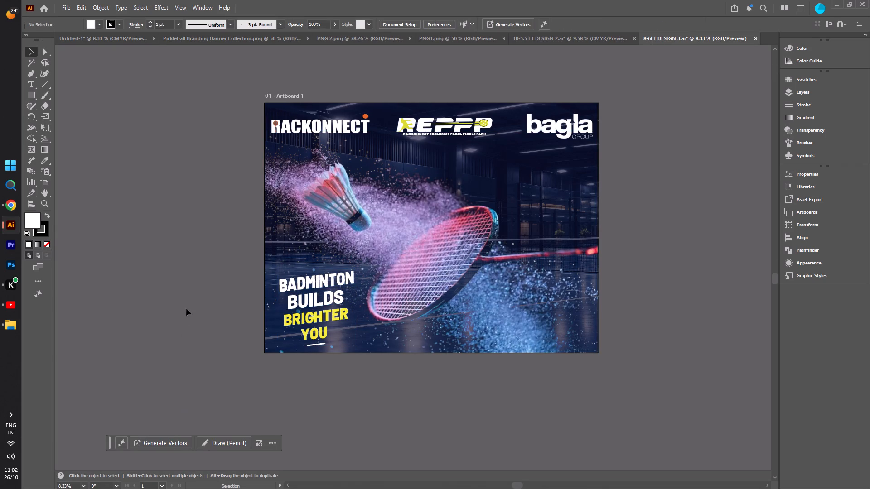
pyautogui.click(309, 297)
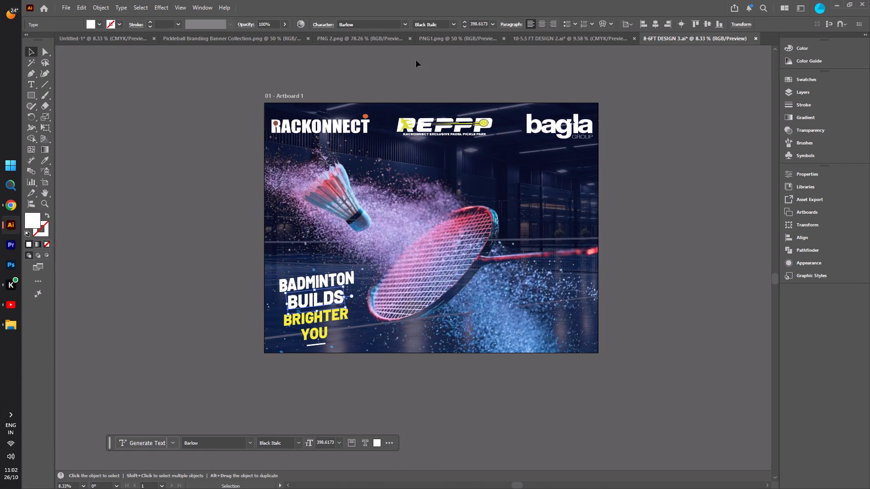
pyautogui.doubleClick(357, 25)
pyautogui.doubleClick(357, 25)
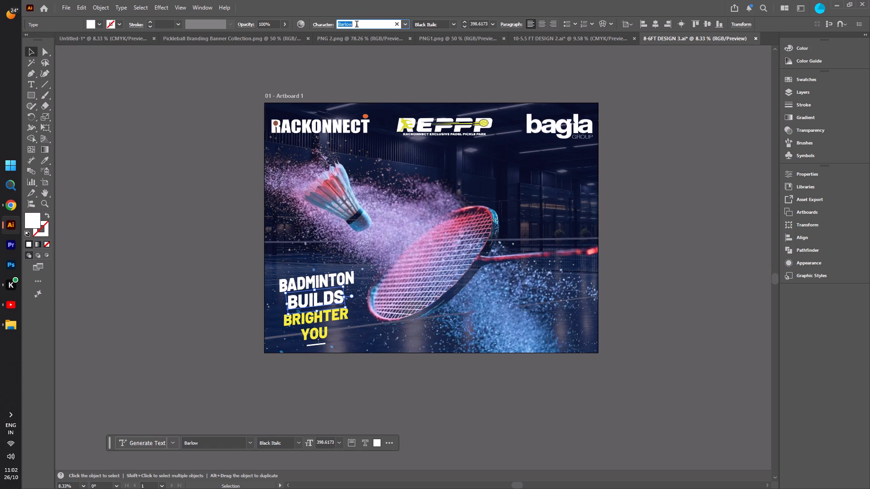
pyautogui.hotkey('ctrl', 'c')
# Set all five slogan lines of the untitled banner in Barlow Bold Italic and compare them with the slogan in 8-6FT DESIGN 3.
pyautogui.click(123, 36)
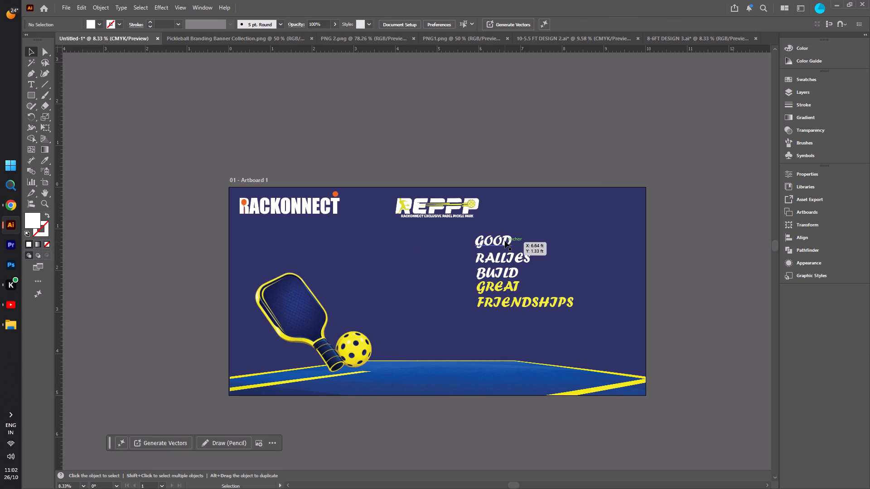
pyautogui.click(505, 241)
pyautogui.keyDown('shift'); pyautogui.click(507, 259); pyautogui.keyUp('shift')
pyautogui.keyDown('shift'); pyautogui.click(504, 273); pyautogui.keyUp('shift')
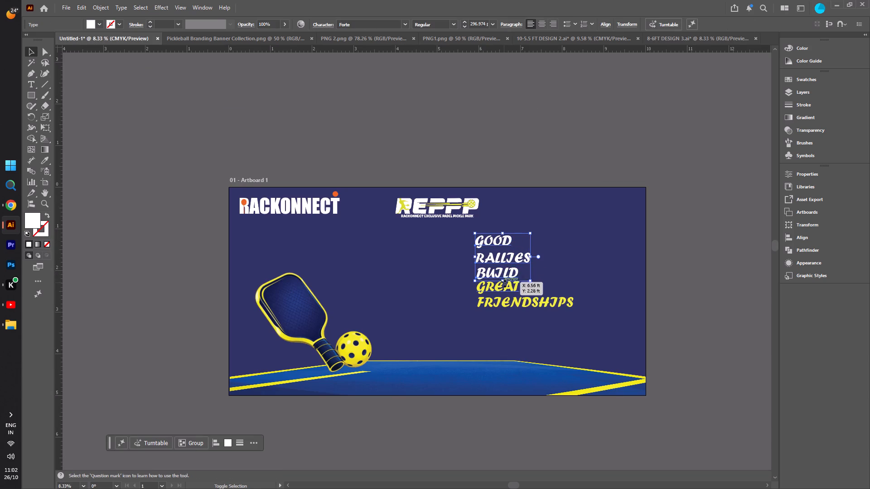
pyautogui.keyDown('shift'); pyautogui.click(504, 283); pyautogui.keyUp('shift')
pyautogui.keyDown('shift'); pyautogui.click(503, 288); pyautogui.keyUp('shift')
pyautogui.keyDown('shift'); pyautogui.click(503, 301); pyautogui.keyUp('shift')
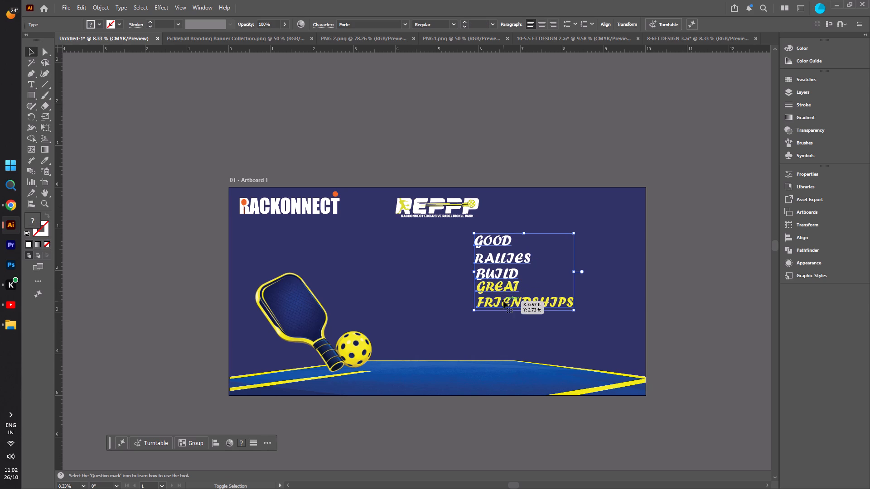
pyautogui.click(354, 26)
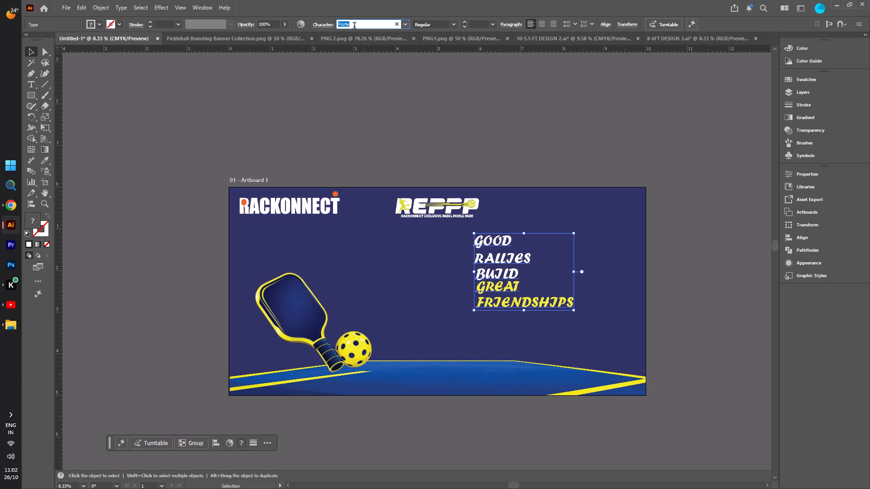
pyautogui.hotkey('ctrl', 'v')
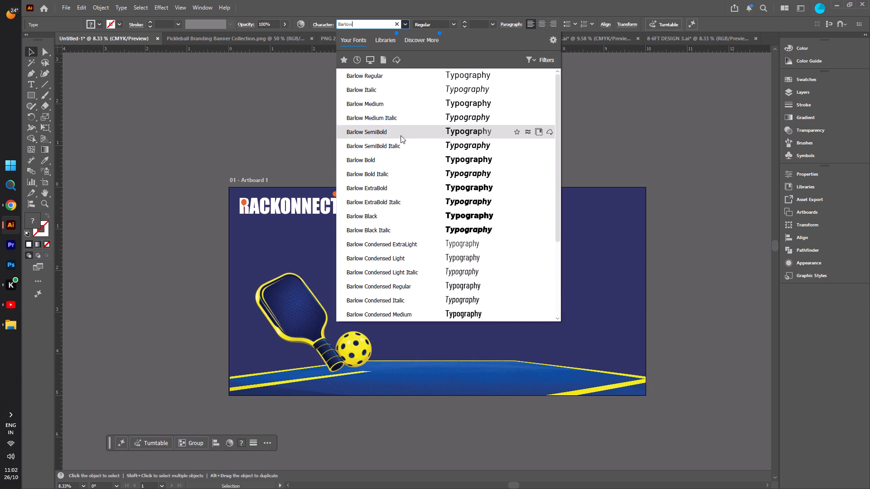
pyautogui.click(406, 172)
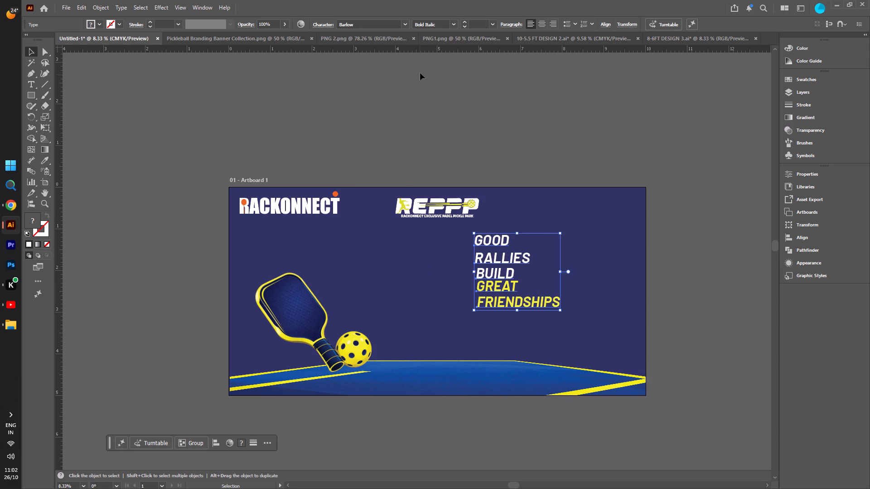
pyautogui.click(734, 34)
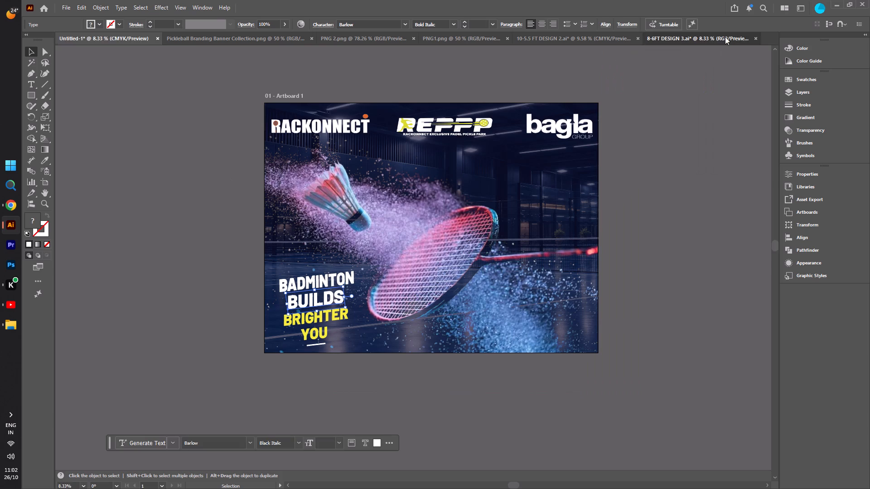
pyautogui.click(118, 36)
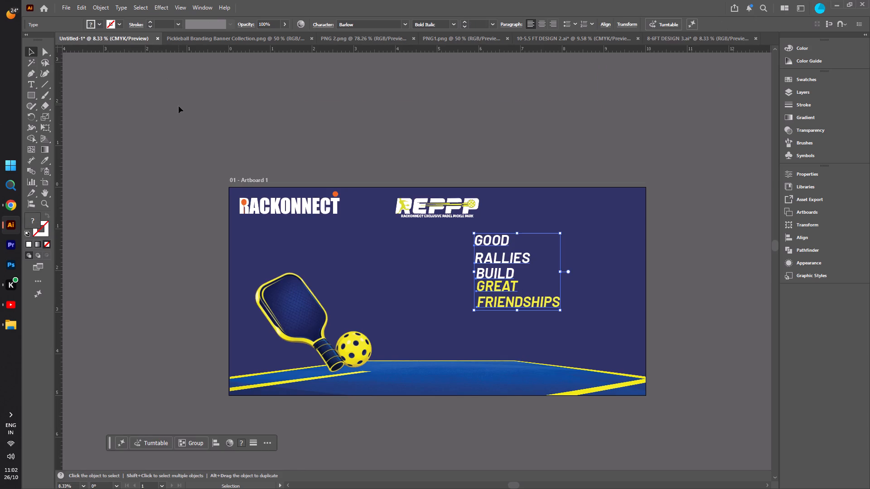
pyautogui.click(153, 96)
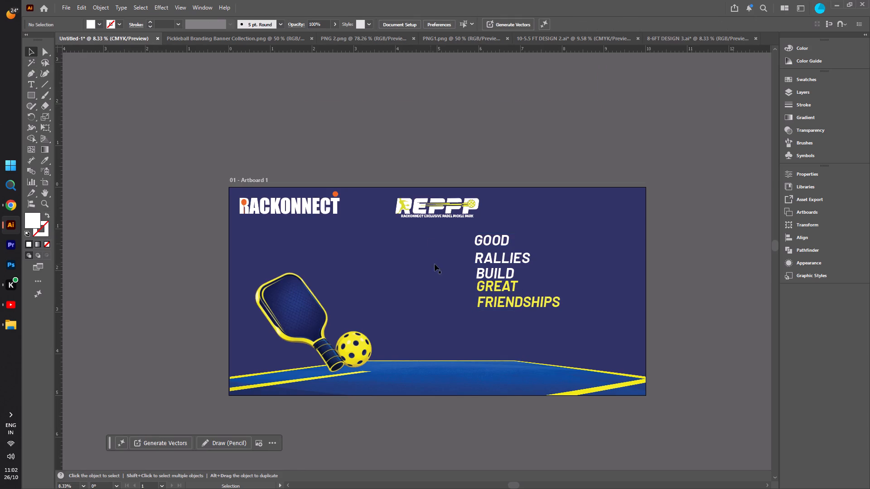
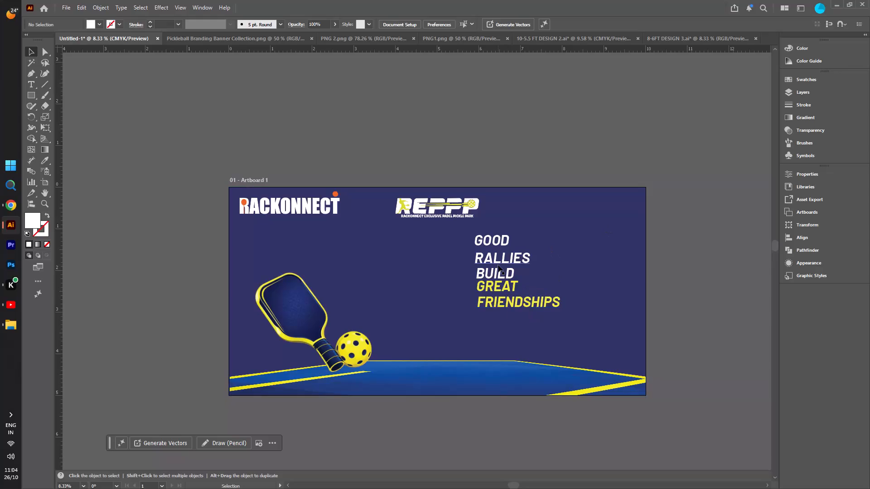
# Nudge the RALLIES line up in small increments to tighten its spacing below GOOD.
pyautogui.click(496, 262)
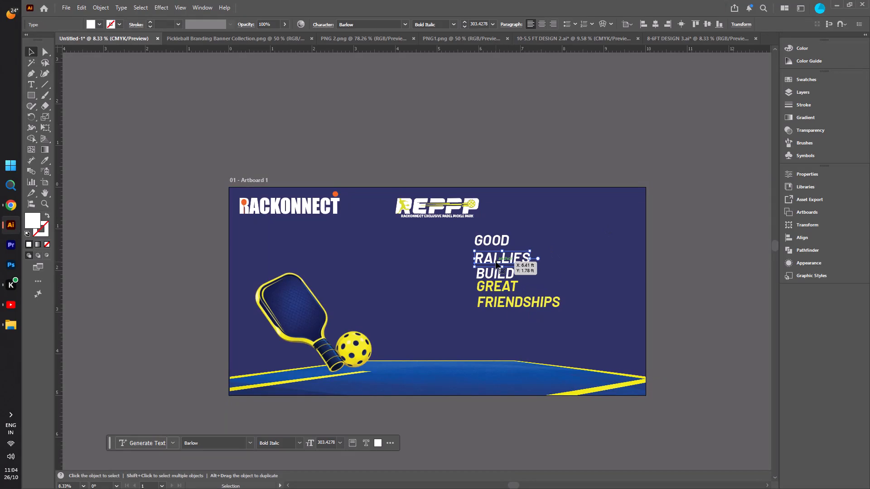
pyautogui.press('Up')
pyautogui.press('Up')
pyautogui.press('Up')
pyautogui.press('Up')
pyautogui.press('Up')
pyautogui.press('Up')
pyautogui.press('Up')
pyautogui.press('Up')
pyautogui.press('Up')
pyautogui.press('Up')
pyautogui.press('Up')
pyautogui.press('Up')
pyautogui.press('Up')
pyautogui.press('Up')
pyautogui.press('Up')
pyautogui.press('Up')
pyautogui.press('Up')
pyautogui.press('Up')
pyautogui.press('Up')
pyautogui.press('Up')
pyautogui.press('Up')
pyautogui.press('Up')
pyautogui.press('Up')
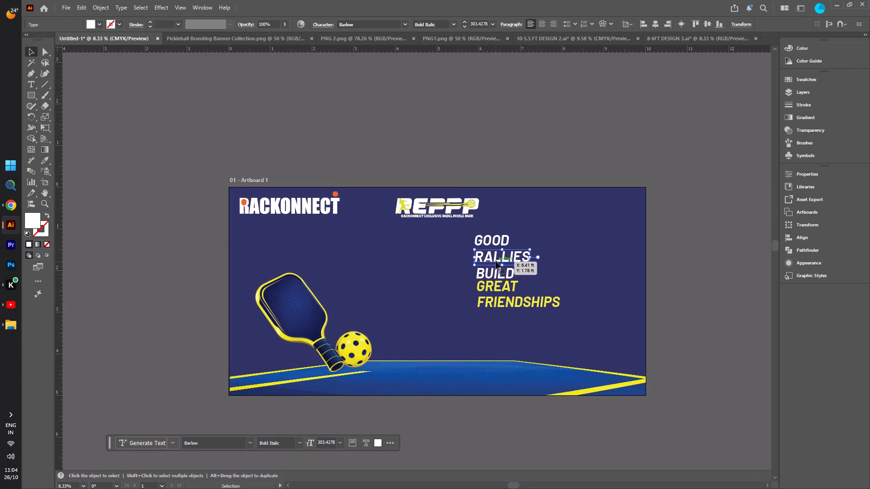
pyautogui.press('Up')
pyautogui.press('Up')
pyautogui.press('Up')
pyautogui.press('Up')
pyautogui.press('Up')
pyautogui.press('Up')
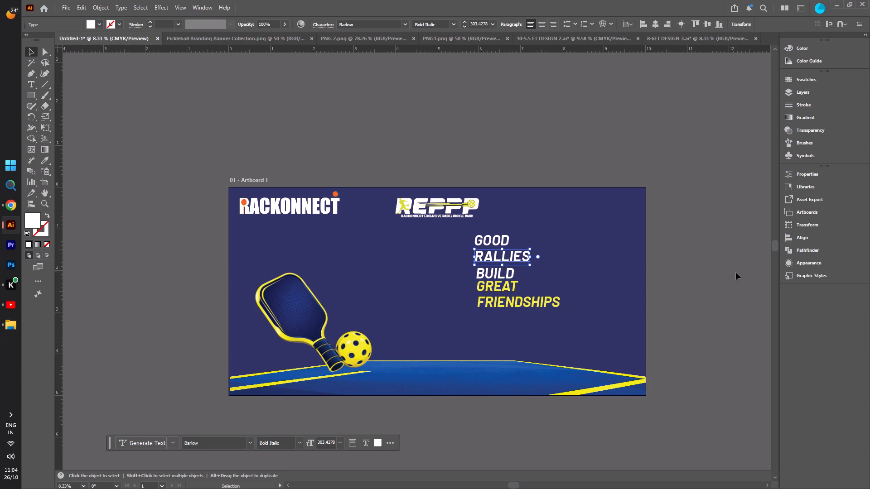
pyautogui.click(730, 270)
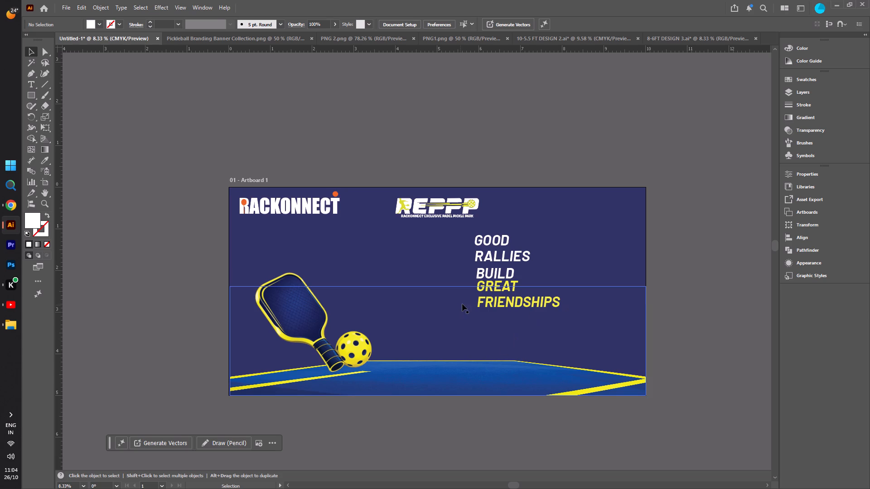
# Nudge the BUILD line up slightly so it sits closer to RALLIES and clears GREAT.
pyautogui.click(500, 275)
pyautogui.press('Up')
pyautogui.press('Up')
pyautogui.press('Up')
pyautogui.press('Up')
pyautogui.press('Up')
pyautogui.press('Up')
pyautogui.press('Up')
pyautogui.press('Up')
pyautogui.press('Up')
pyautogui.press('Up')
pyautogui.press('Up')
pyautogui.press('Up')
pyautogui.press('Up')
pyautogui.press('Up')
pyautogui.press('Up')
pyautogui.press('Up')
pyautogui.press('Up')
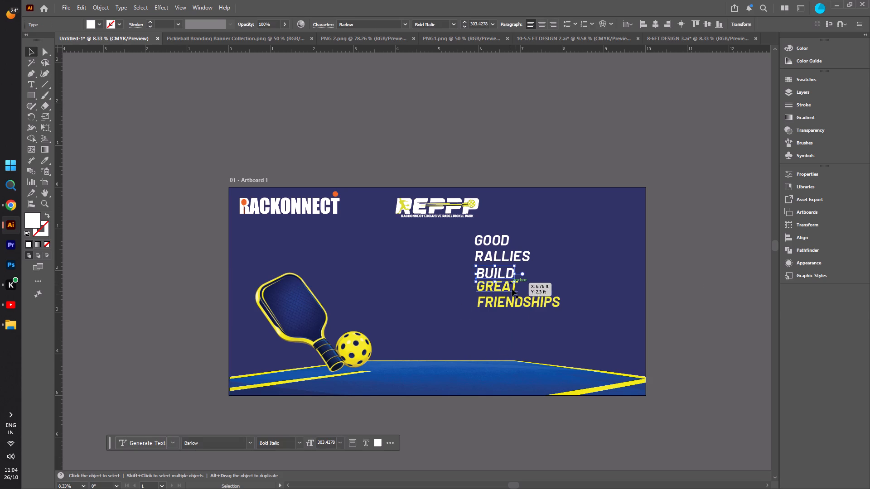
pyautogui.press('Up')
pyautogui.press('Up')
pyautogui.press('Up')
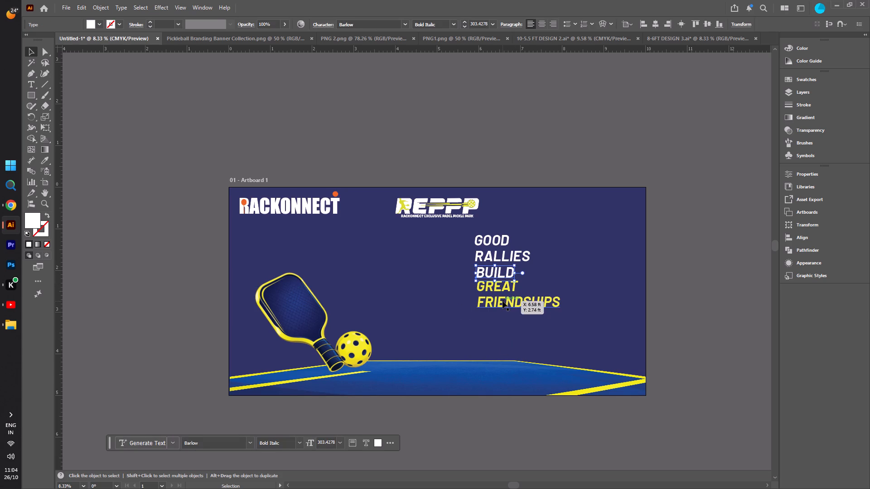
pyautogui.press('Up')
pyautogui.press('Up')
# Nudge the yellow FRIENDSHIPS and GREAT lines down slightly to even out the spacing below BUILD.
pyautogui.click(500, 302)
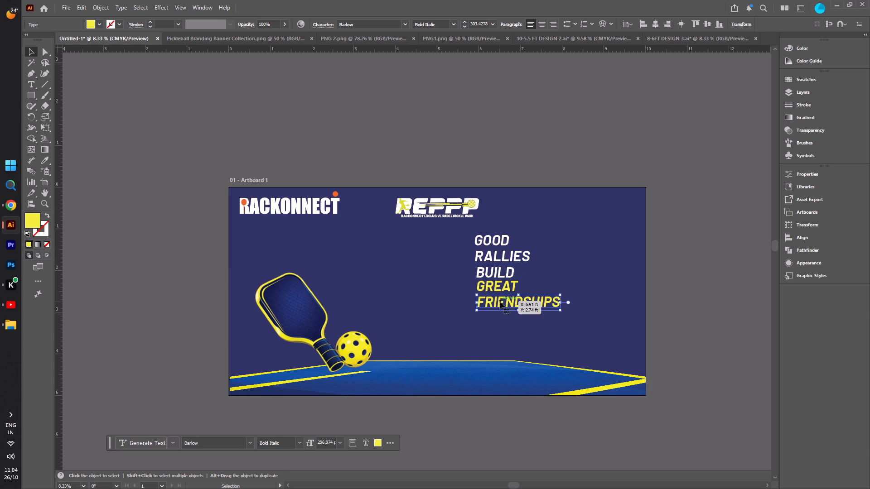
pyautogui.press('Down')
pyautogui.press('Down')
pyautogui.press('Down')
pyautogui.click(497, 289)
pyautogui.press('Down')
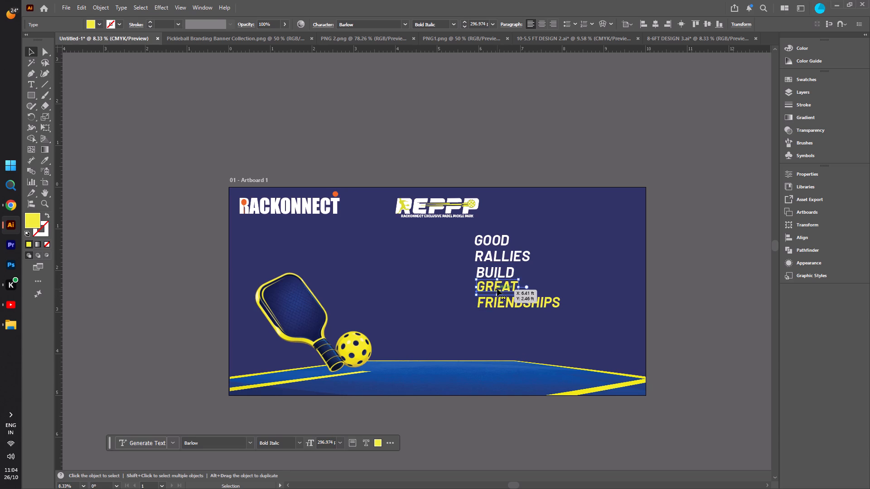
pyautogui.press('Down')
pyautogui.press('Down')
pyautogui.press('Down')
pyautogui.press('Down')
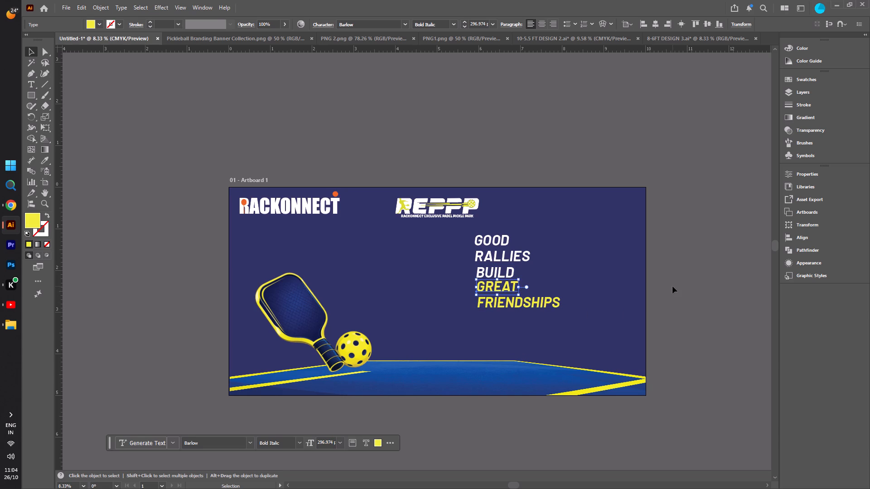
pyautogui.click(672, 286)
pyautogui.click(485, 289)
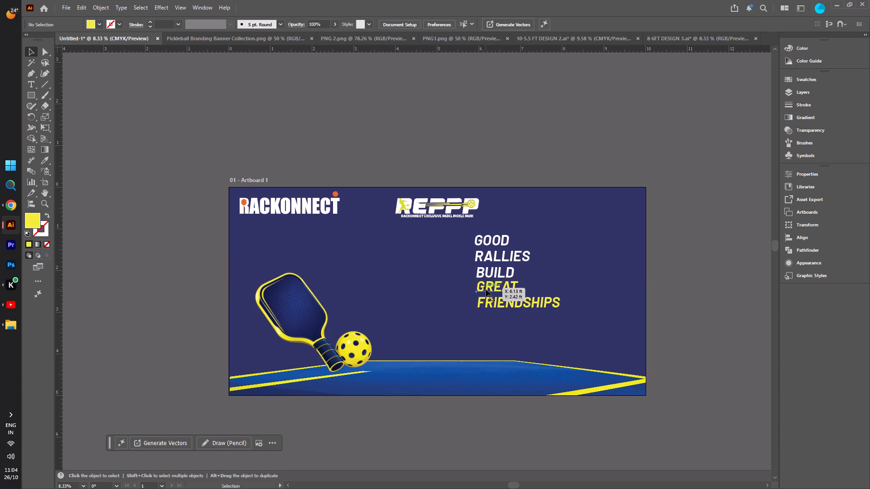
pyautogui.press('Down')
pyautogui.press('Down')
pyautogui.press('Down')
pyautogui.press('Down')
pyautogui.press('Down')
pyautogui.press('Down')
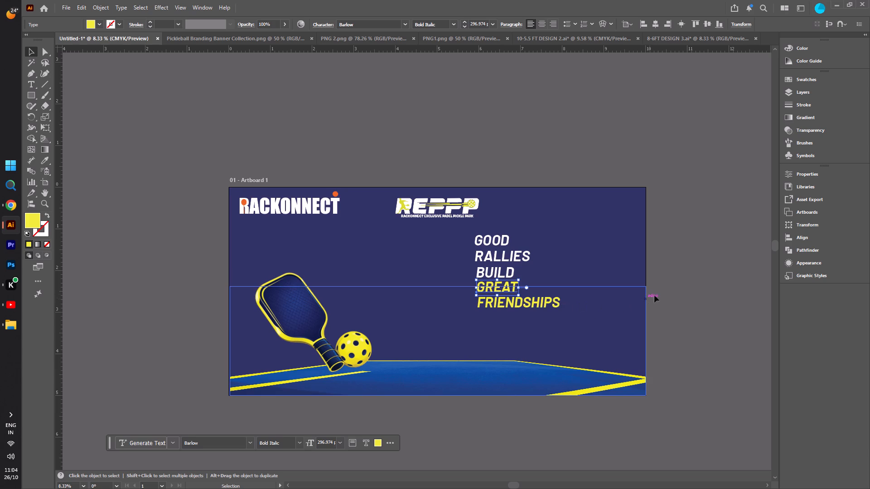
pyautogui.click(673, 279)
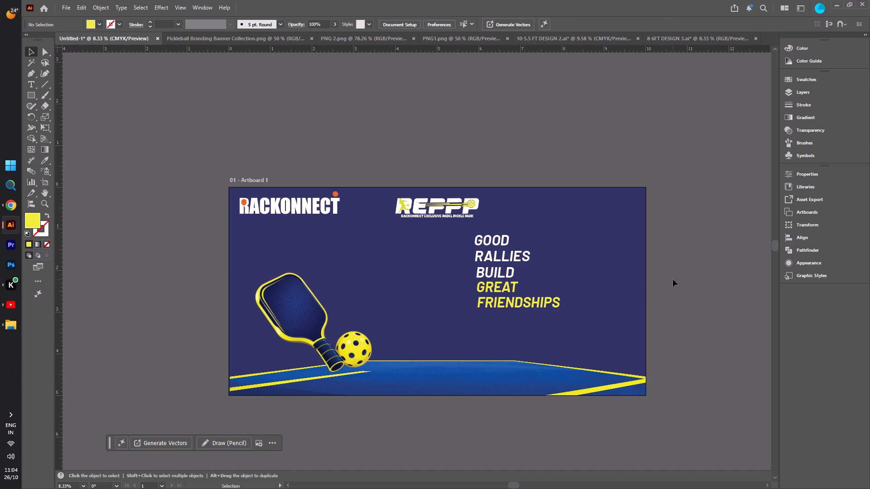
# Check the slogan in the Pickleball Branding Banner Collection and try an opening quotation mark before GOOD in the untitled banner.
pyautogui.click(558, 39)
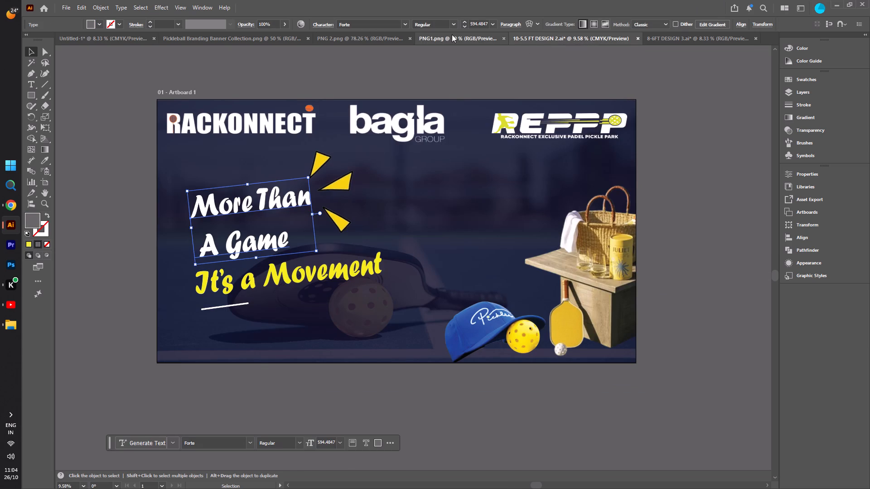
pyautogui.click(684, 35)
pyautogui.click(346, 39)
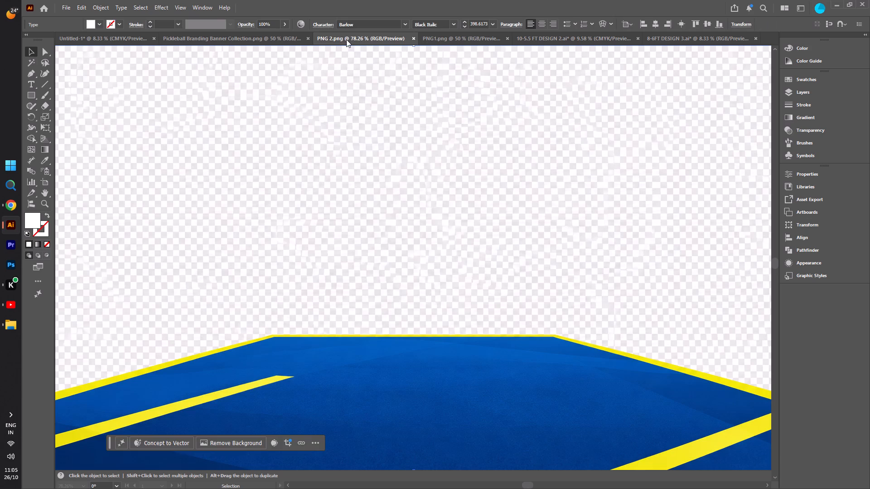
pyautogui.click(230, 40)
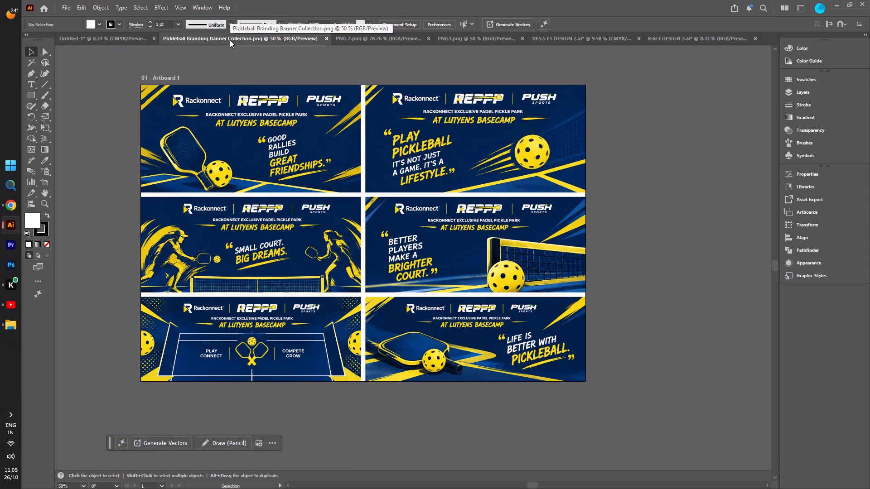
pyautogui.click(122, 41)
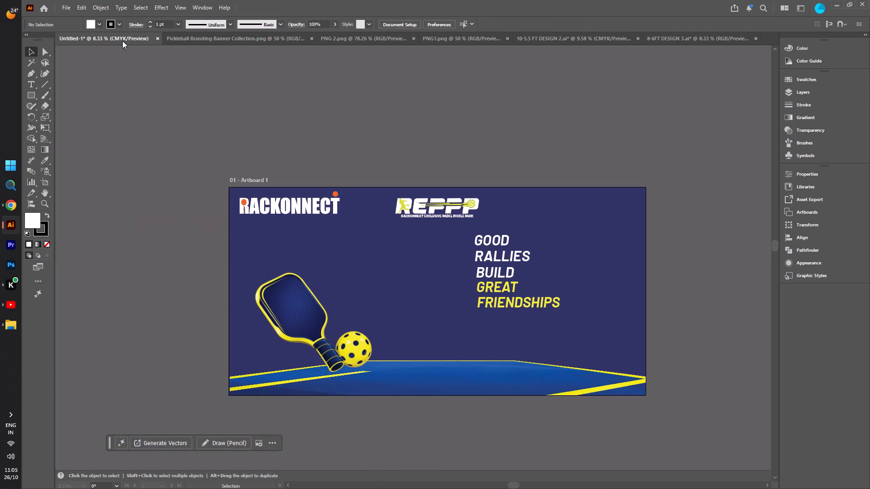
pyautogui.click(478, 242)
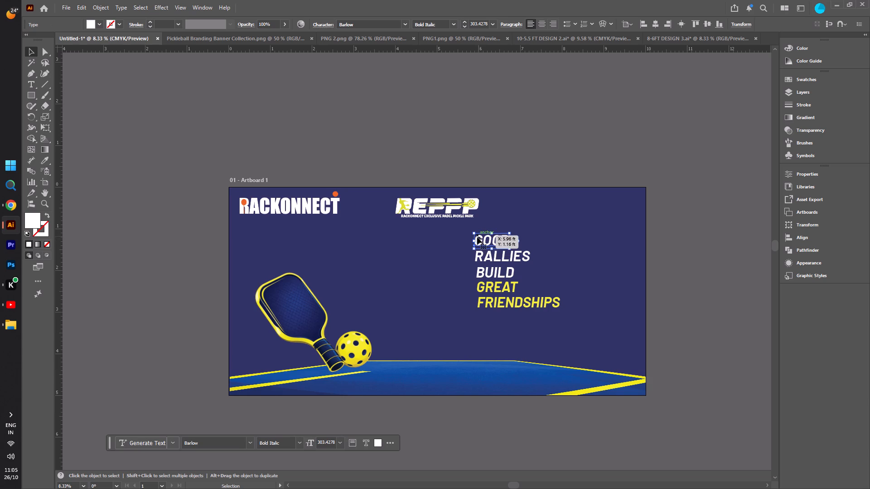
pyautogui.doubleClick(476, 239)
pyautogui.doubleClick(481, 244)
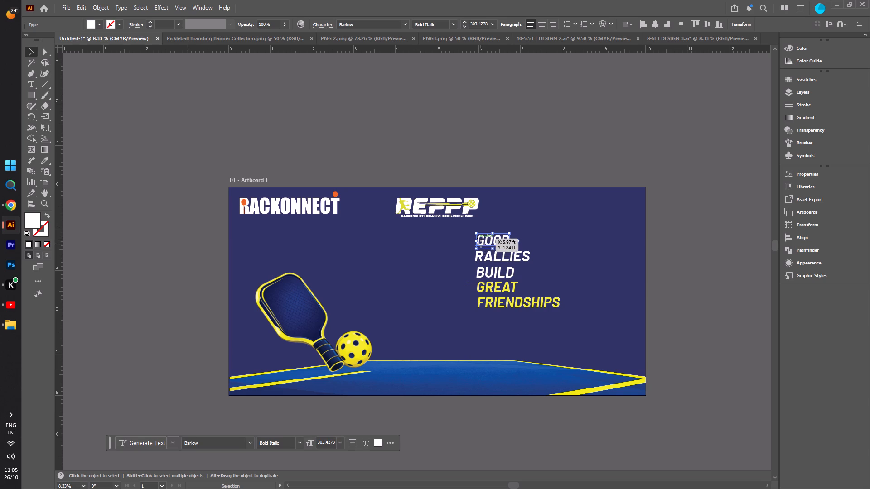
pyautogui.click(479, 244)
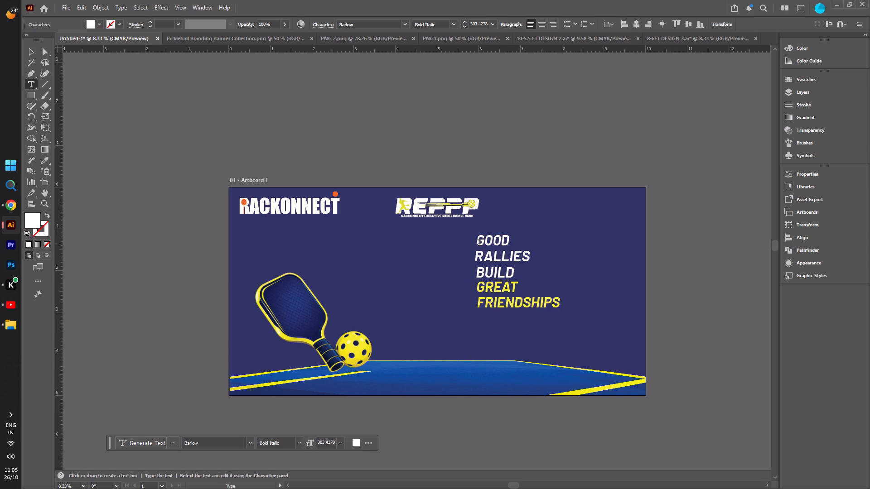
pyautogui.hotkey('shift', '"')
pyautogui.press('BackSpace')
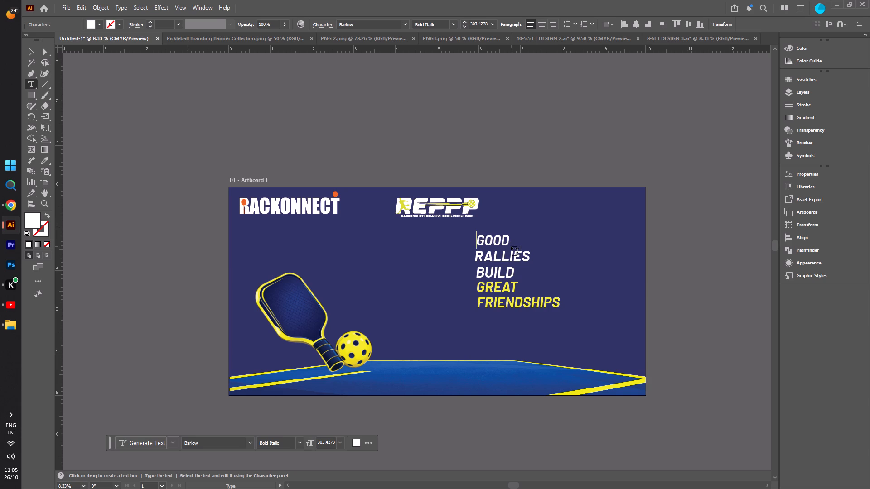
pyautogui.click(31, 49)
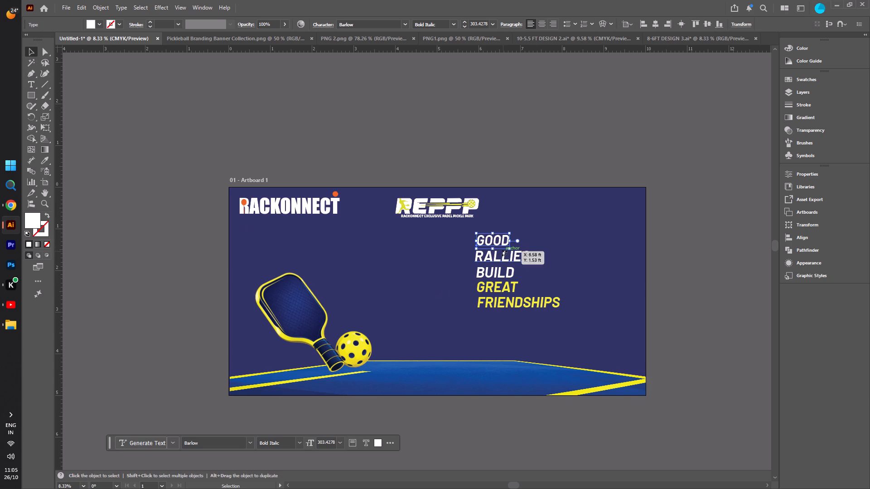
# Rotate all five slogan lines together slightly counterclockwise so the text slopes upward.
pyautogui.keyDown('shift'); pyautogui.click(508, 258); pyautogui.keyUp('shift')
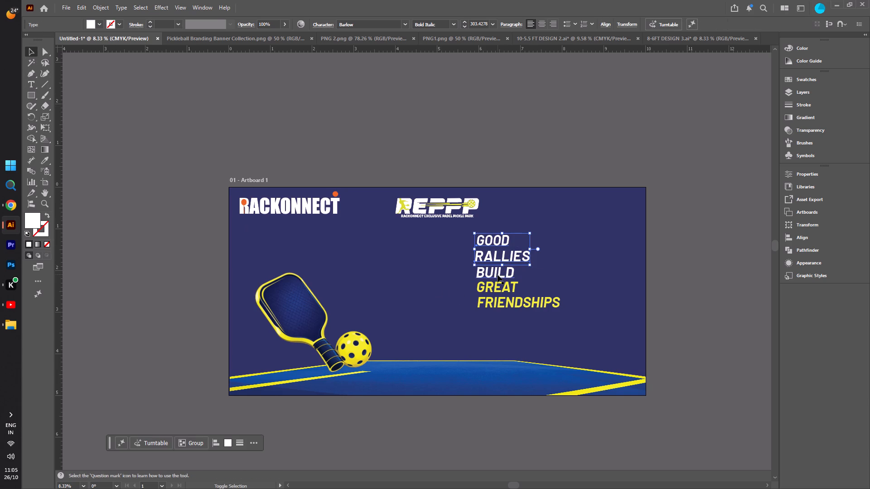
pyautogui.keyDown('shift'); pyautogui.click(498, 275); pyautogui.keyUp('shift')
pyautogui.keyDown('shift'); pyautogui.click(494, 287); pyautogui.keyUp('shift')
pyautogui.keyDown('shift'); pyautogui.click(497, 304); pyautogui.keyUp('shift')
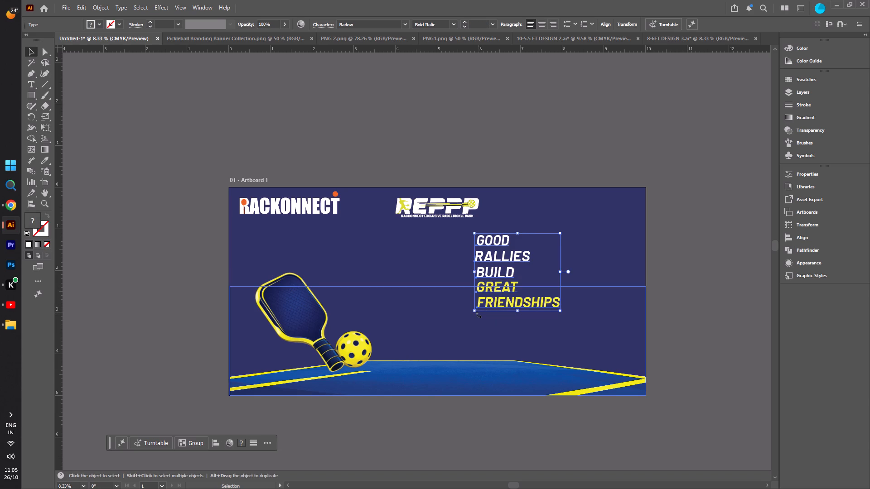
pyautogui.moveTo(478, 315); pyautogui.dragTo(496, 312)
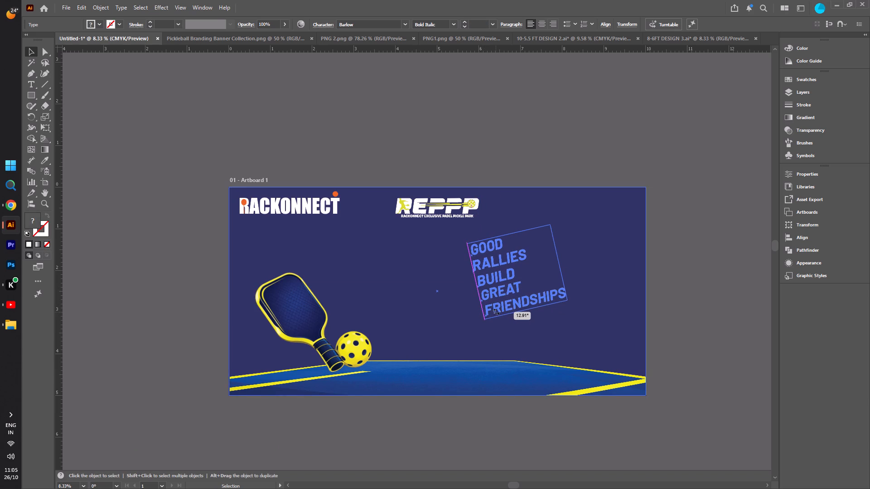
pyautogui.moveTo(496, 312); pyautogui.dragTo(492, 312)
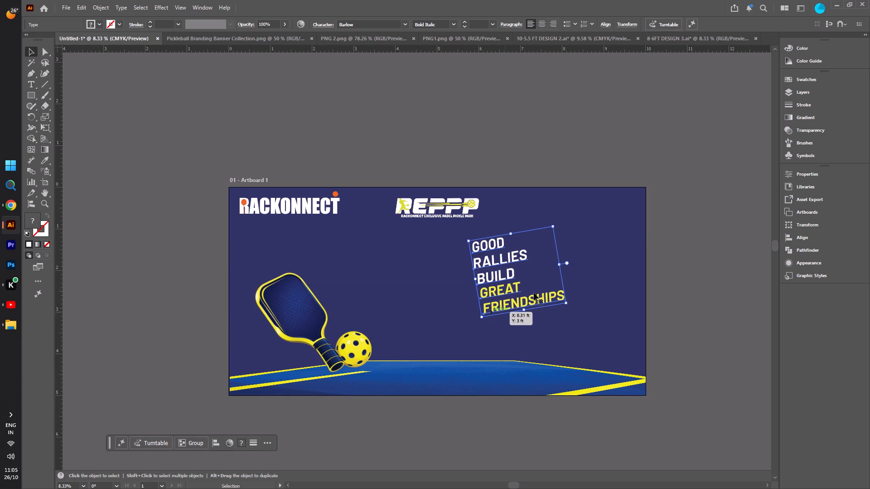
pyautogui.click(700, 226)
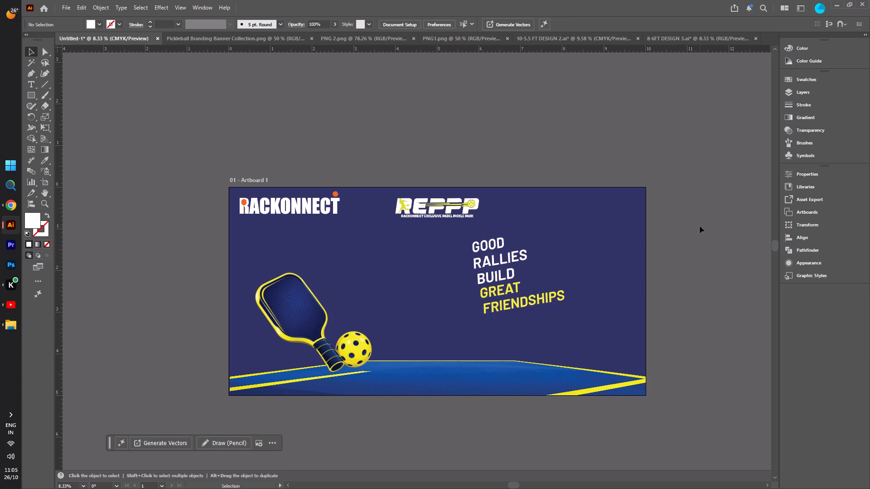
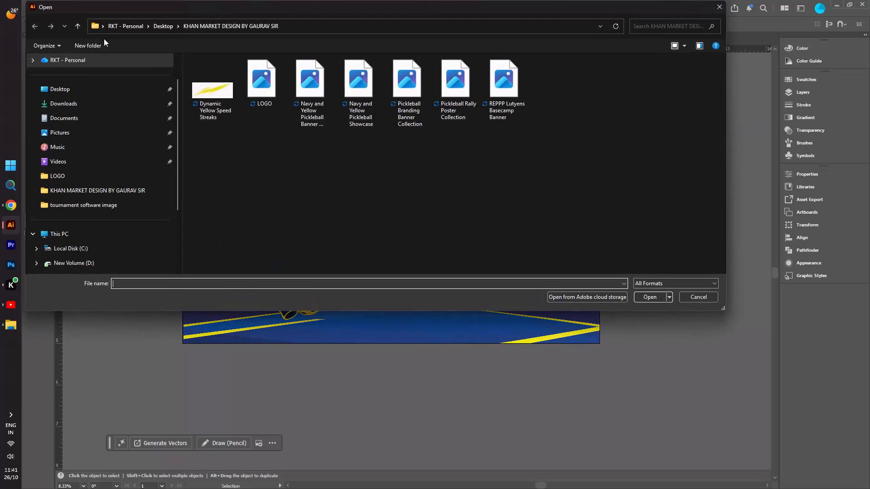
# Open Dynamic Yellow Speed Streaks, copy its artwork into the untitled banner and place it below FRIENDSHIPS near the banner's right edge.
pyautogui.click(211, 86)
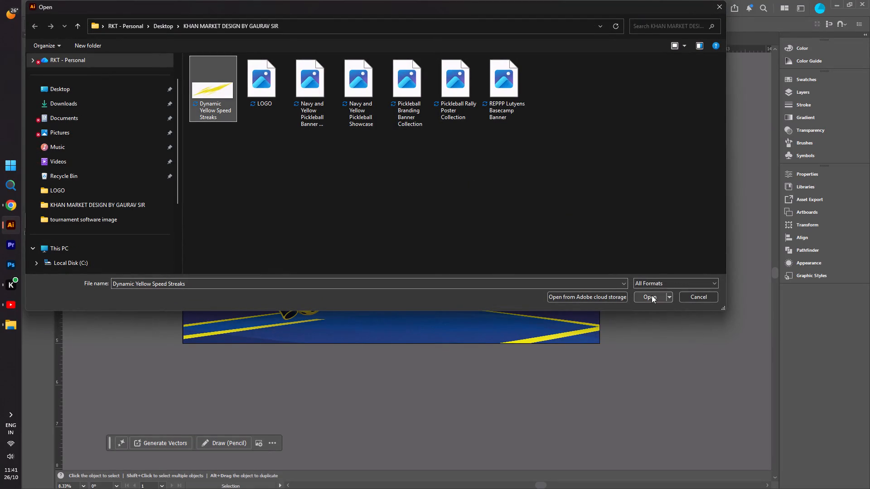
pyautogui.click(652, 295)
pyautogui.click(498, 264)
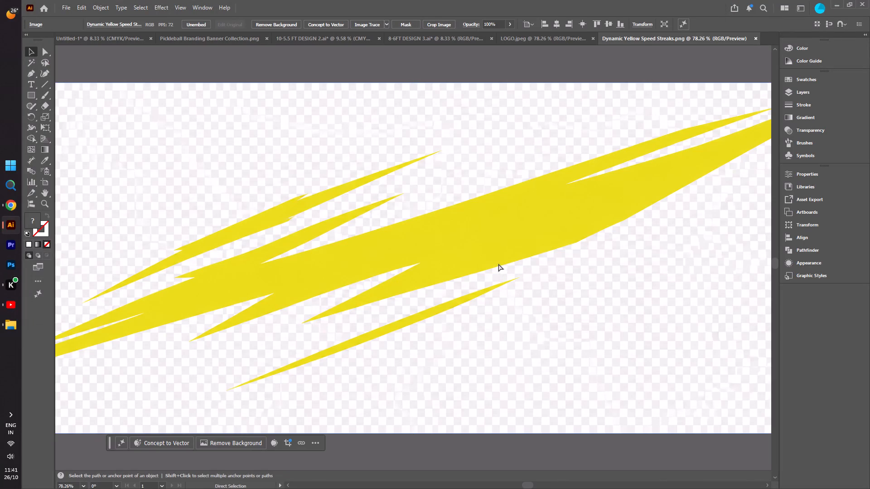
pyautogui.hotkey('ctrl', 'c')
pyautogui.click(100, 34)
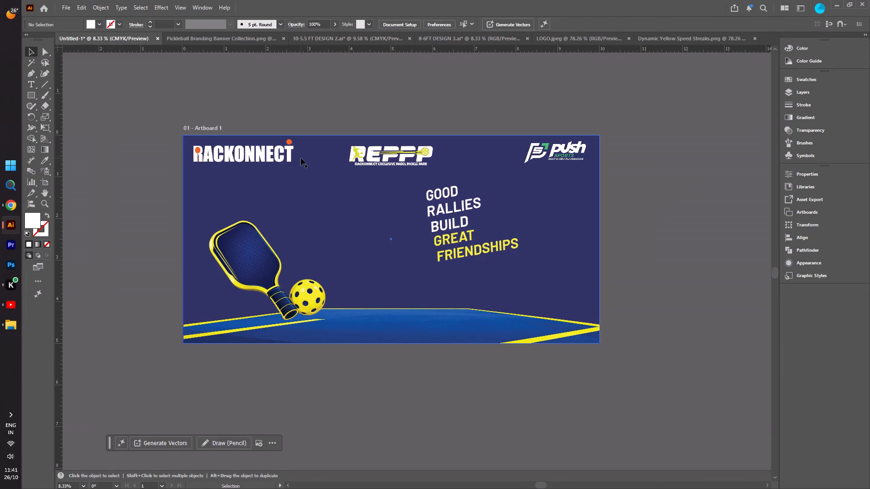
pyautogui.hotkey('ctrl', 'v')
pyautogui.click(249, 442)
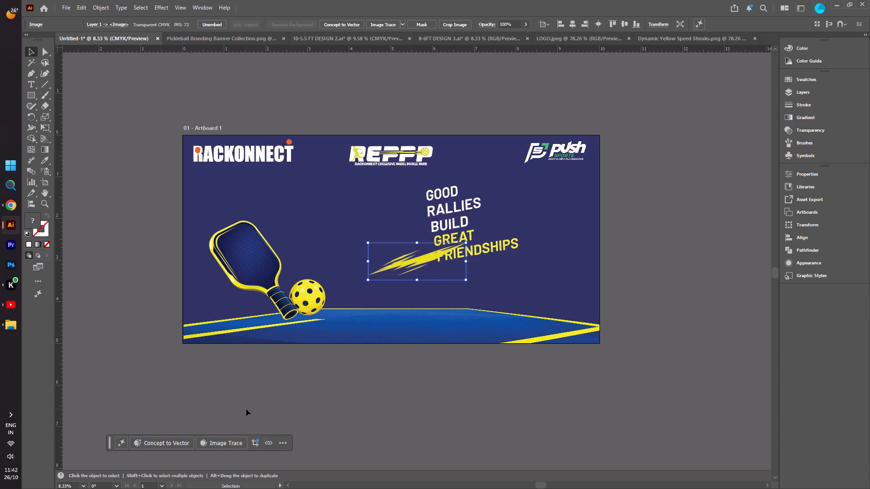
pyautogui.moveTo(416, 261); pyautogui.dragTo(550, 283)
pyautogui.click(666, 227)
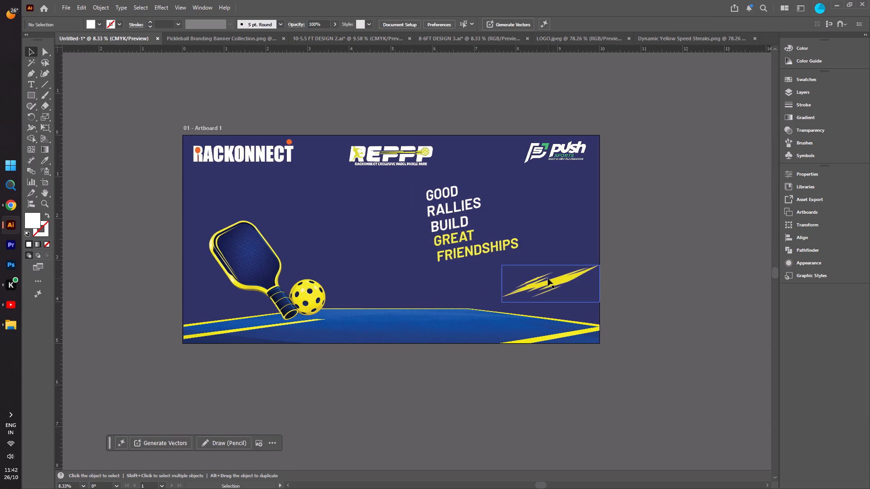
# Duplicate the yellow streak and place the copy above the paddle, below the RACKONNECT logo.
pyautogui.moveTo(548, 278); pyautogui.dragTo(232, 198)
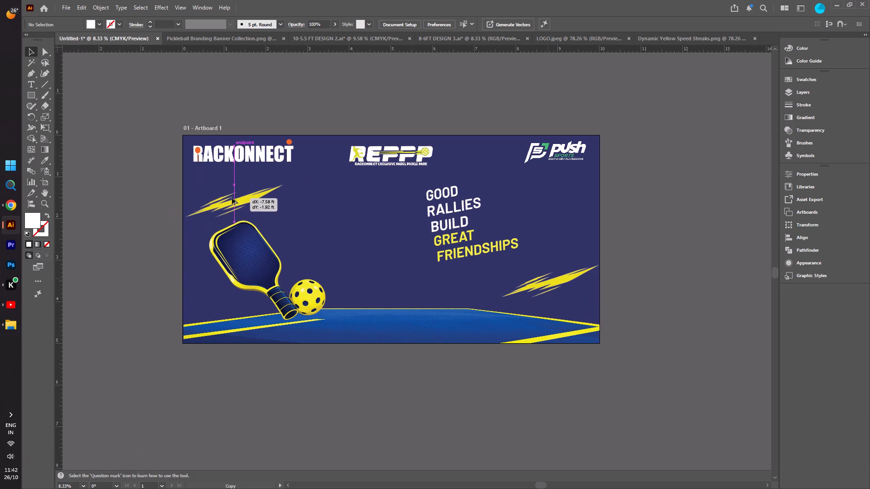
pyautogui.moveTo(232, 198); pyautogui.dragTo(232, 195)
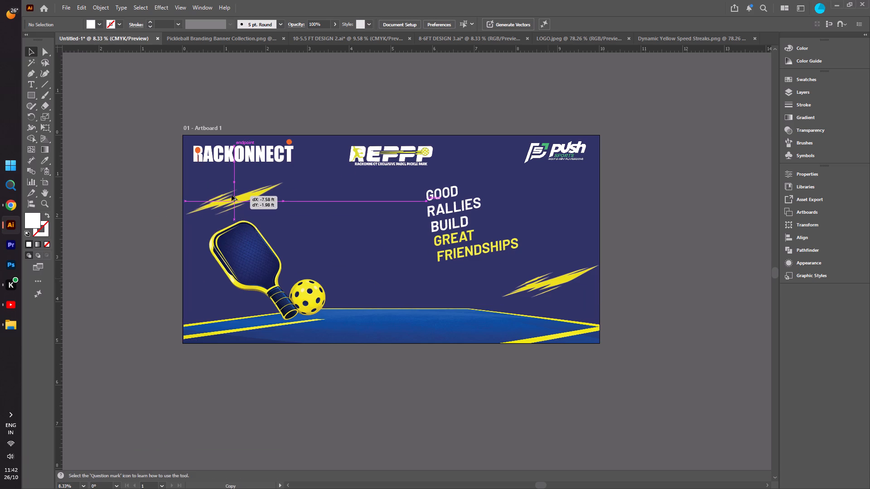
pyautogui.moveTo(232, 195); pyautogui.dragTo(229, 194)
pyautogui.click(114, 230)
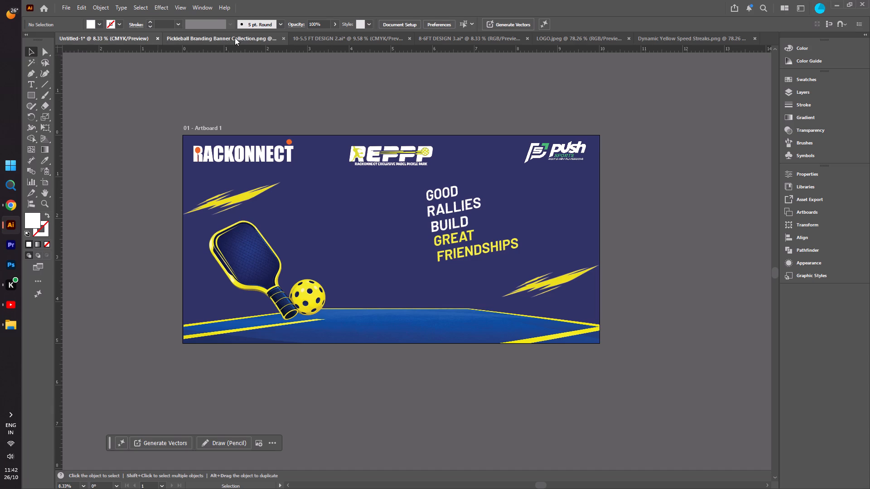
# Check the Pickleball Branding Banner Collection, then move the copied streak beside the lower paddle, overhanging the banner's left edge, and tilt it more steeply upward.
pyautogui.click(212, 37)
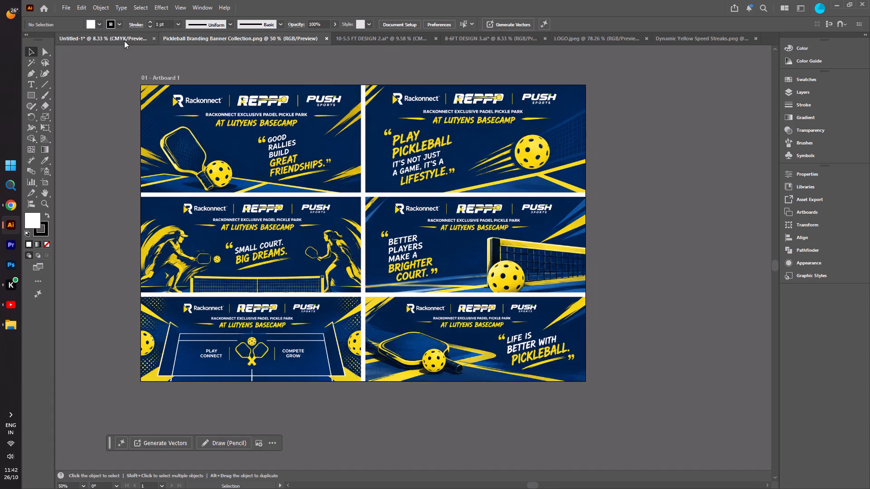
pyautogui.click(125, 38)
pyautogui.moveTo(228, 206); pyautogui.dragTo(223, 225)
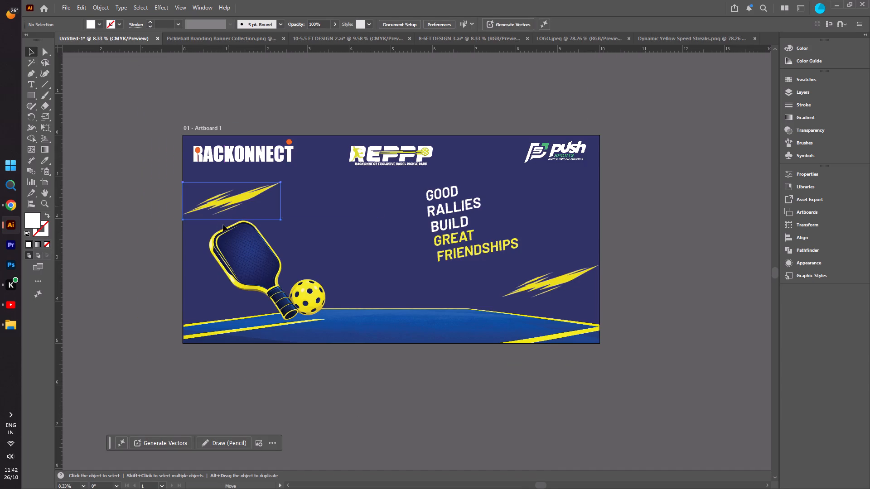
pyautogui.moveTo(223, 225); pyautogui.dragTo(197, 299)
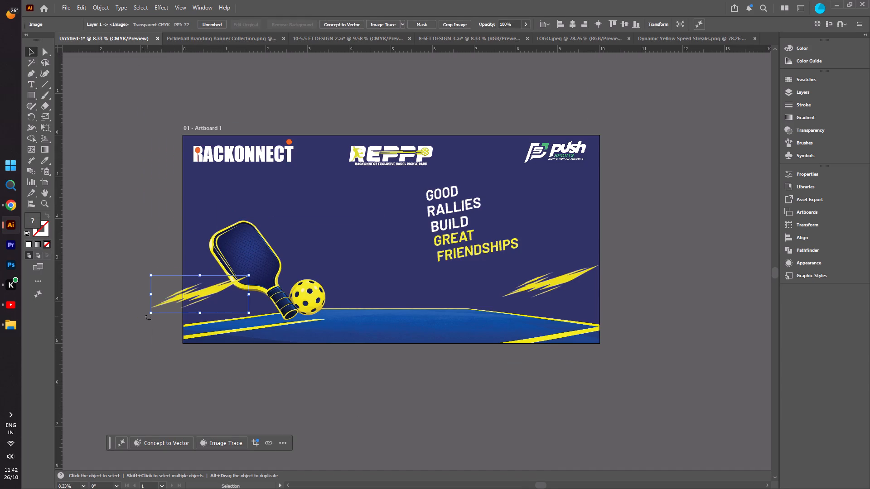
pyautogui.moveTo(148, 317); pyautogui.dragTo(128, 268)
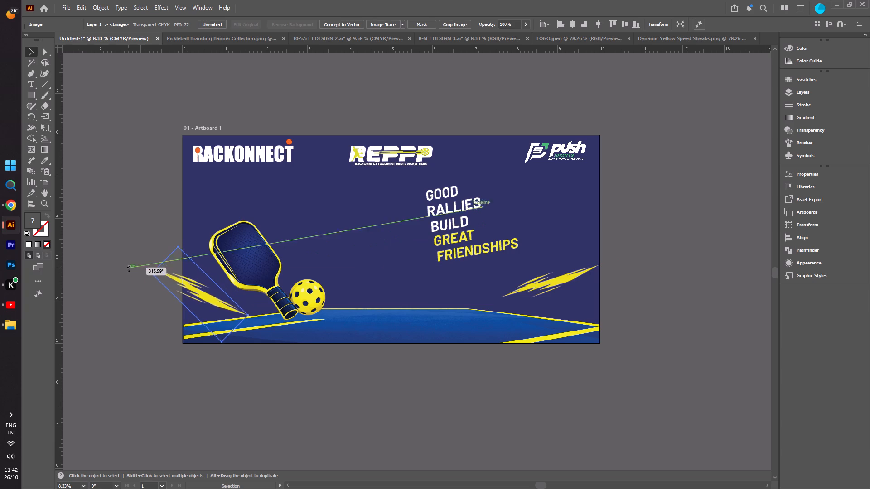
pyautogui.moveTo(128, 268); pyautogui.dragTo(148, 337)
pyautogui.moveTo(208, 291); pyautogui.dragTo(213, 305)
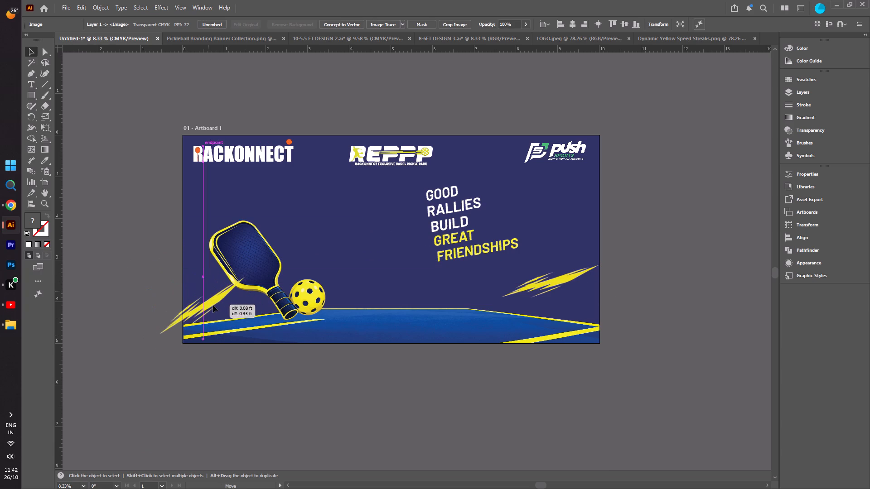
pyautogui.moveTo(213, 305); pyautogui.dragTo(214, 299)
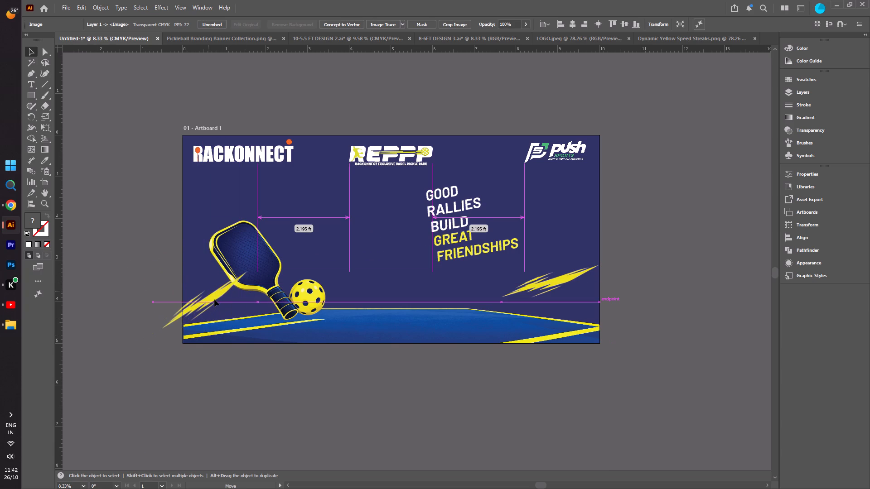
pyautogui.moveTo(214, 299); pyautogui.dragTo(213, 295)
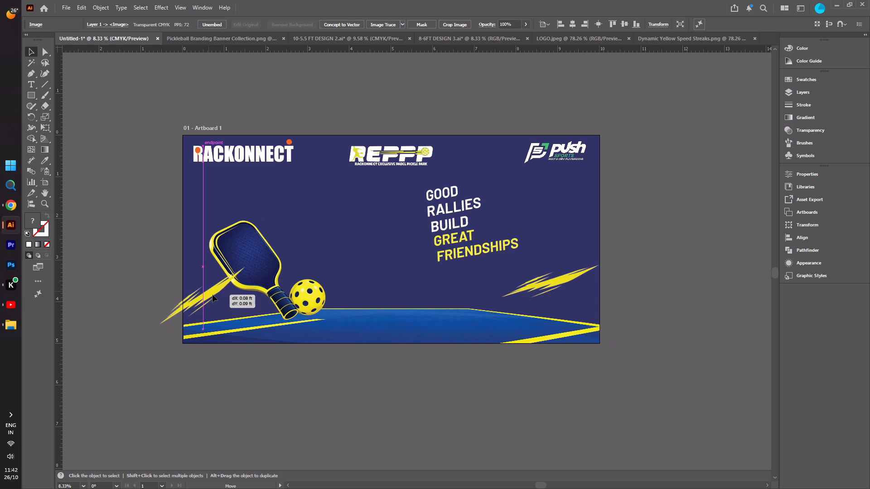
pyautogui.moveTo(213, 295); pyautogui.dragTo(211, 298)
pyautogui.click(121, 286)
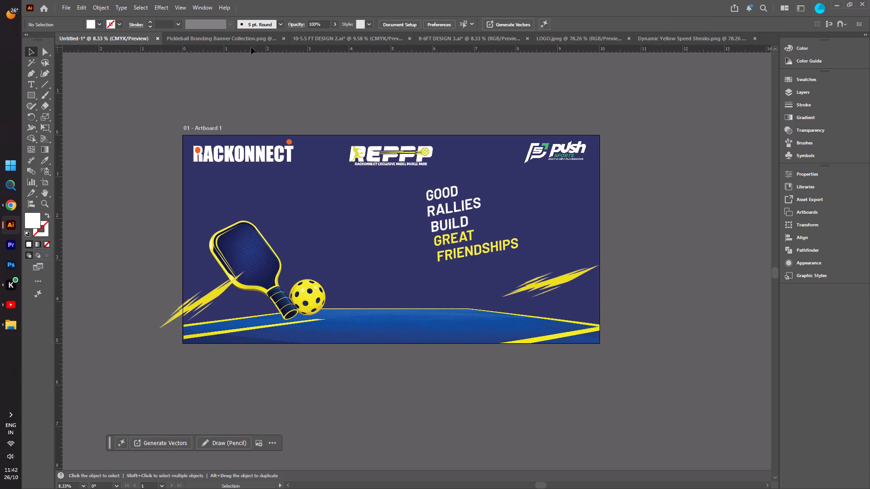
# Recheck the reference banners, then rotate the left streak to slope down toward the paddle handle and raise it beside the paddle, overhanging the edge.
pyautogui.click(243, 36)
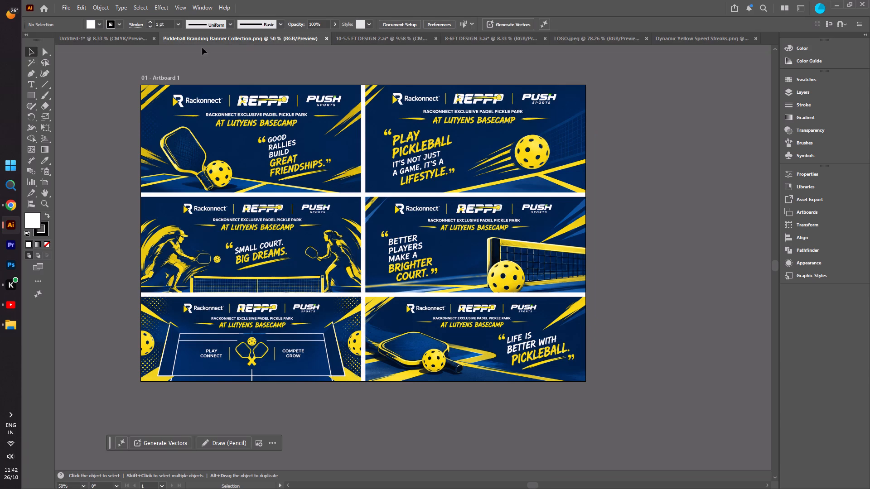
pyautogui.click(140, 40)
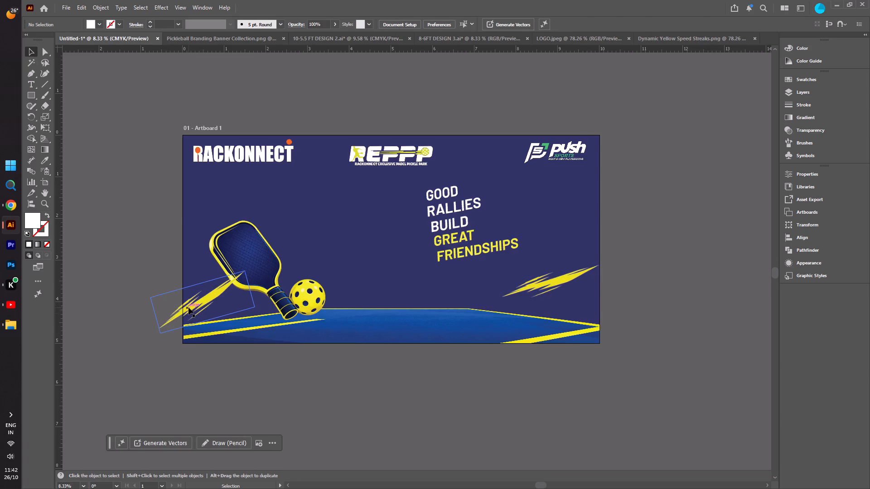
pyautogui.click(188, 307)
pyautogui.moveTo(163, 338); pyautogui.dragTo(143, 314)
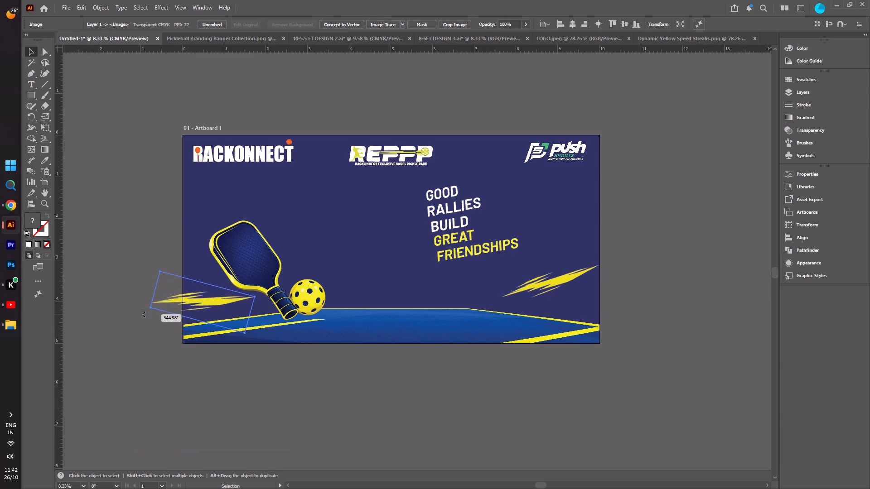
pyautogui.moveTo(143, 314); pyautogui.dragTo(140, 286)
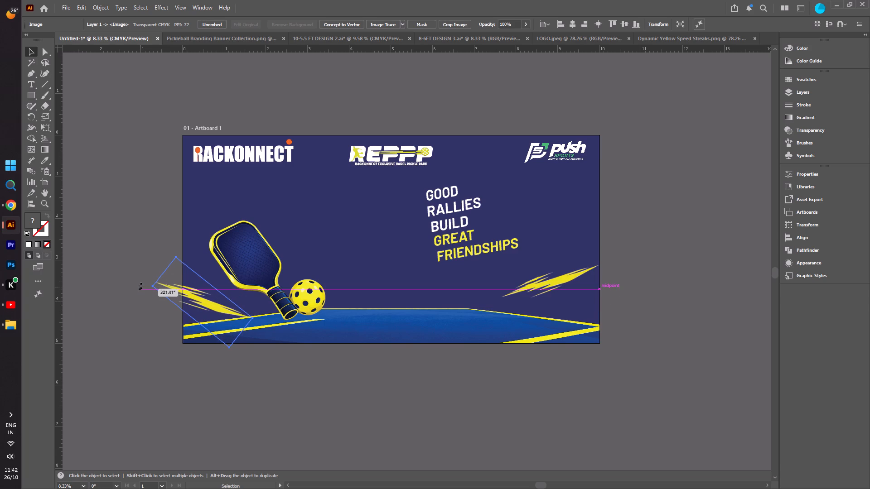
pyautogui.moveTo(140, 286); pyautogui.dragTo(140, 280)
pyautogui.moveTo(194, 298); pyautogui.dragTo(200, 281)
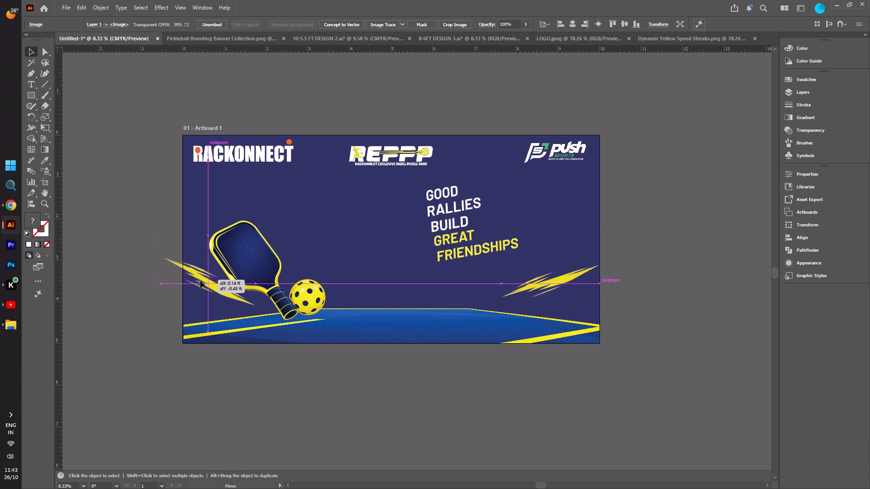
pyautogui.moveTo(200, 281); pyautogui.dragTo(194, 260)
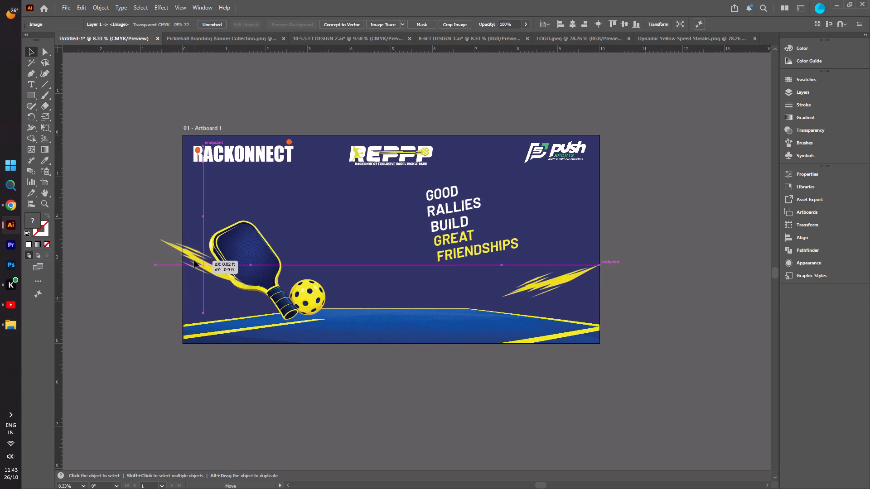
pyautogui.moveTo(194, 260); pyautogui.dragTo(186, 269)
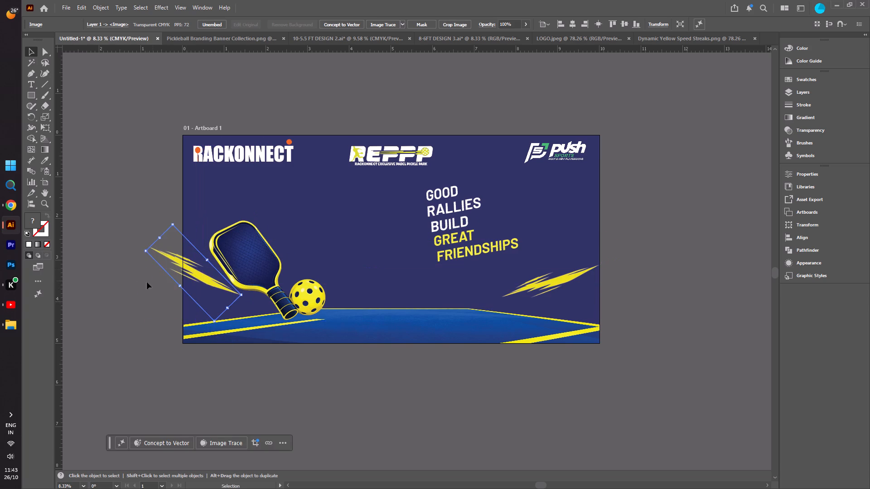
pyautogui.click(128, 283)
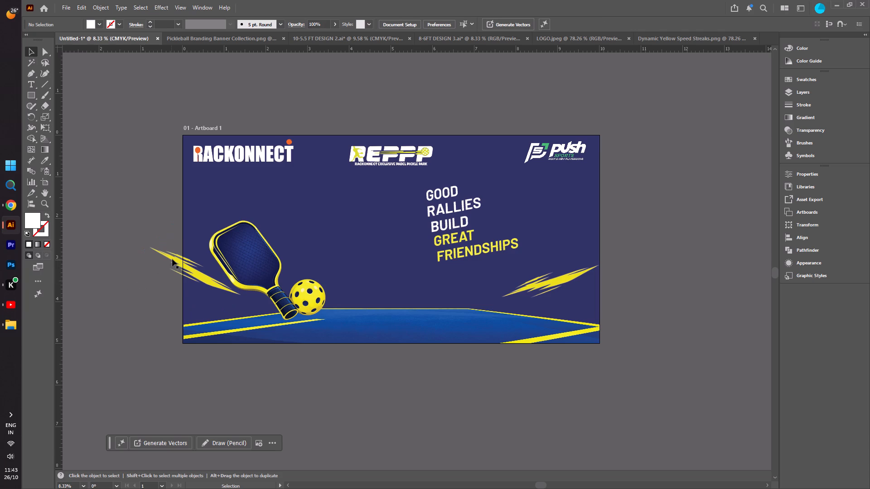
# Crop the left streak image flush with the banner's left edge, to about 1.40 ft wide by 1.52 ft high.
pyautogui.click(179, 261)
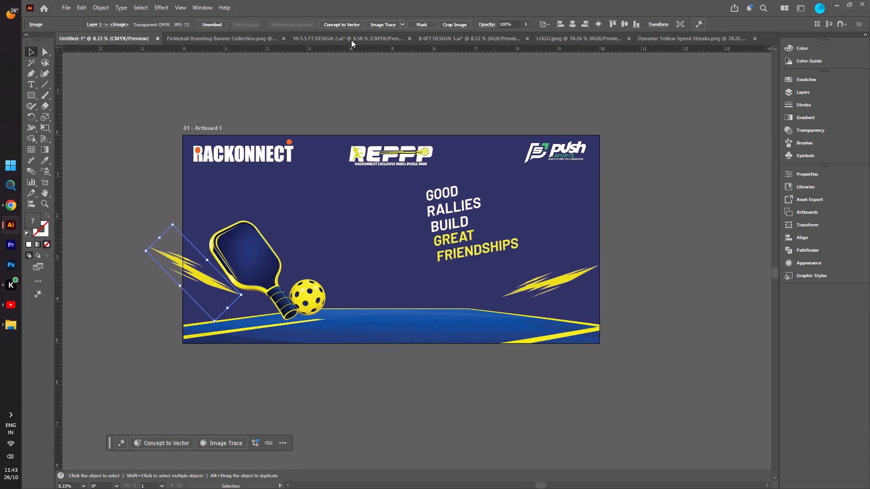
pyautogui.click(447, 23)
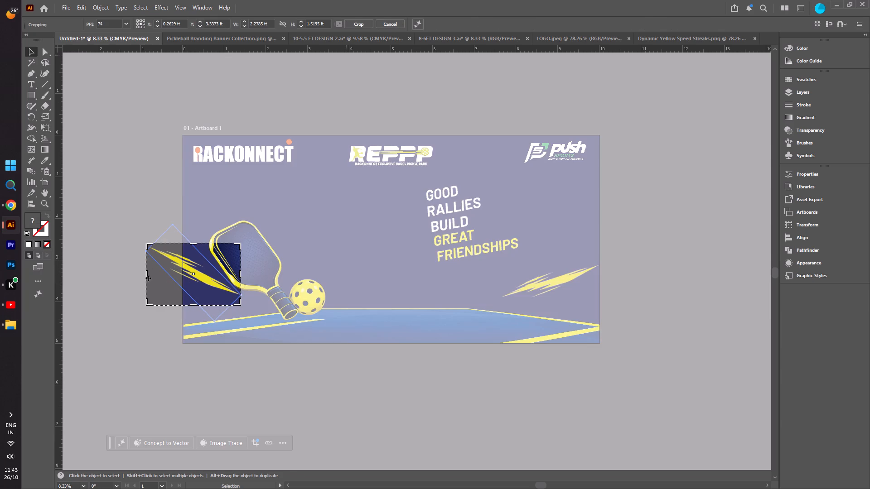
pyautogui.moveTo(148, 273); pyautogui.dragTo(166, 275)
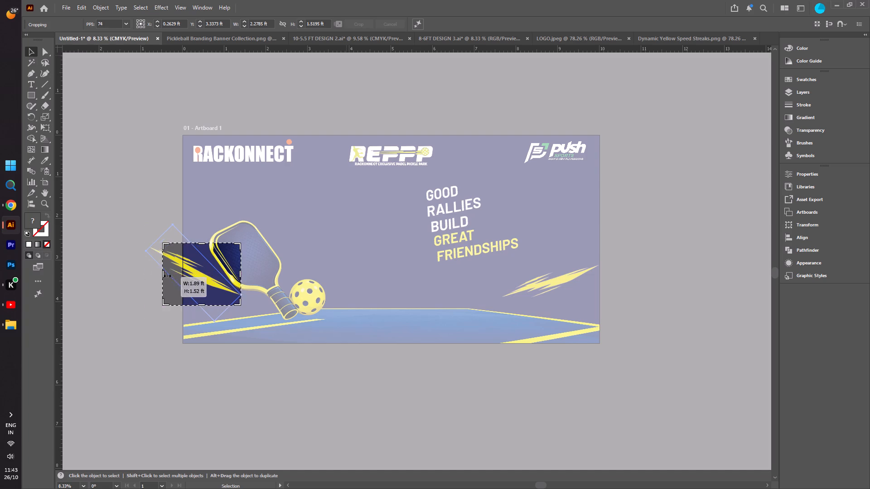
pyautogui.moveTo(166, 275); pyautogui.dragTo(186, 278)
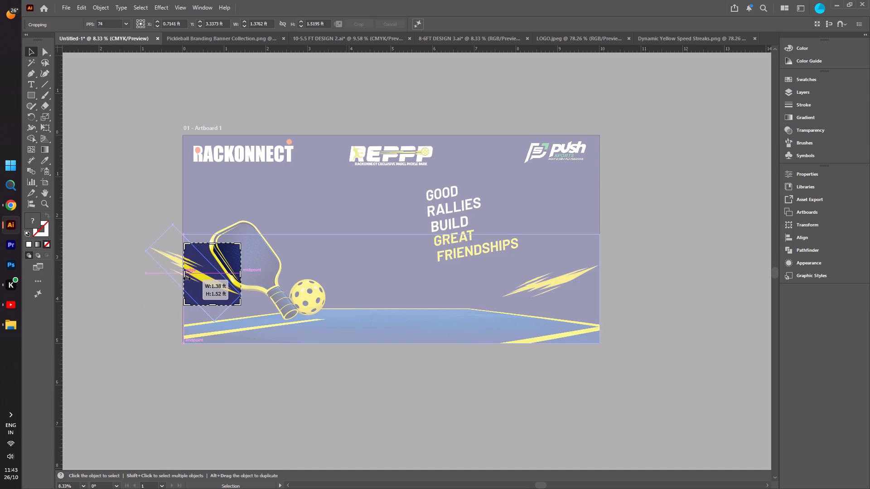
pyautogui.moveTo(186, 278); pyautogui.dragTo(184, 277)
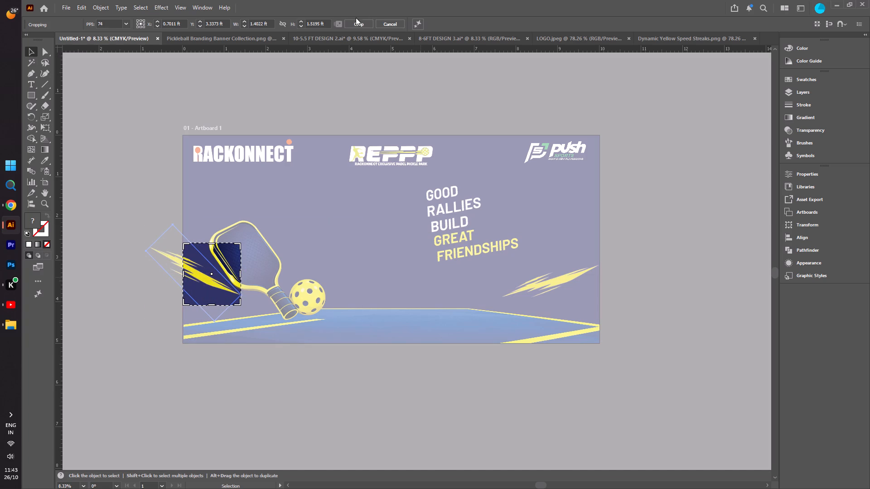
pyautogui.click(359, 24)
pyautogui.click(130, 204)
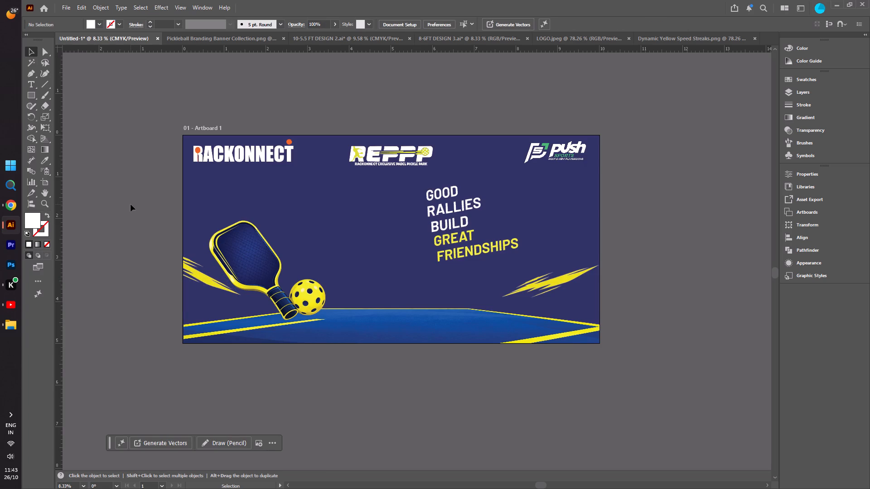
# Shift the right yellow streak to overhang the banner's right edge, then crop it flush with that edge, about 2.01 ft wide by 0.90 ft high.
pyautogui.click(552, 281)
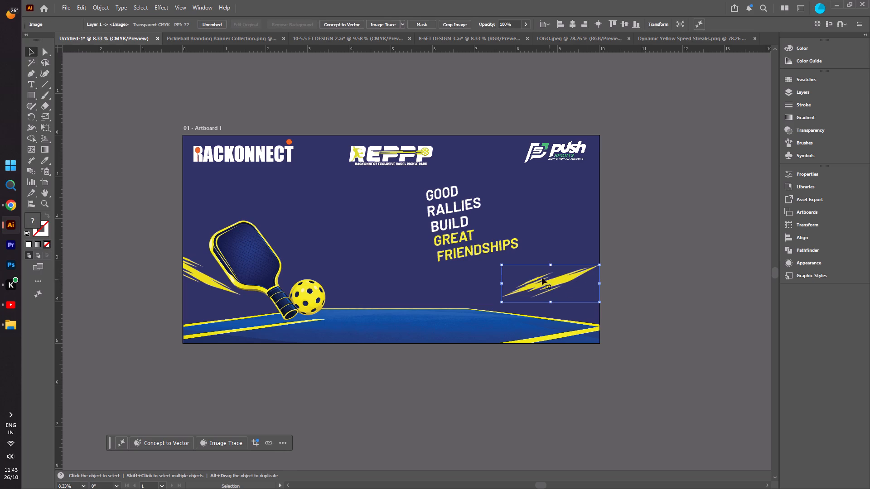
pyautogui.moveTo(541, 278); pyautogui.dragTo(556, 282)
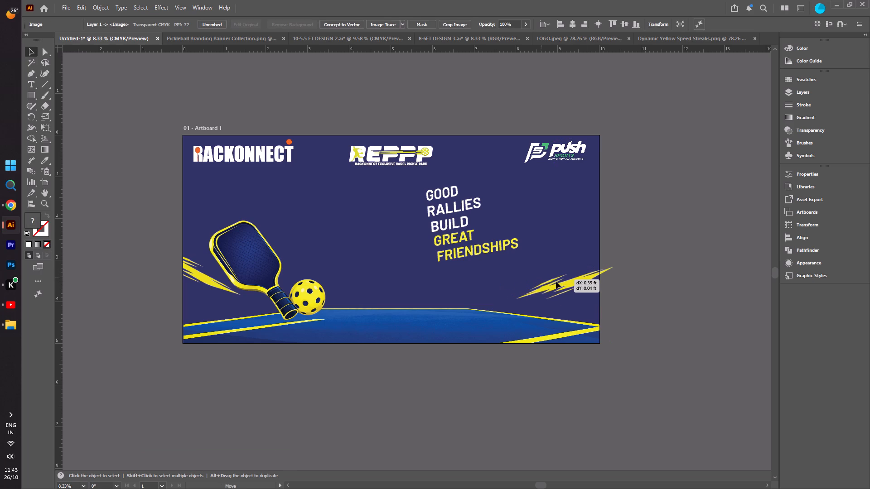
pyautogui.moveTo(556, 282); pyautogui.dragTo(556, 282)
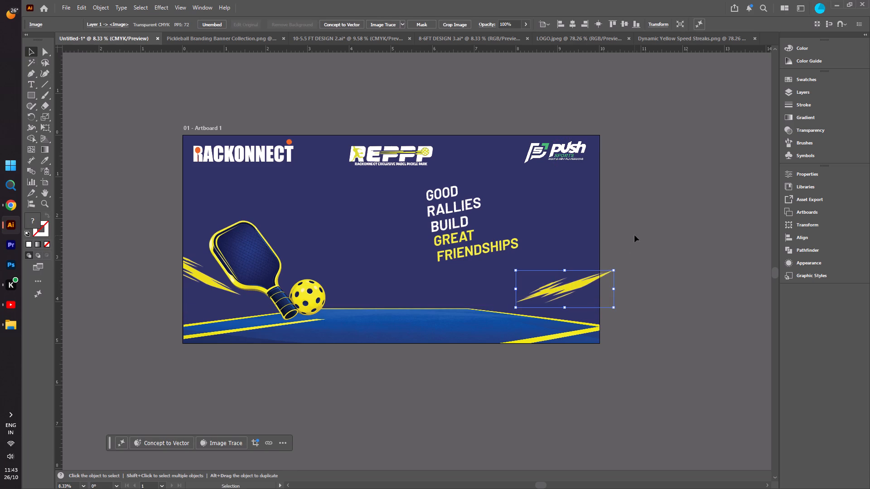
pyautogui.click(449, 23)
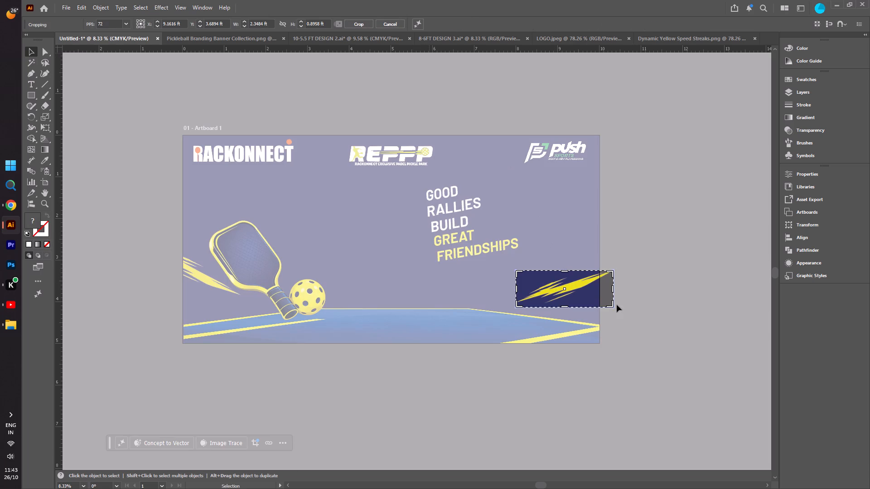
pyautogui.moveTo(610, 288); pyautogui.dragTo(599, 289)
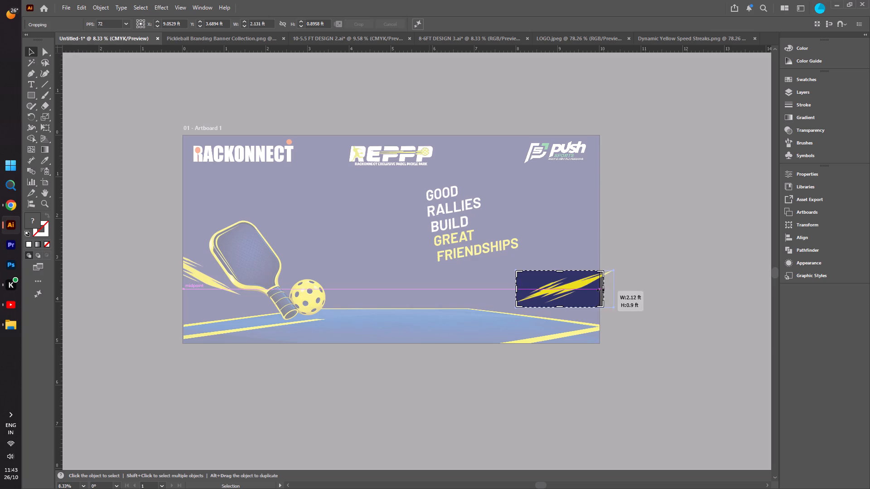
pyautogui.moveTo(599, 289); pyautogui.dragTo(597, 289)
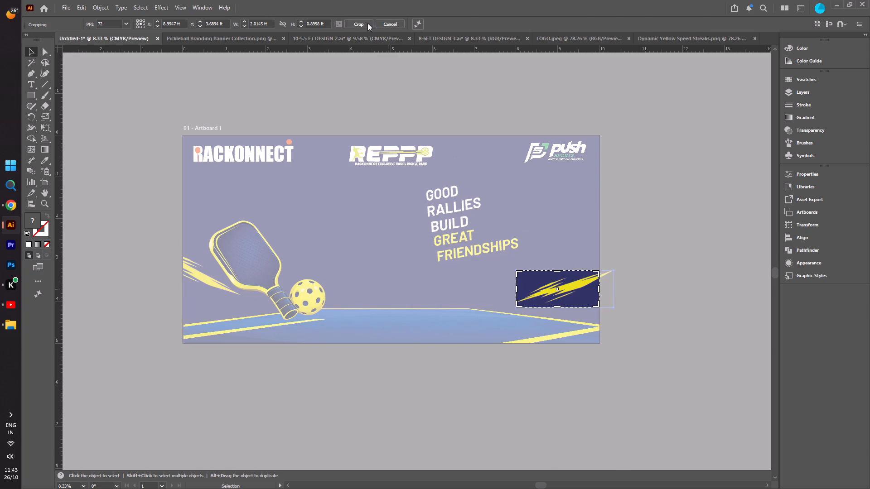
pyautogui.click(367, 23)
pyautogui.click(394, 83)
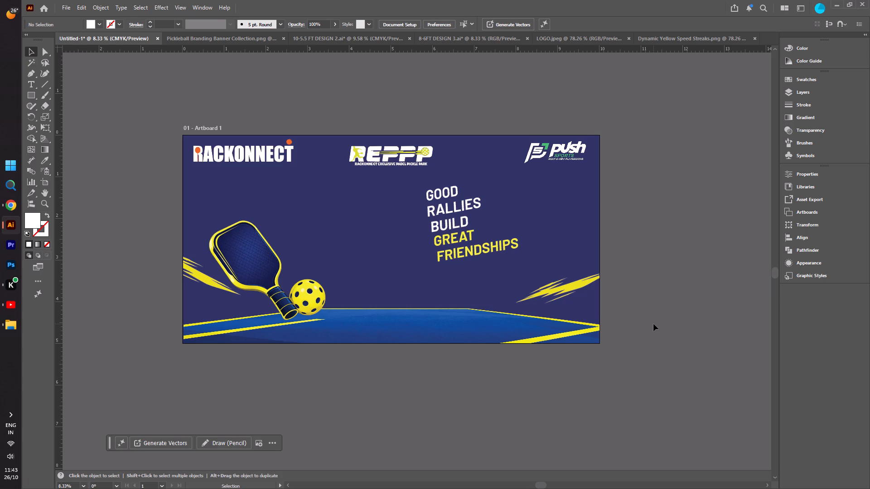
# Check the 10-5.5 FT DESIGN 2 file and the Pickleball Branding Banner Collection, then add a period after FRIENDSHIPS in the slogan.
pyautogui.click(334, 40)
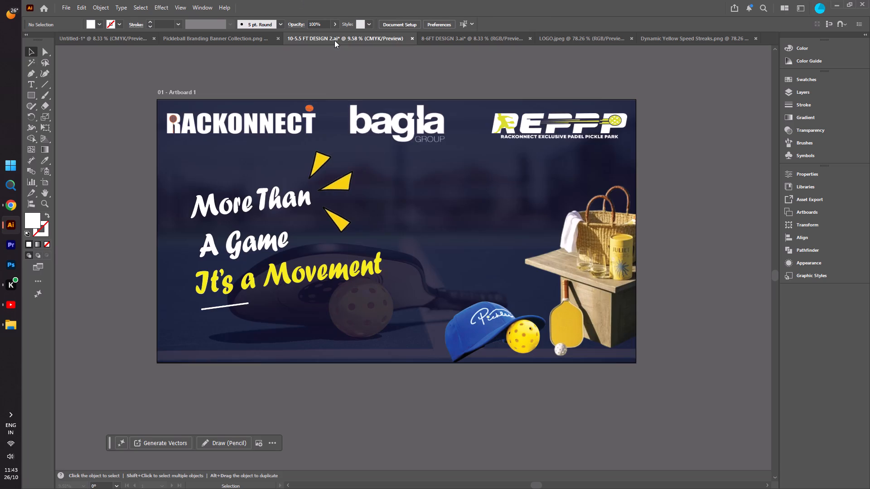
pyautogui.click(212, 38)
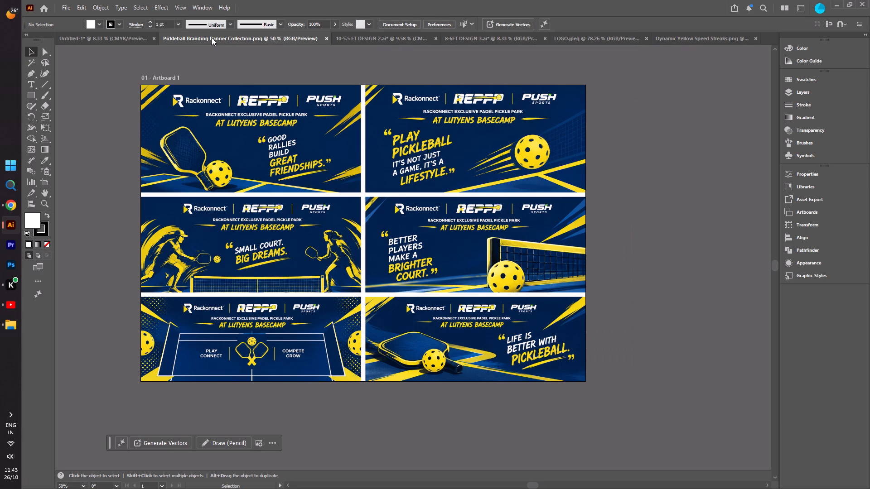
pyautogui.click(134, 32)
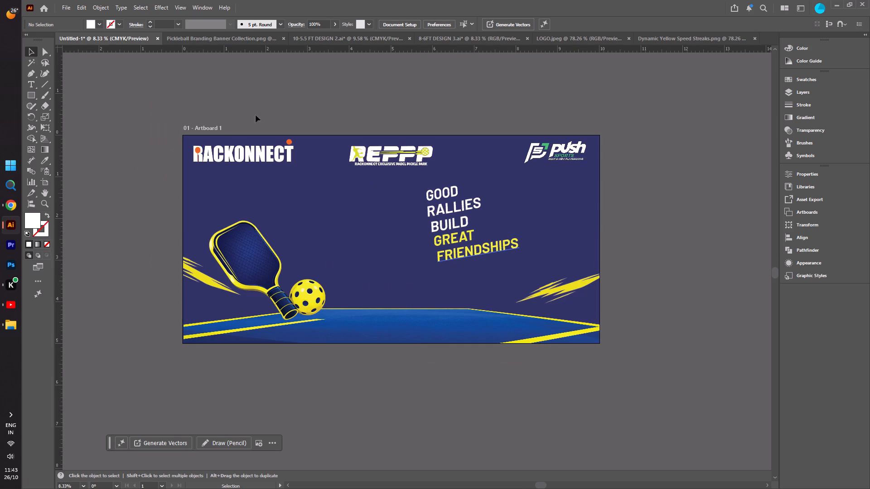
pyautogui.click(188, 38)
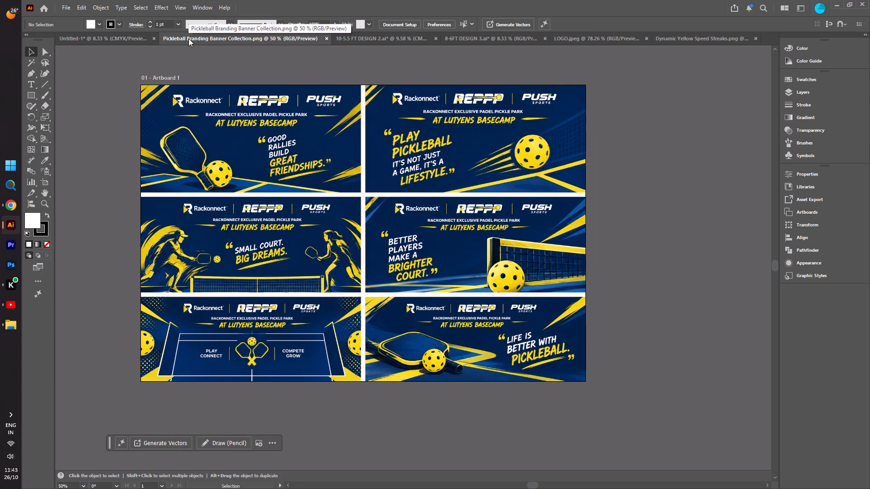
pyautogui.click(114, 39)
pyautogui.doubleClick(517, 244)
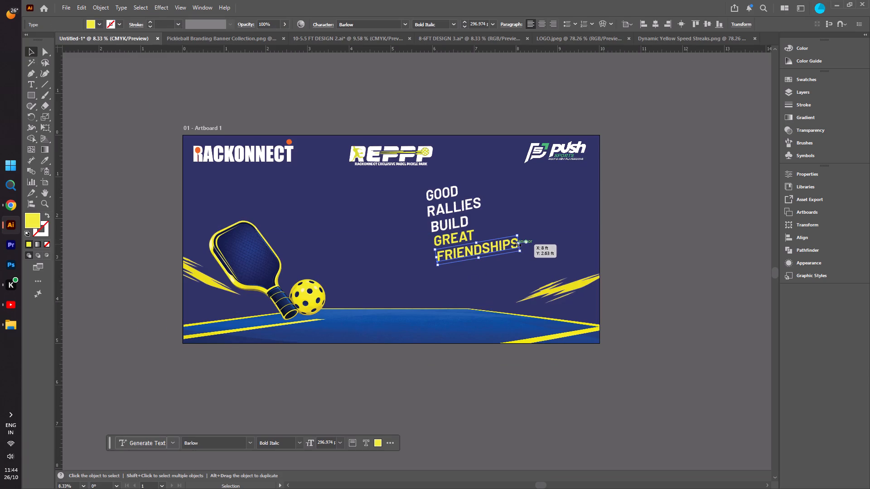
pyautogui.click(517, 246)
pyautogui.click(517, 246)
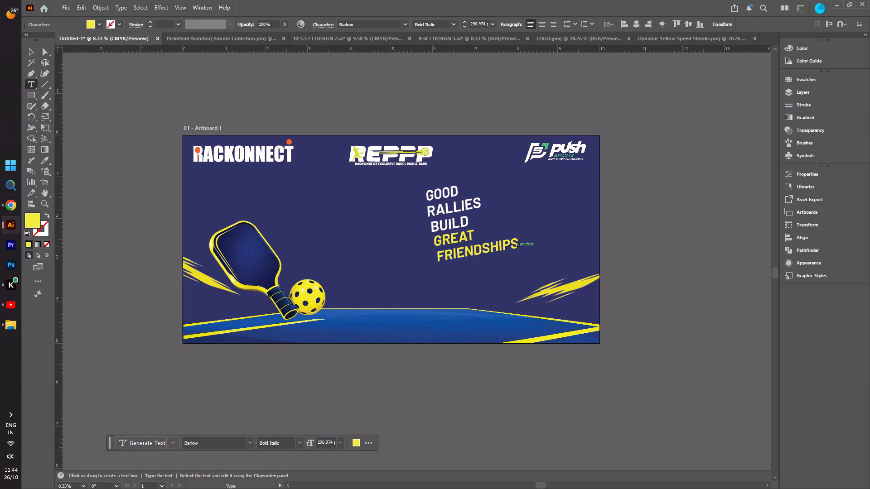
pyautogui.click(517, 246)
pyautogui.press('.')
pyautogui.click(31, 49)
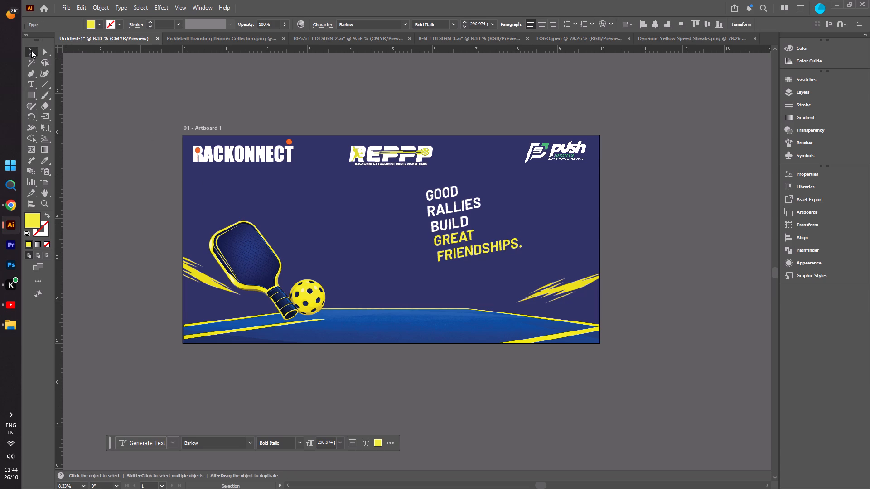
pyautogui.click(121, 99)
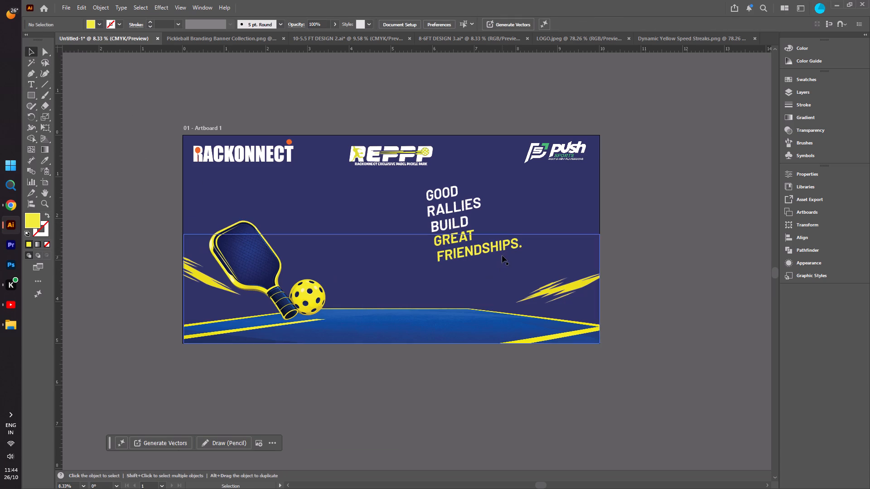
# Move all five slogan lines together slightly downward on the banner.
pyautogui.click(444, 192)
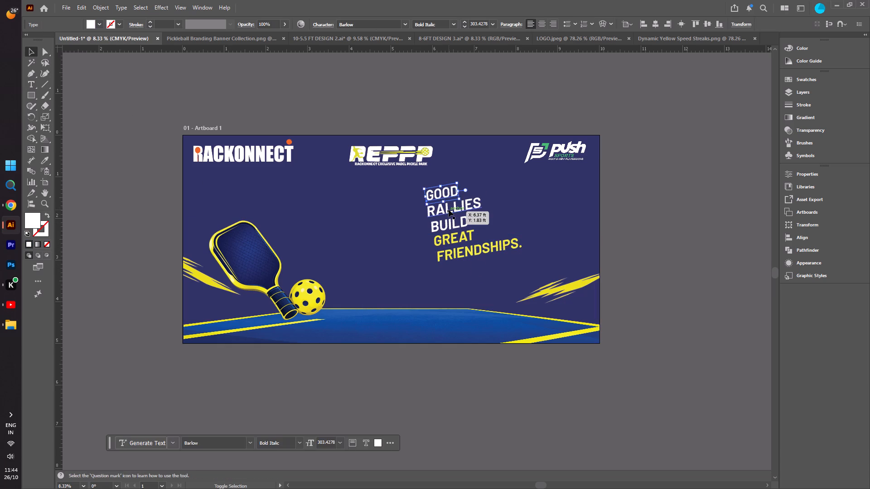
pyautogui.keyDown('shift'); pyautogui.click(449, 210); pyautogui.keyUp('shift')
pyautogui.keyDown('shift'); pyautogui.click(450, 224); pyautogui.keyUp('shift')
pyautogui.keyDown('shift'); pyautogui.click(449, 237); pyautogui.keyUp('shift')
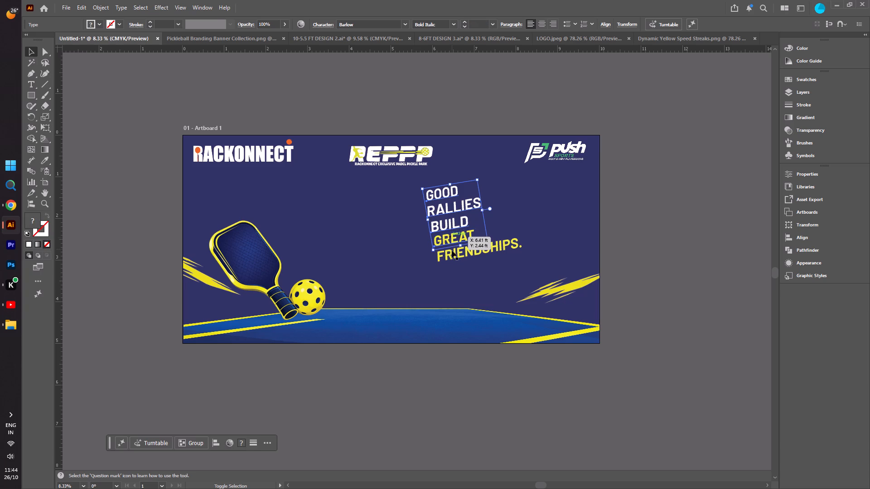
pyautogui.keyDown('shift'); pyautogui.click(453, 252); pyautogui.keyUp('shift')
pyautogui.moveTo(448, 227); pyautogui.dragTo(449, 234)
pyautogui.click(132, 209)
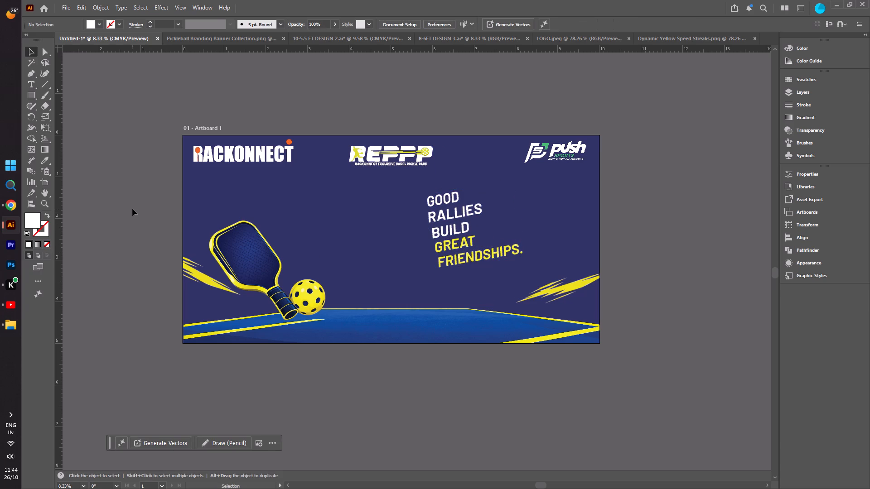
# Nudge the RALLIES line slightly down toward BUILD.
pyautogui.click(450, 219)
pyautogui.press('Down')
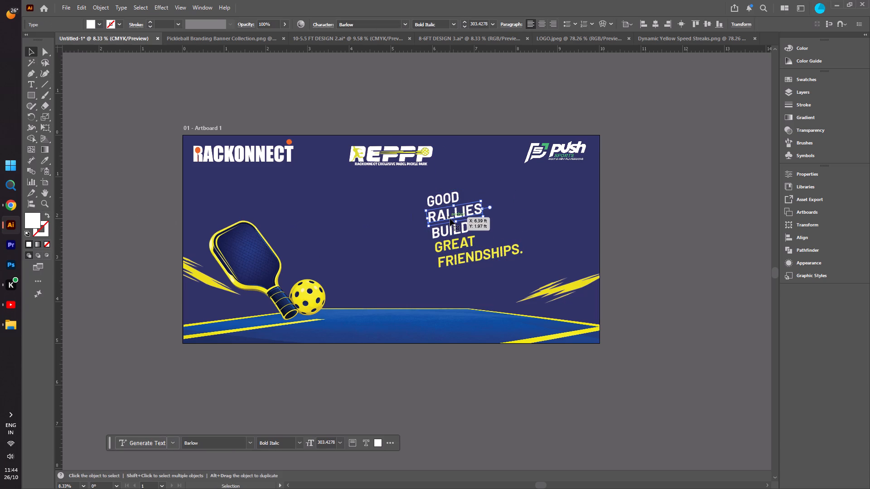
pyautogui.press('Down')
pyautogui.press('Down')
pyautogui.press('Down')
pyautogui.press('Down')
pyautogui.press('Down')
pyautogui.press('Down')
pyautogui.press('Down')
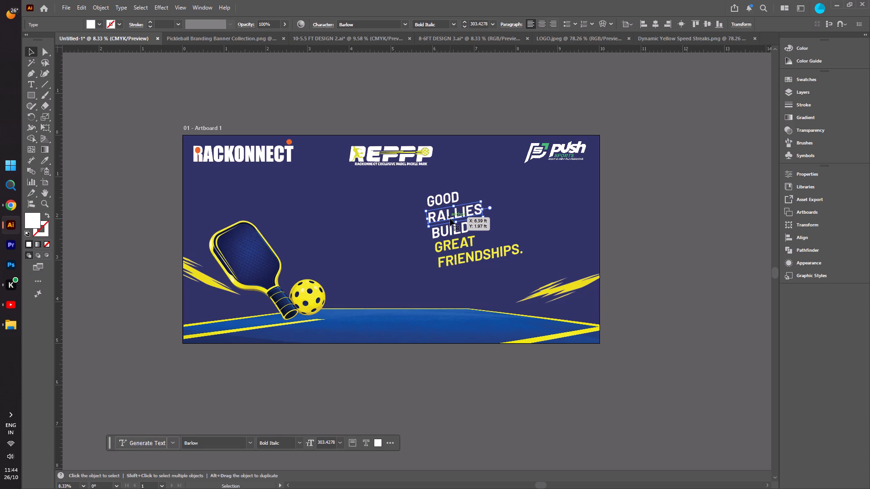
pyautogui.press('Down')
pyautogui.press('Down')
pyautogui.press('Down')
pyautogui.press('Down')
pyautogui.press('Down')
pyautogui.press('Down')
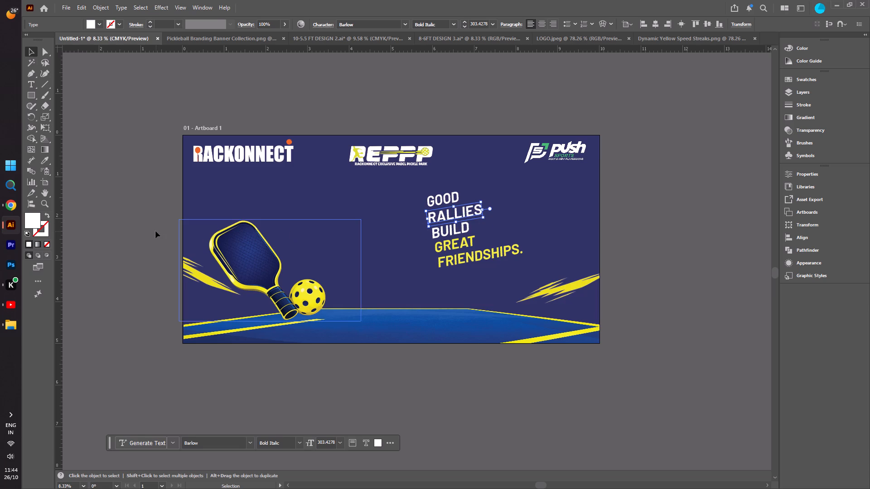
pyautogui.click(155, 231)
# Nudge the GOOD line slightly down toward RALLIES.
pyautogui.click(449, 200)
pyautogui.press('Down')
pyautogui.press('Down')
pyautogui.press('Down')
pyautogui.press('Down')
pyautogui.press('Down')
pyautogui.press('Down')
pyautogui.press('Down')
pyautogui.press('Down')
pyautogui.press('Down')
pyautogui.press('Down')
pyautogui.press('Down')
pyautogui.press('Down')
pyautogui.press('Down')
pyautogui.press('Down')
pyautogui.press('Down')
pyautogui.press('Down')
pyautogui.press('Down')
pyautogui.press('Down')
pyautogui.press('Down')
pyautogui.press('Down')
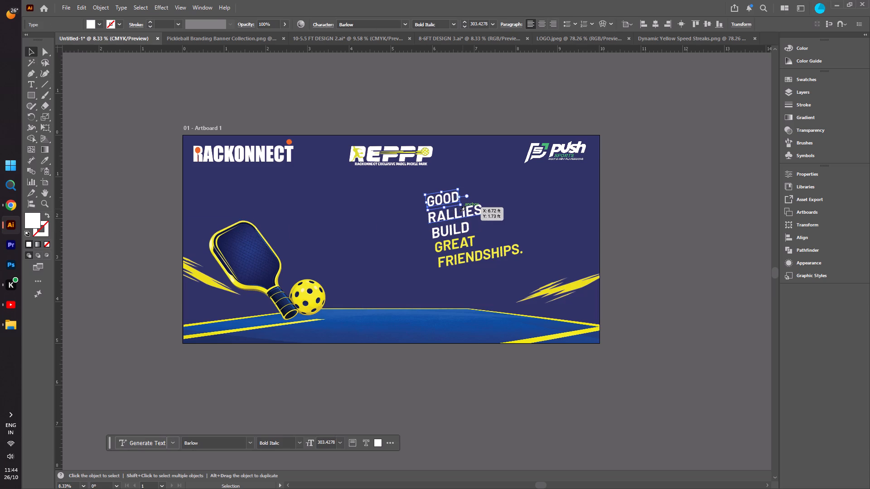
pyautogui.click(148, 232)
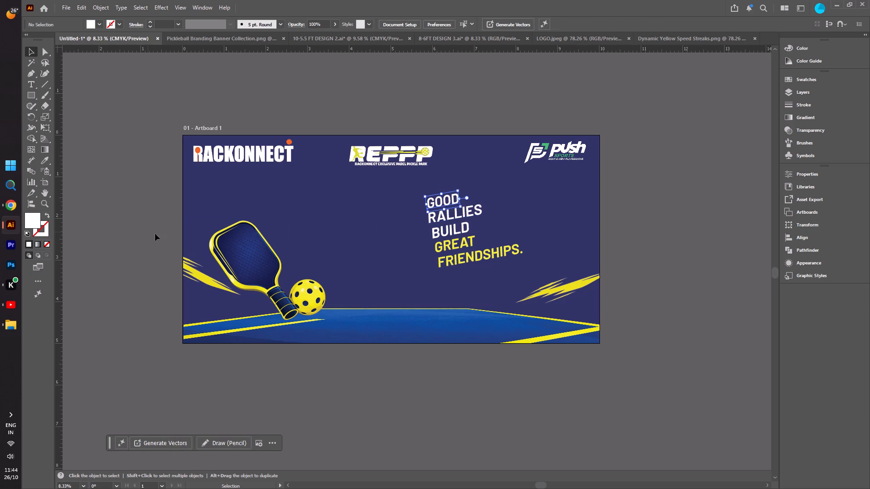
# Nudge the RALLIES line slightly further down and to the right to even out the slogan's spacing and slanted alignment.
pyautogui.click(446, 216)
pyautogui.press('Down')
pyautogui.press('Down')
pyautogui.press('Down')
pyautogui.press('Down')
pyautogui.press('Down')
pyautogui.press('Down')
pyautogui.press('Down')
pyautogui.press('Down')
pyautogui.press('Down')
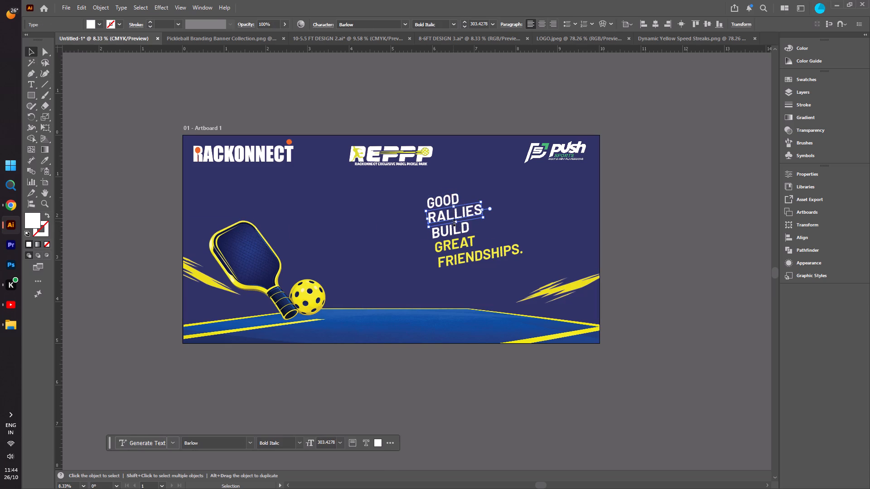
pyautogui.press('Right')
pyautogui.press('Right')
pyautogui.press('Right')
pyautogui.press('Right')
pyautogui.press('Right')
pyautogui.press('Right')
pyautogui.press('Right')
pyautogui.press('Right')
pyautogui.press('Right')
pyautogui.press('Right')
pyautogui.press('Right')
pyautogui.press('Right')
pyautogui.press('Right')
pyautogui.press('Right')
pyautogui.press('Right')
pyautogui.press('Right')
pyautogui.press('Right')
pyautogui.press('Right')
pyautogui.press('Right')
pyautogui.press('Right')
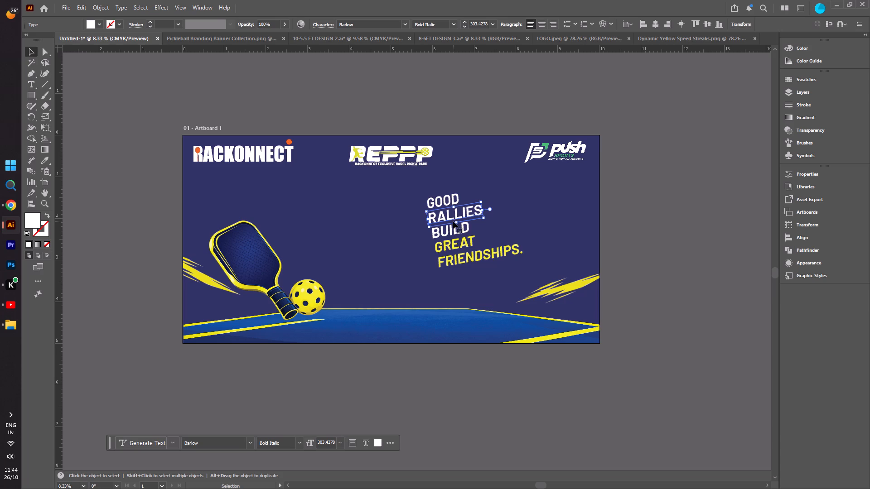
pyautogui.click(130, 254)
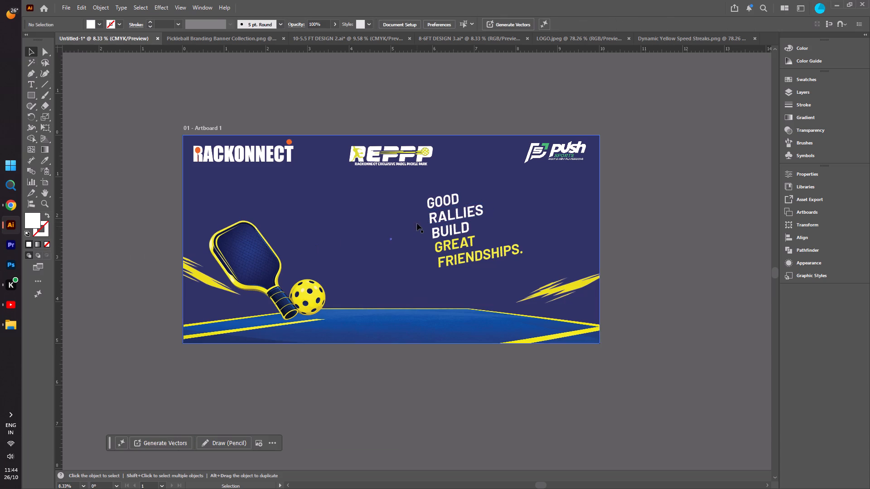
# Nudge the GOOD line slightly left to follow the slogan's slanted left alignment.
pyautogui.click(436, 200)
pyautogui.press('Left')
pyautogui.press('Left')
pyautogui.press('Left')
pyautogui.press('Left')
pyautogui.press('Left')
pyautogui.press('Left')
pyautogui.press('Left')
pyautogui.press('Left')
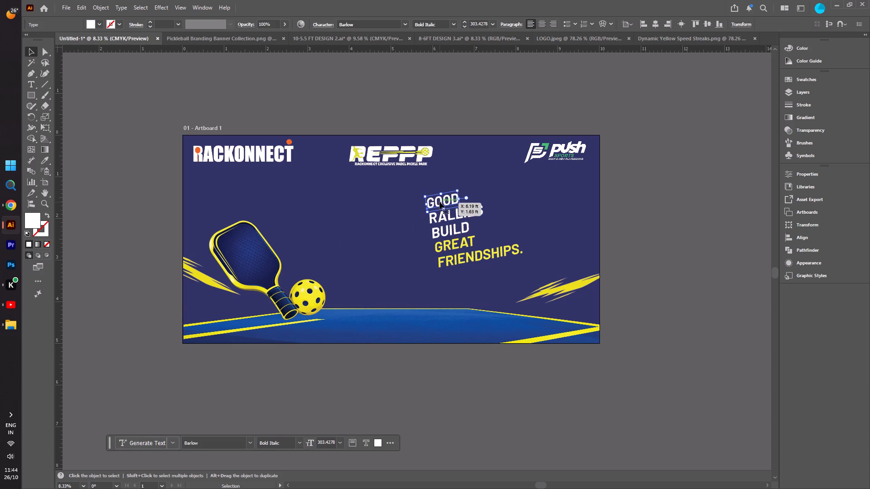
pyautogui.press('Left')
pyautogui.click(144, 236)
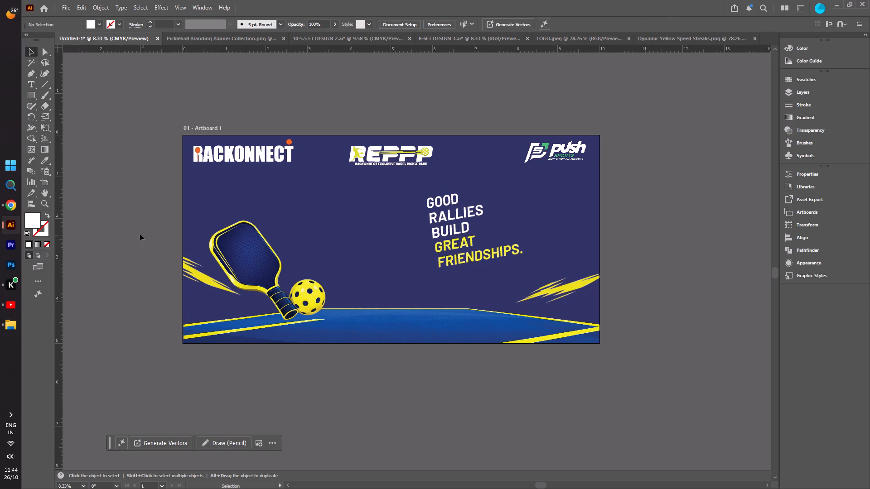
# Recheck the Pickleball Branding Banner Collection, then set the word GREAT to the ExtraBold font style.
pyautogui.click(237, 38)
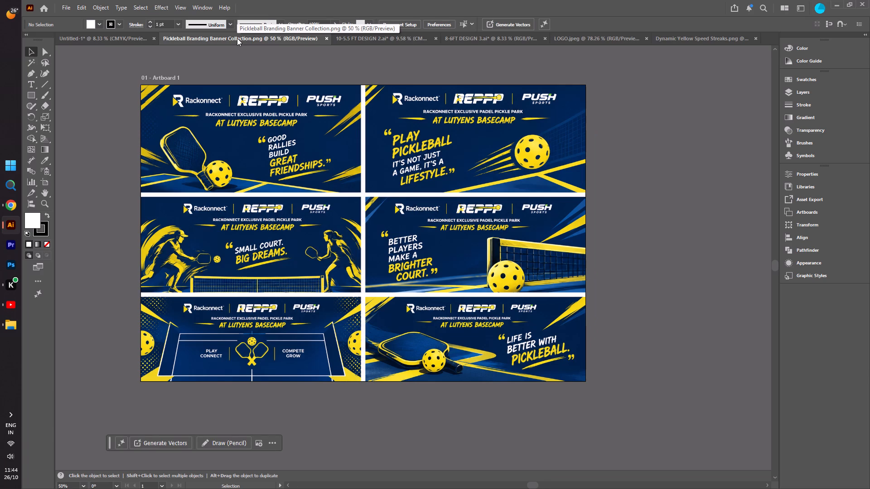
pyautogui.click(125, 38)
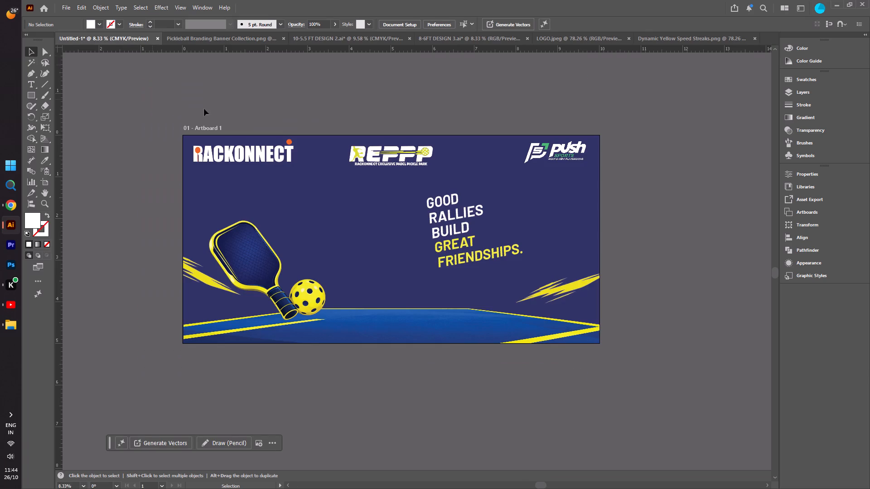
pyautogui.click(445, 247)
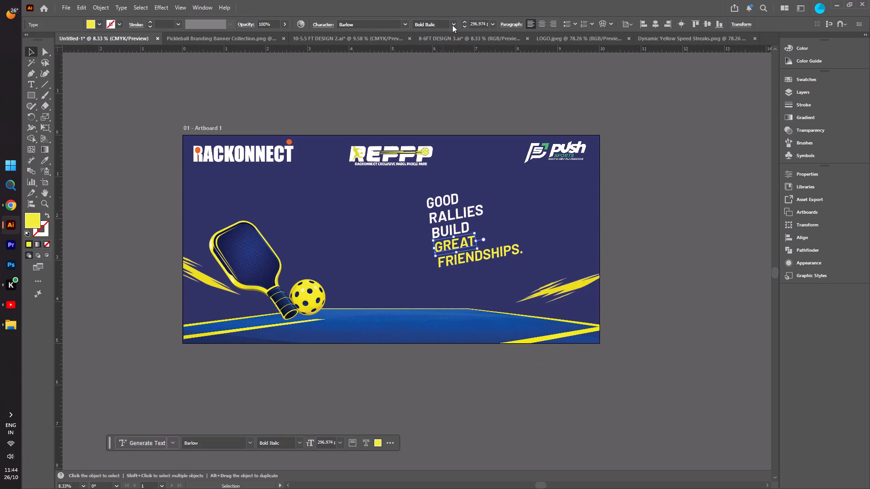
pyautogui.click(452, 24)
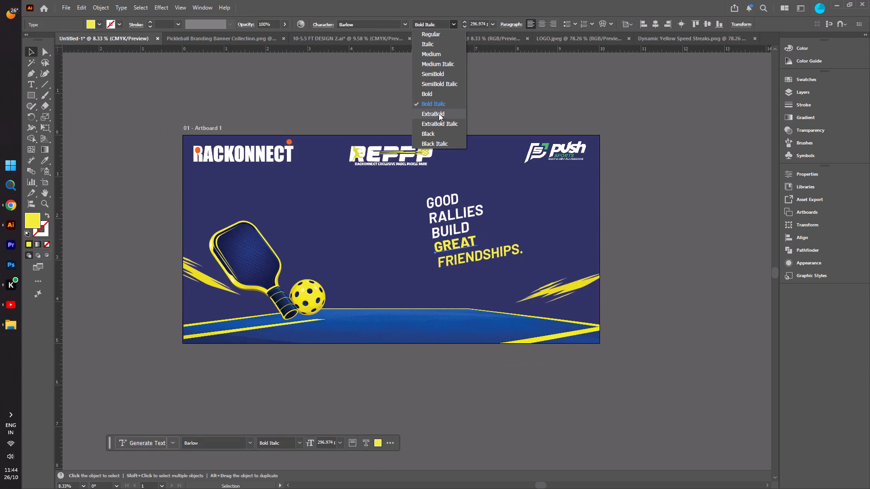
pyautogui.click(439, 113)
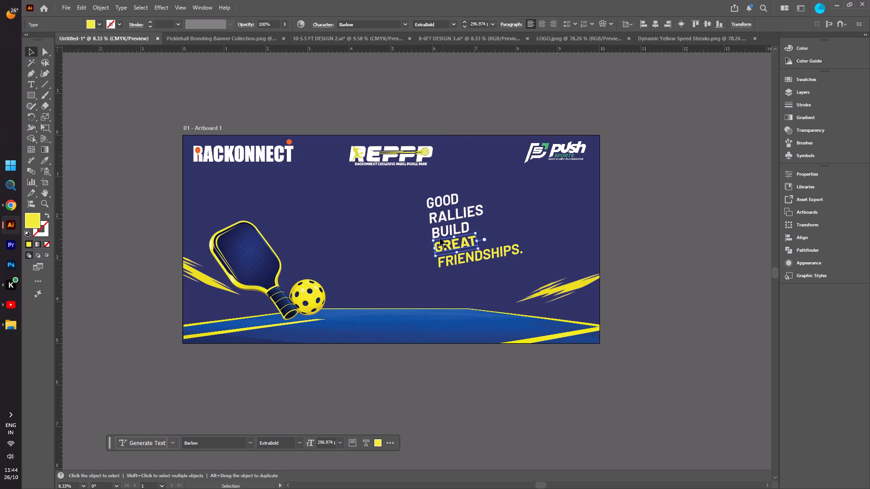
# Set the FRIENDSHIPS line to the ExtraBold Italic font style.
pyautogui.click(449, 261)
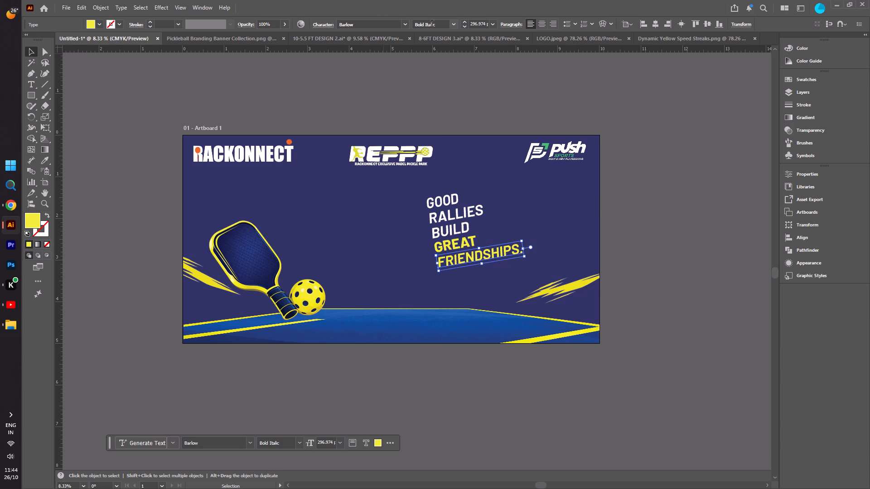
pyautogui.click(453, 25)
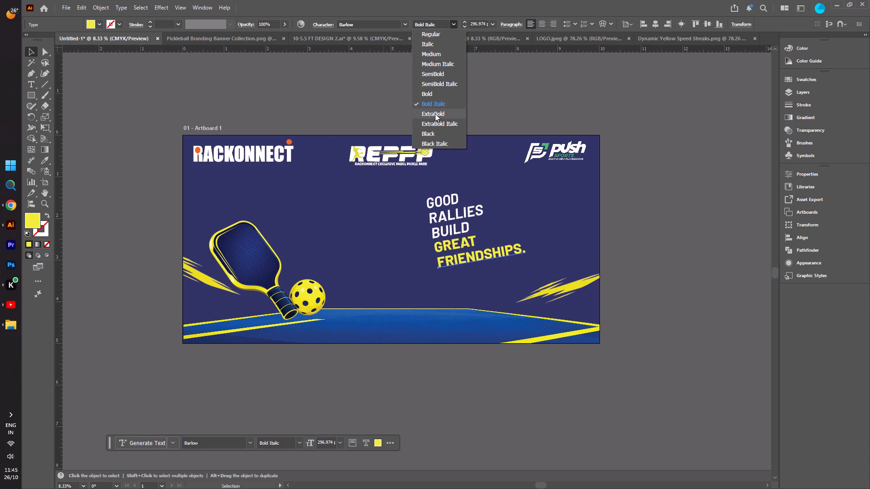
pyautogui.click(435, 123)
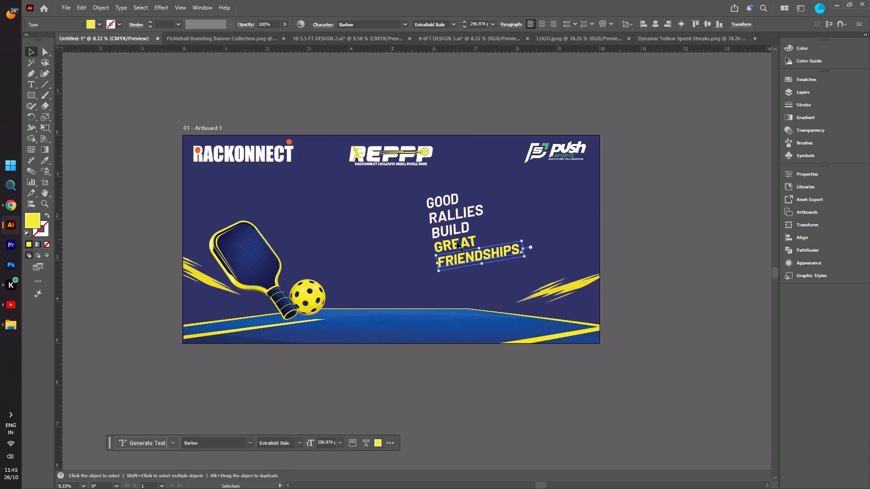
# Open the font style choices for the word GREAT.
pyautogui.click(457, 244)
pyautogui.click(458, 24)
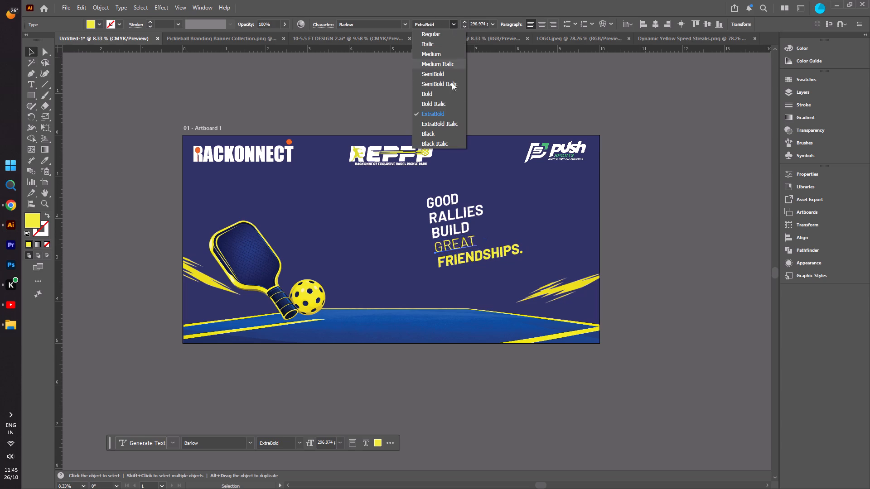
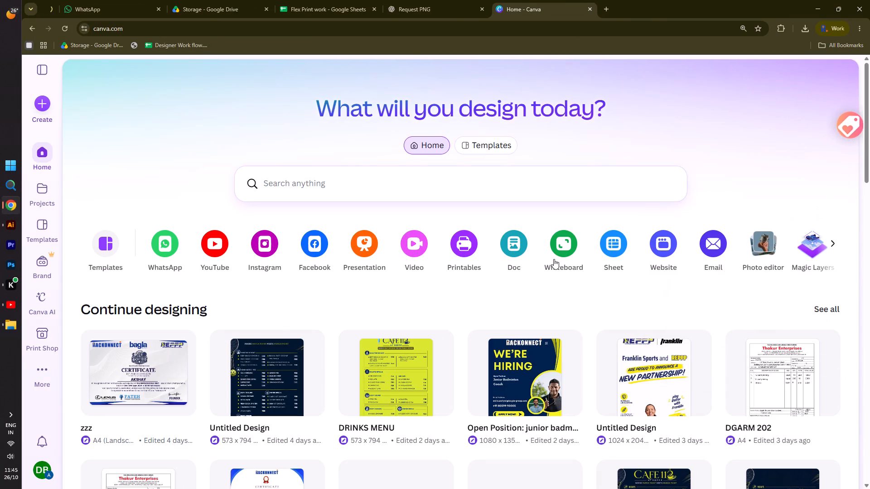
# In Canva, create a new custom-size design 1080 px wide and 1920 px high.
pyautogui.click(39, 101)
pyautogui.scroll(-4, 130, 329)
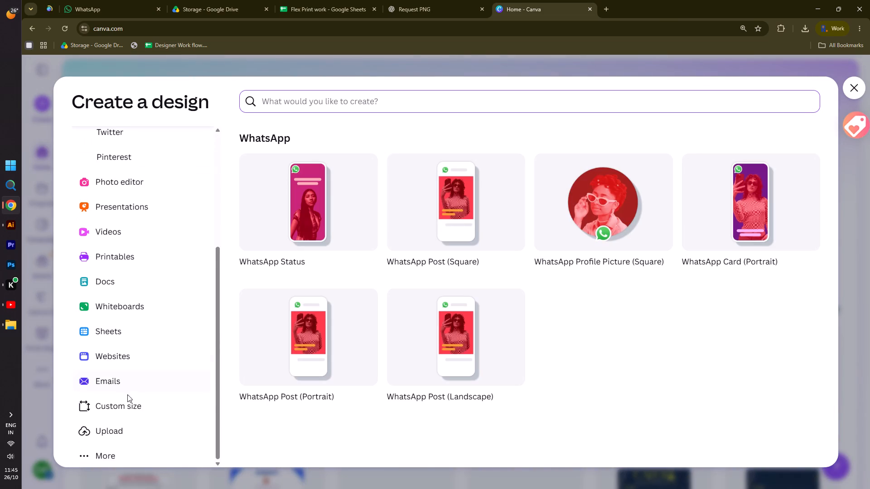
pyautogui.click(127, 404)
pyautogui.click(279, 148)
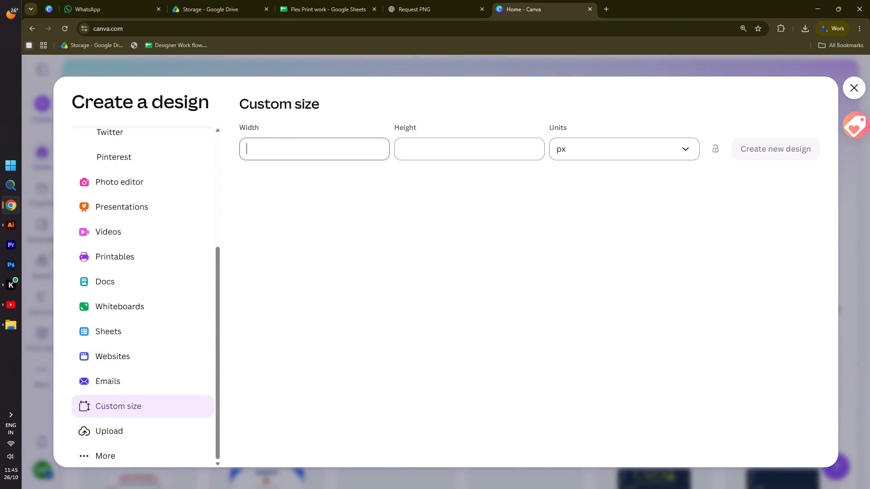
pyautogui.write('1080')
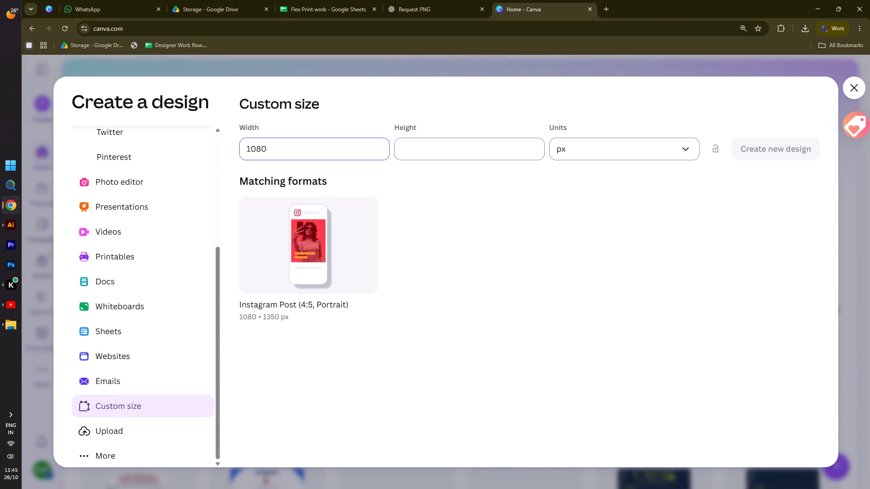
pyautogui.click(416, 155)
pyautogui.write('1920')
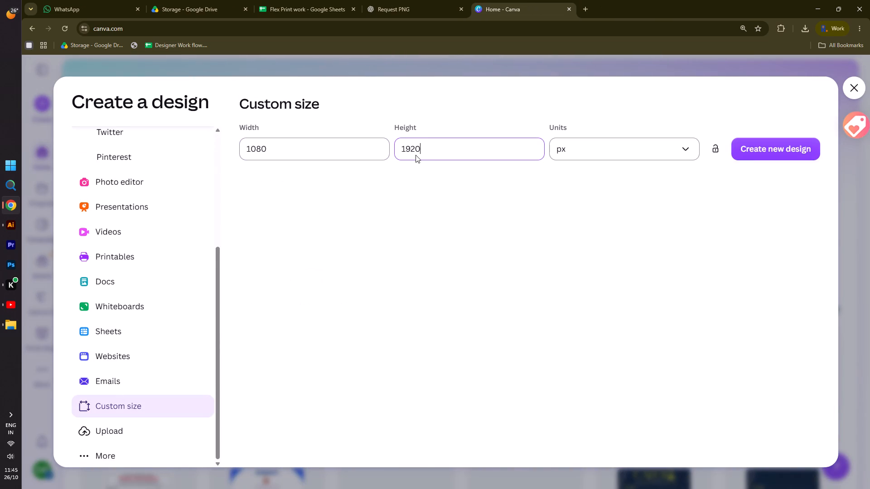
pyautogui.click(750, 158)
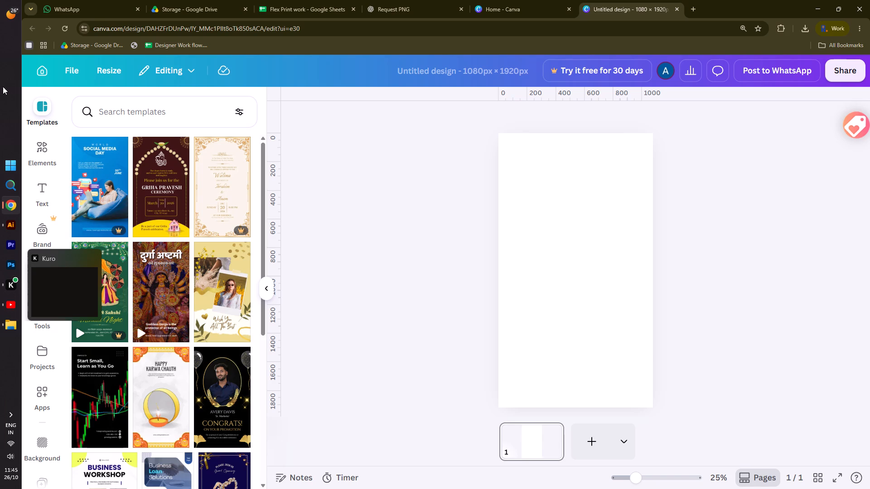
# Search the elements for INVITED COMA and add the solid black double opening quotation mark graphic to the page.
pyautogui.click(39, 149)
pyautogui.click(104, 114)
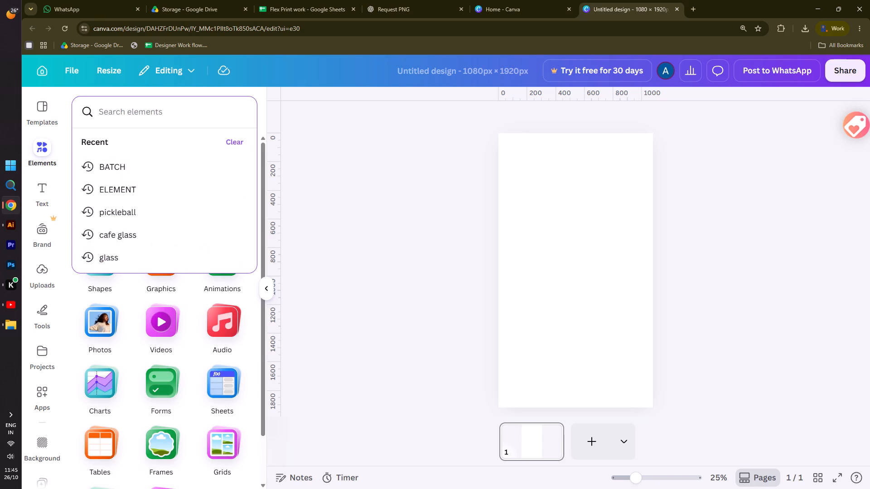
pyautogui.write('INVITED COMA')
pyautogui.press('Return')
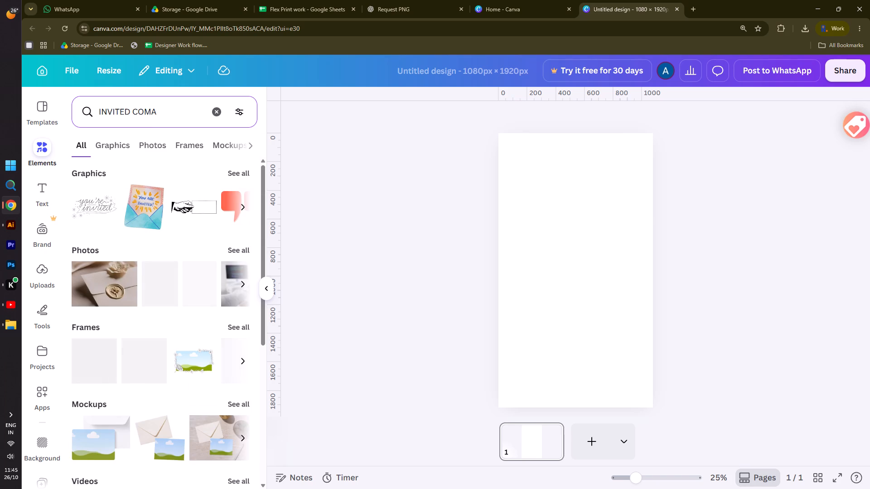
pyautogui.click(231, 172)
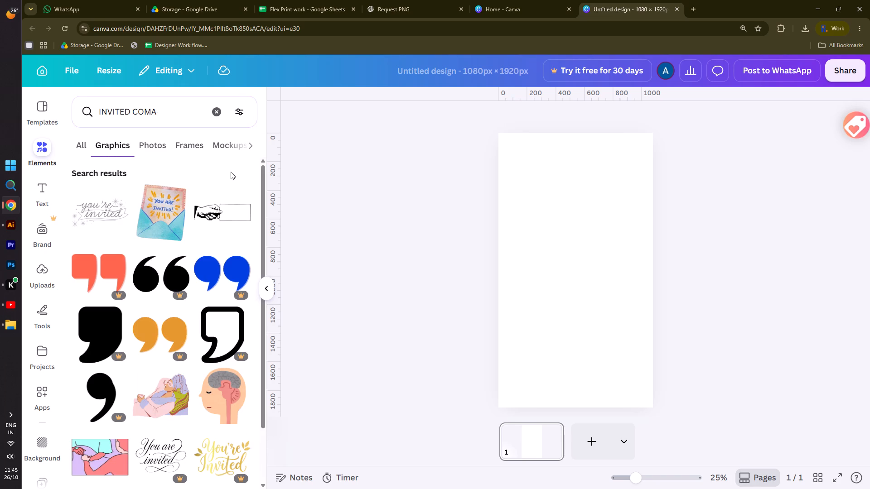
pyautogui.click(160, 273)
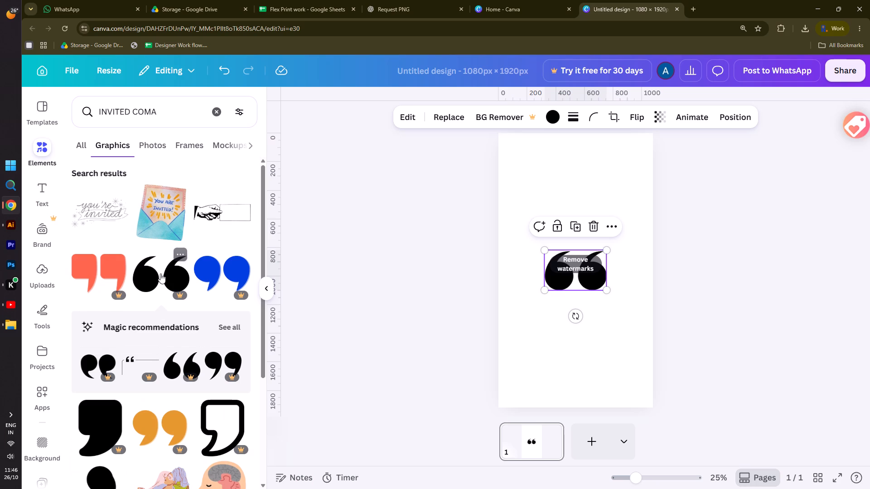
# Look through all the magic recommendations related to the quotation mark graphic for alternative quote shapes.
pyautogui.click(232, 325)
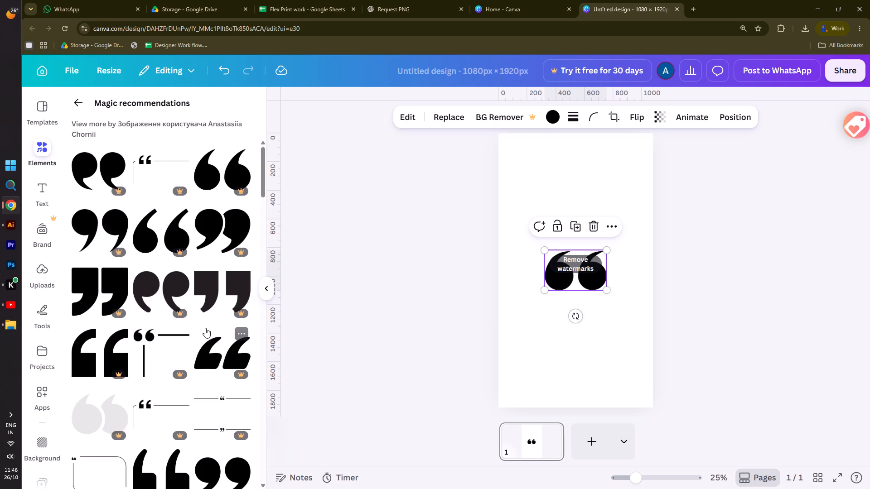
pyautogui.scroll(-4, 196, 315)
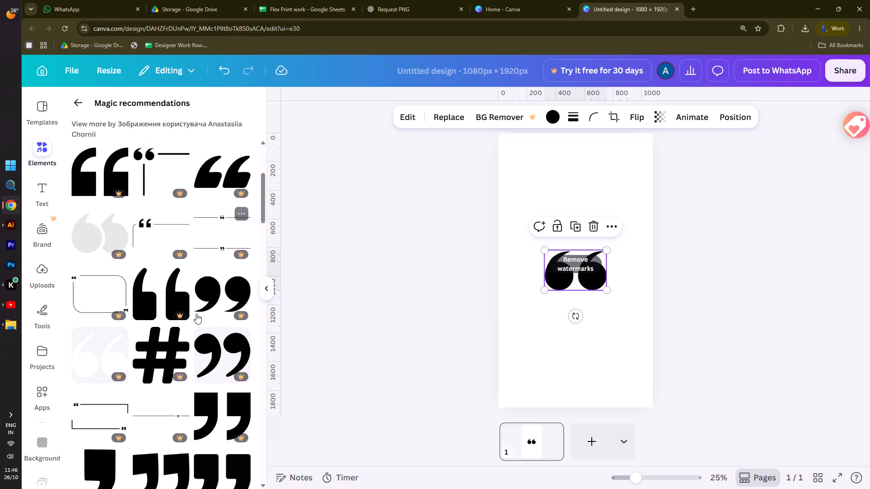
pyautogui.scroll(-8, 196, 314)
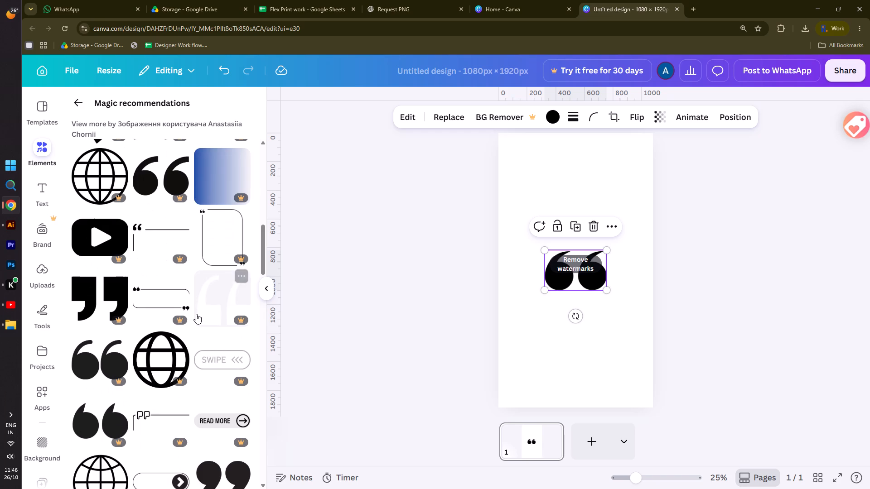
pyautogui.scroll(-10, 196, 314)
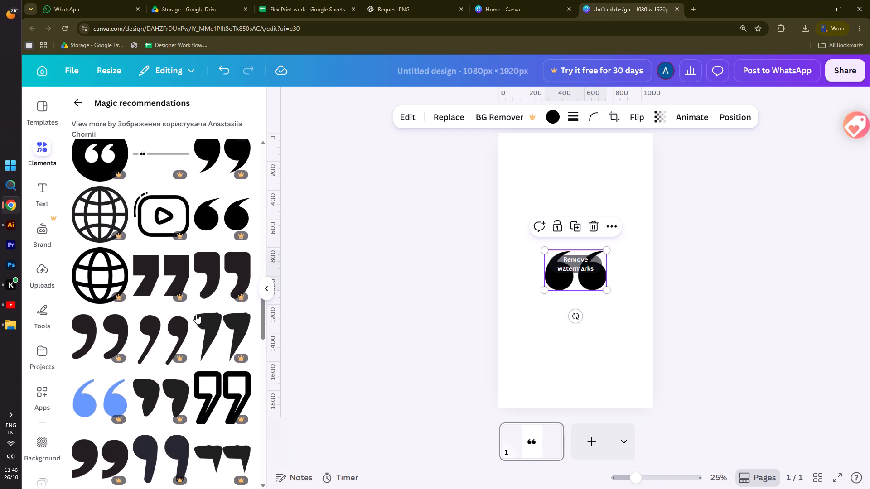
pyautogui.scroll(-3, 196, 314)
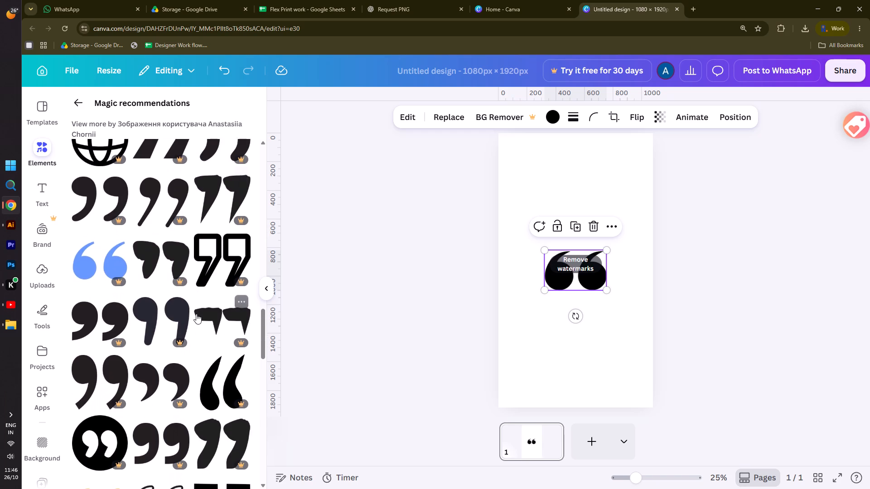
pyautogui.scroll(-8, 196, 314)
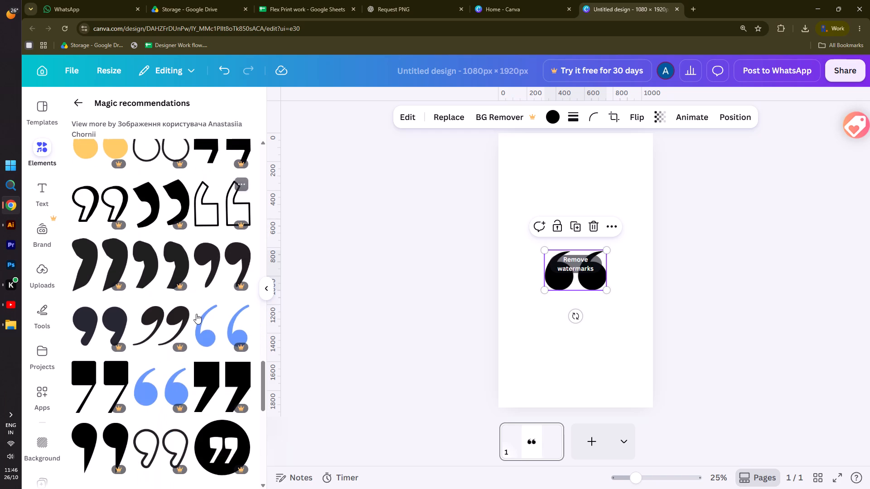
pyautogui.scroll(-6, 196, 314)
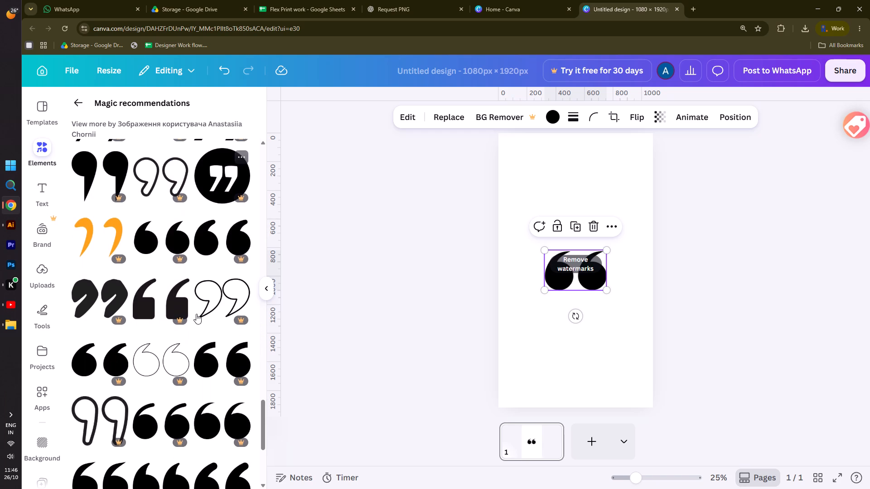
pyautogui.scroll(-8, 196, 314)
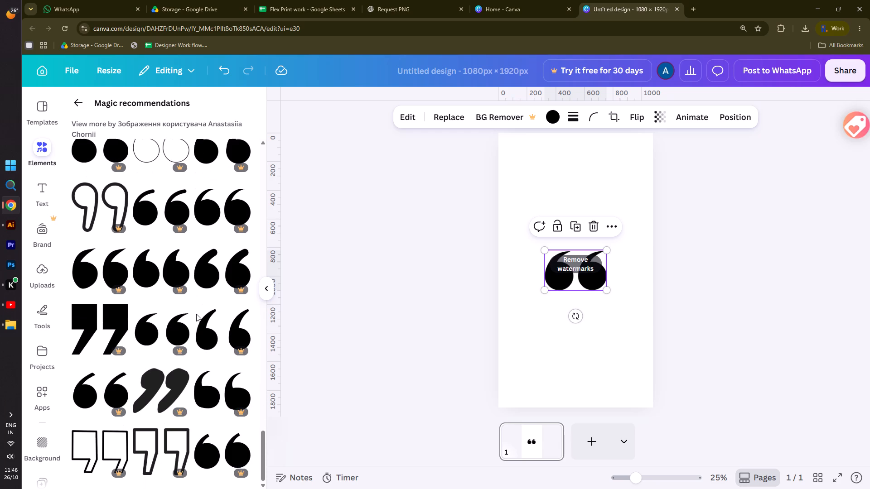
pyautogui.scroll(-2, 196, 314)
pyautogui.scroll(4, 196, 314)
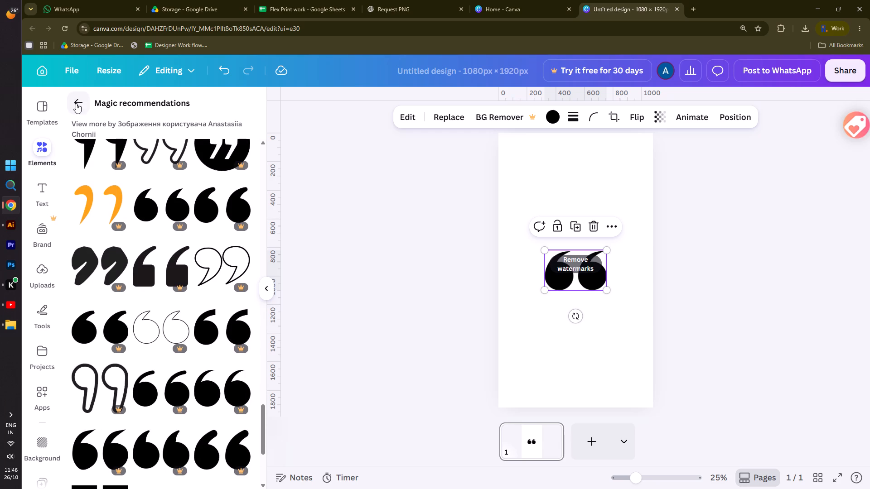
pyautogui.click(76, 103)
# Browse the remaining INVITED COMA graphics results for another suitable quotation mark.
pyautogui.scroll(-2, 150, 321)
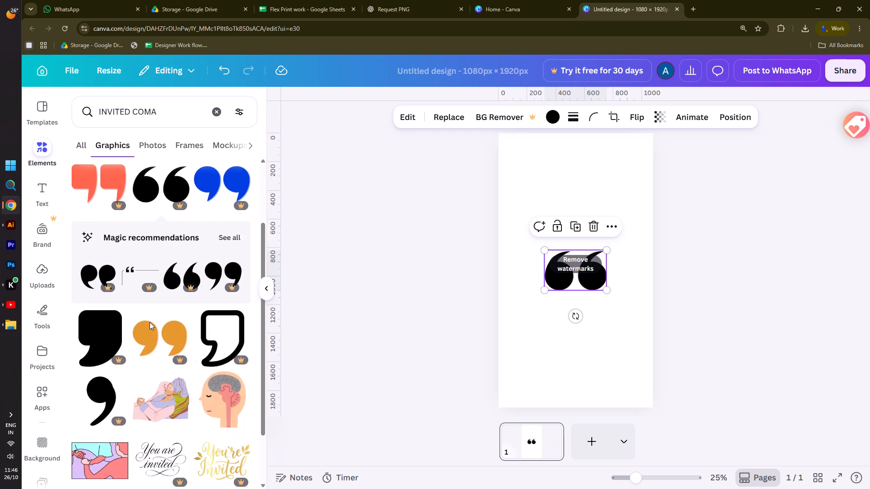
pyautogui.scroll(-5, 150, 322)
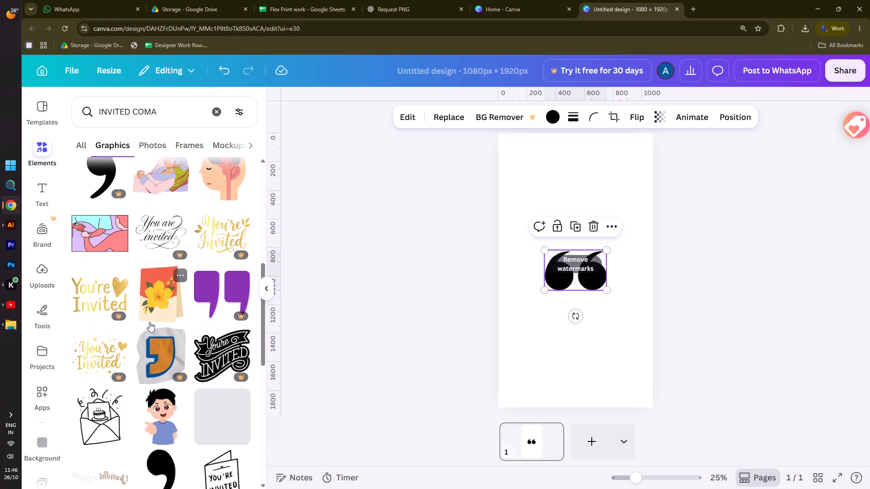
pyautogui.scroll(-12, 150, 322)
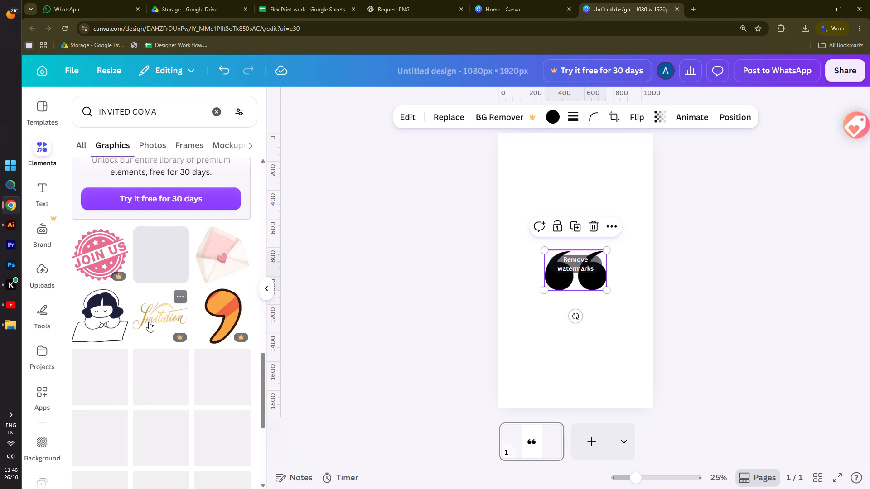
pyautogui.click(266, 287)
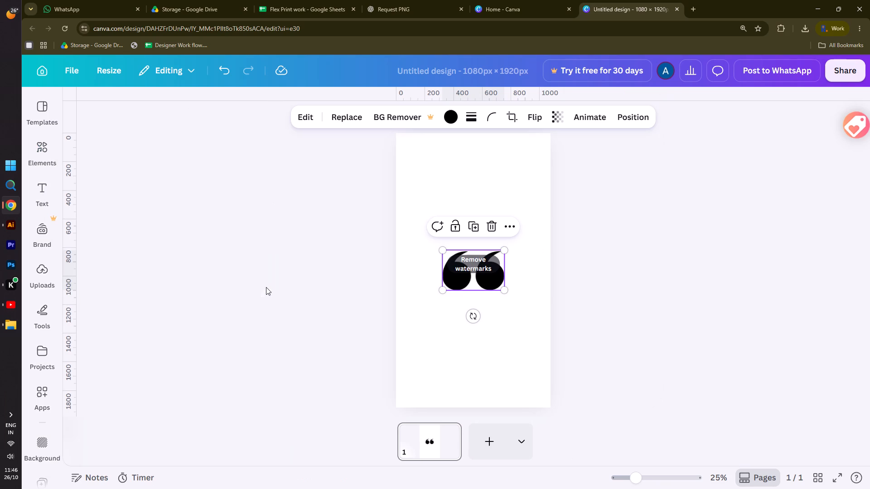
# Open the download settings for exporting the quotation mark design as PNG and request a transparent background.
pyautogui.click(247, 230)
pyautogui.click(67, 68)
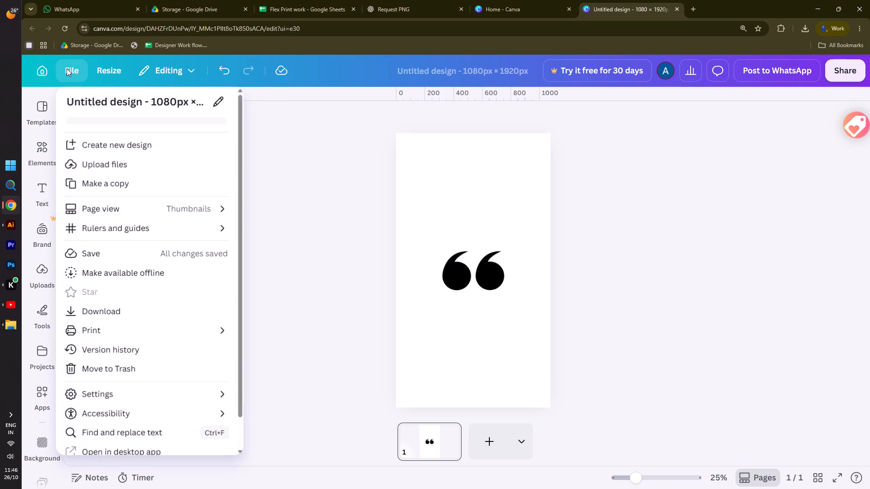
pyautogui.click(151, 315)
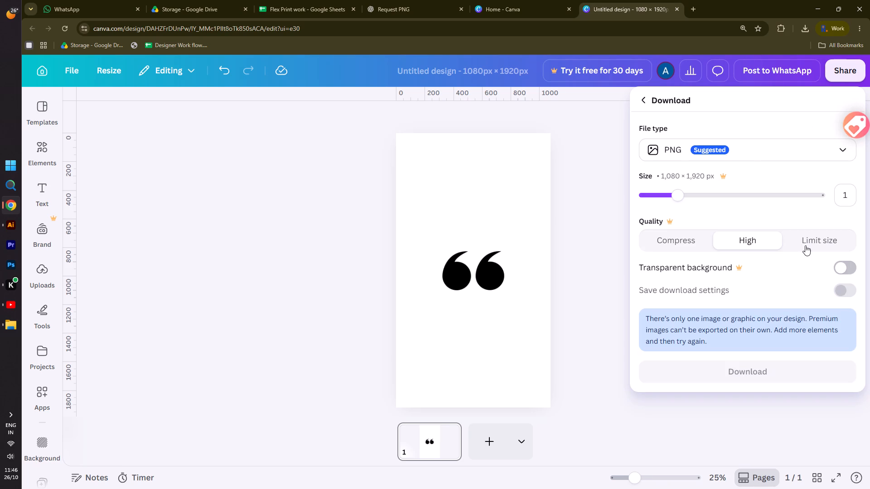
pyautogui.click(845, 269)
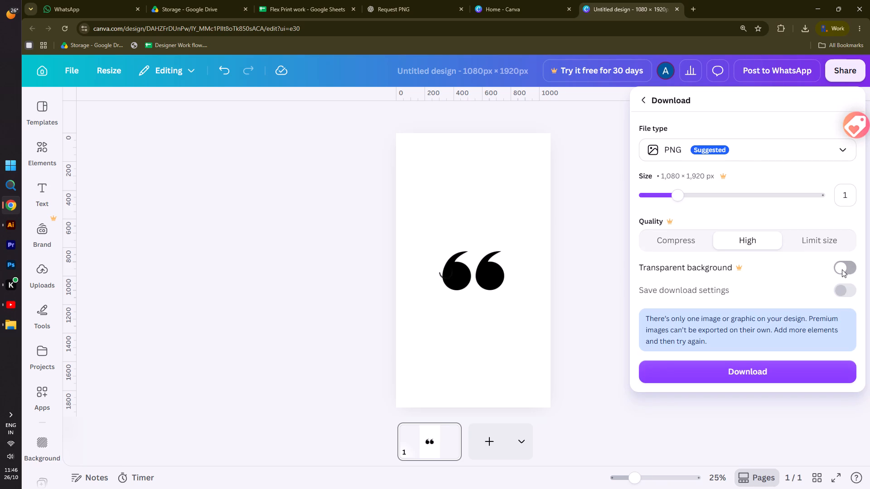
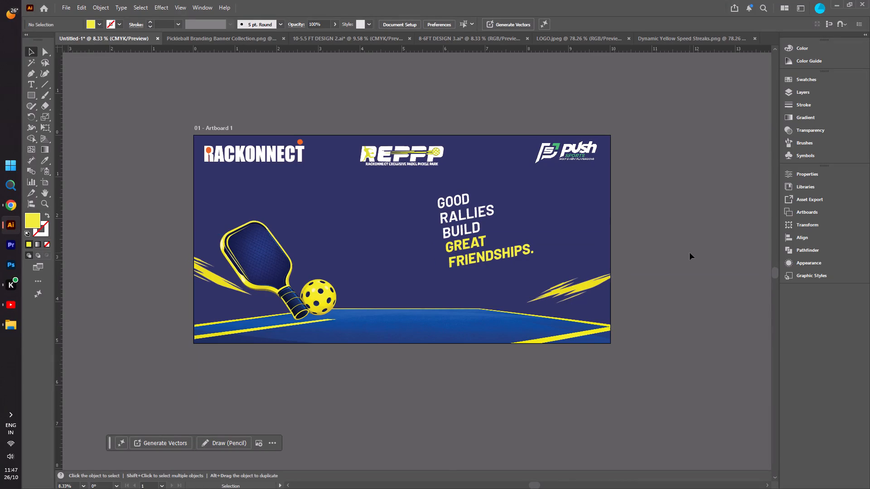
# Check the reference banner collection, then copy the slogan's yellow word GREAT to the empty area between the paddle and the logos.
pyautogui.scroll(2, 609, 327)
pyautogui.scroll(1, 441, 362)
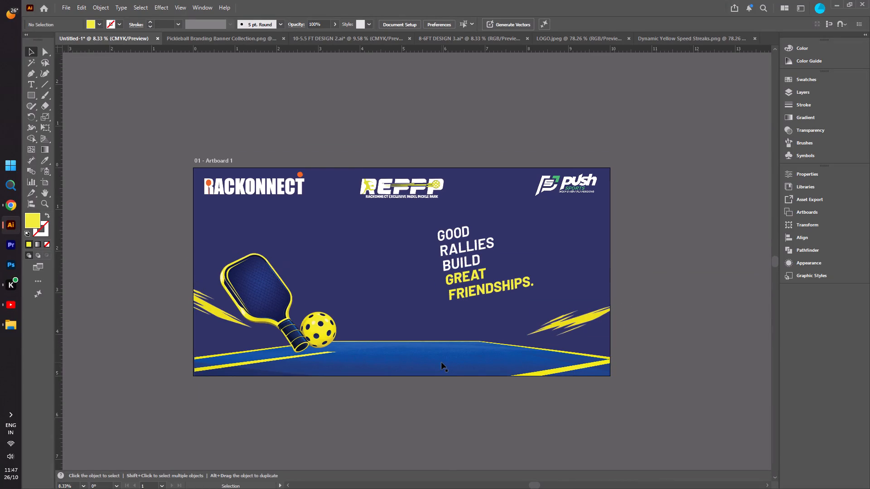
pyautogui.scroll(1, 441, 362)
pyautogui.click(244, 36)
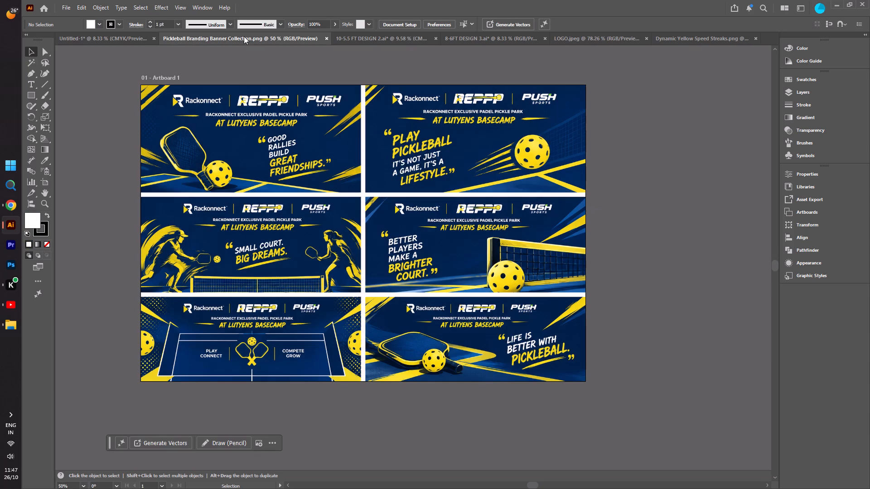
pyautogui.click(128, 36)
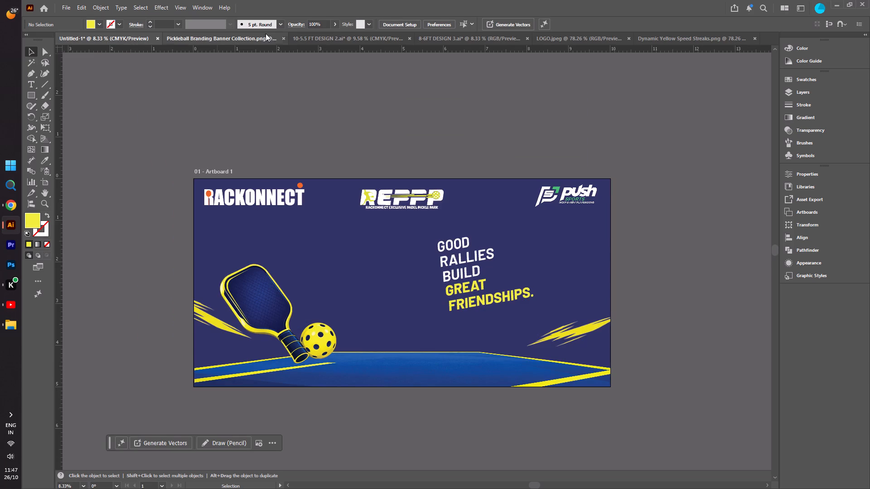
pyautogui.click(245, 37)
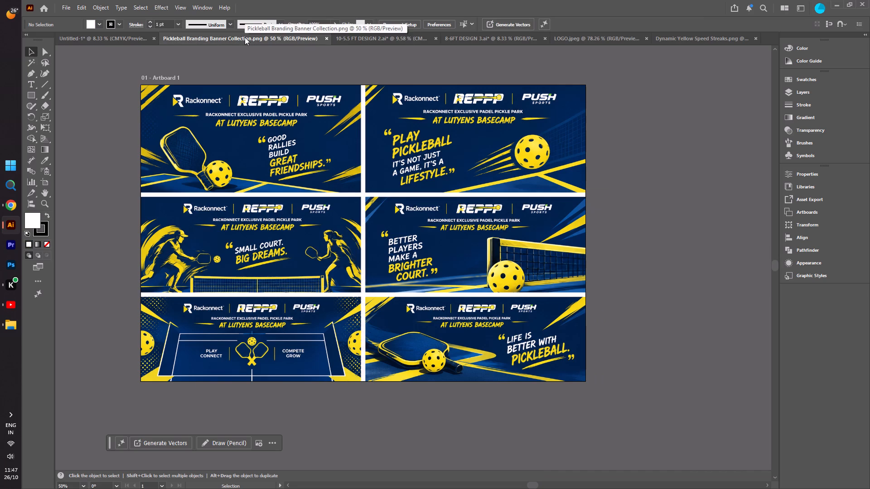
pyautogui.click(137, 37)
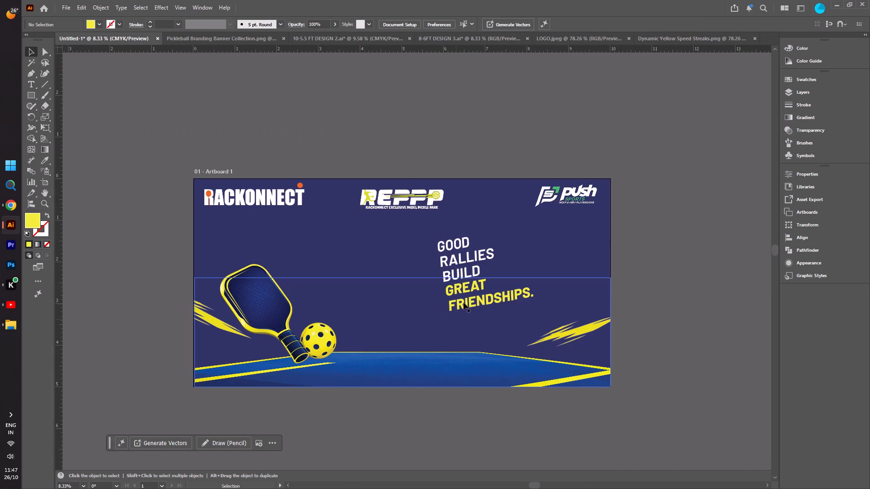
pyautogui.keyDown('alt'); pyautogui.moveTo(469, 291); pyautogui.dragTo(413, 290); pyautogui.keyUp('alt')
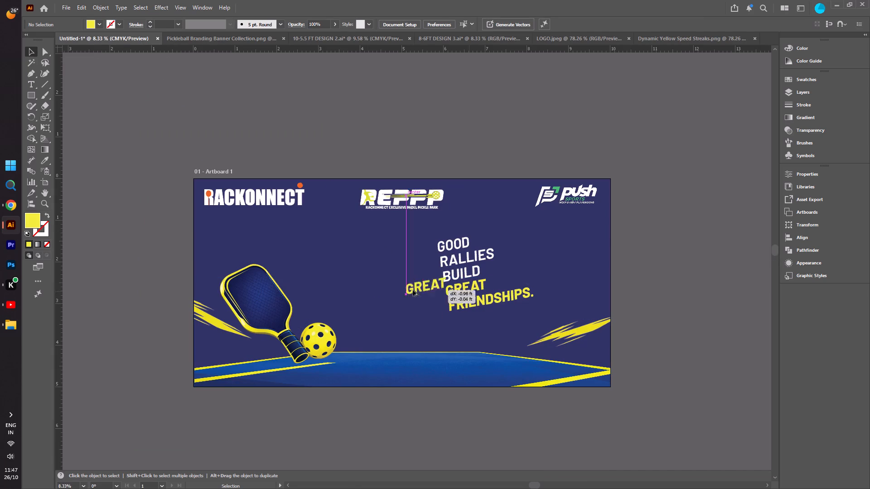
pyautogui.keyDown('alt'); pyautogui.moveTo(413, 290); pyautogui.dragTo(339, 241); pyautogui.keyUp('alt')
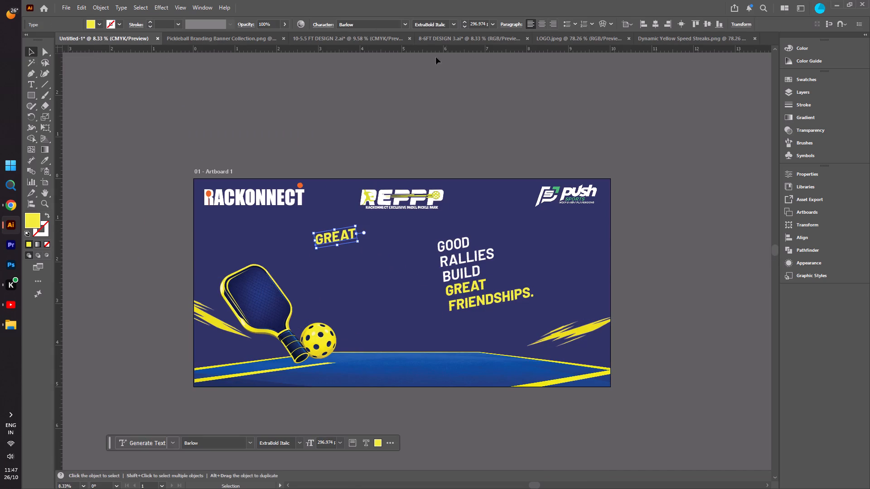
# Straighten the copied word GREAT to horizontal and set its Barlow font style to ExtraBold.
pyautogui.click(316, 251)
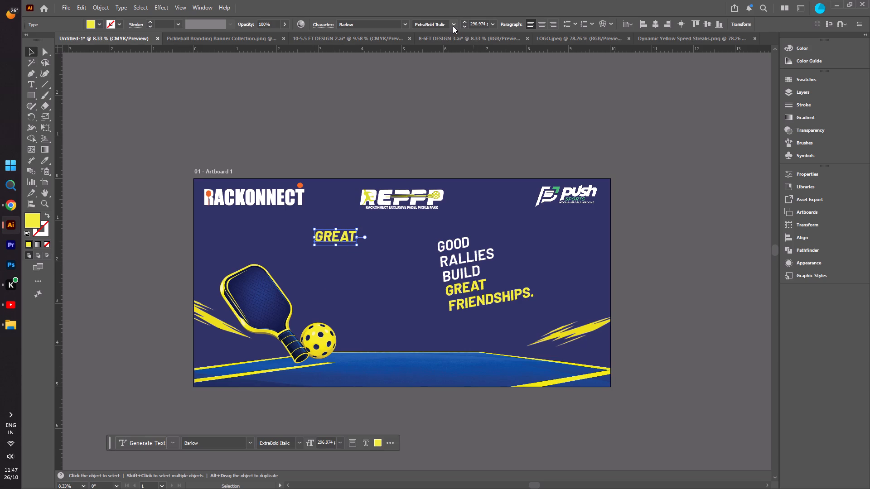
pyautogui.click(464, 110)
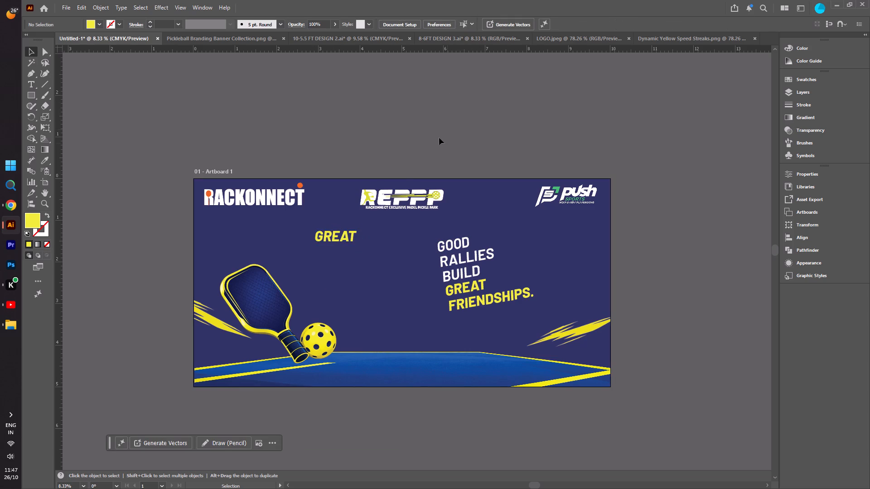
pyautogui.click(341, 240)
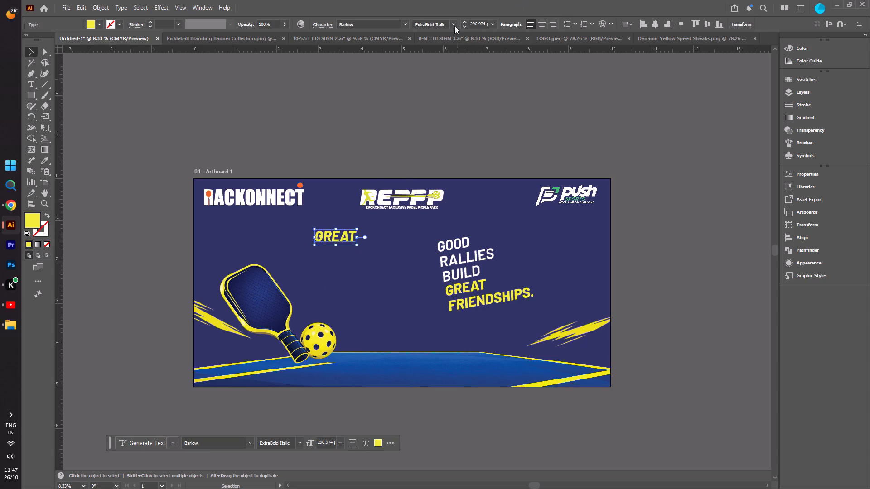
pyautogui.click(454, 26)
pyautogui.click(431, 111)
pyautogui.click(282, 118)
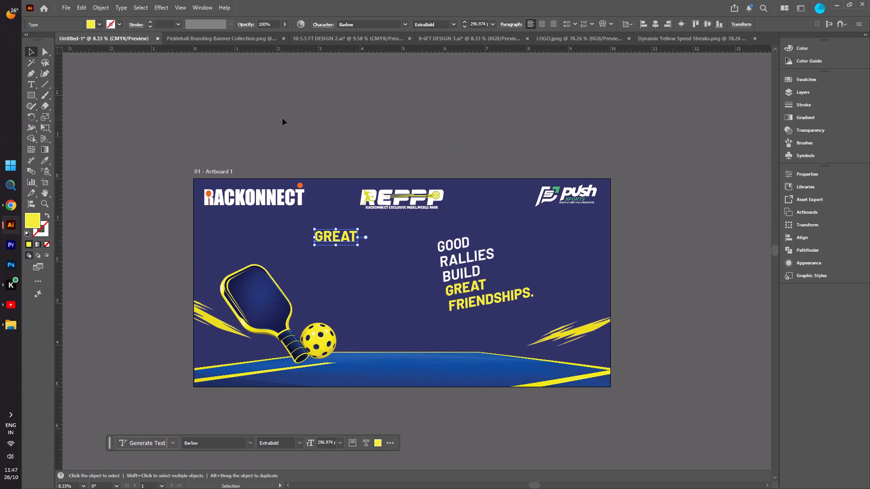
# Check the tagline in the reference banner collection and replace the copied word GREAT with "AT LUTYENZ".
pyautogui.click(191, 36)
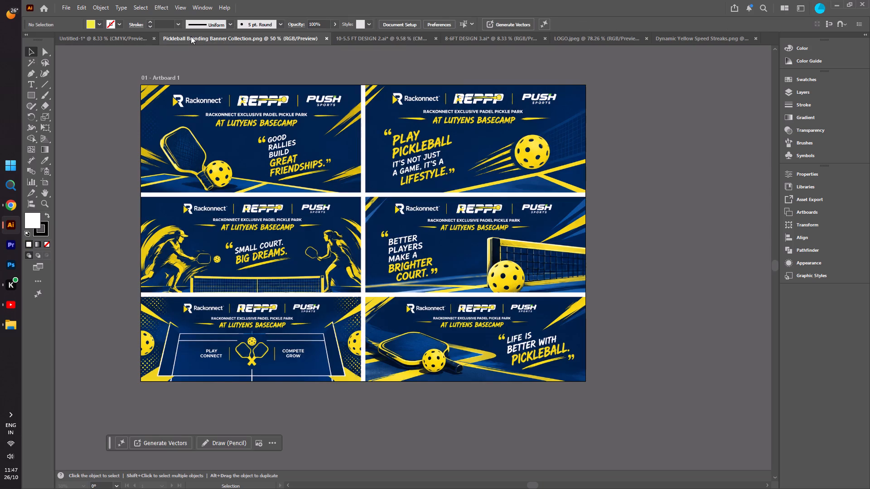
pyautogui.click(140, 39)
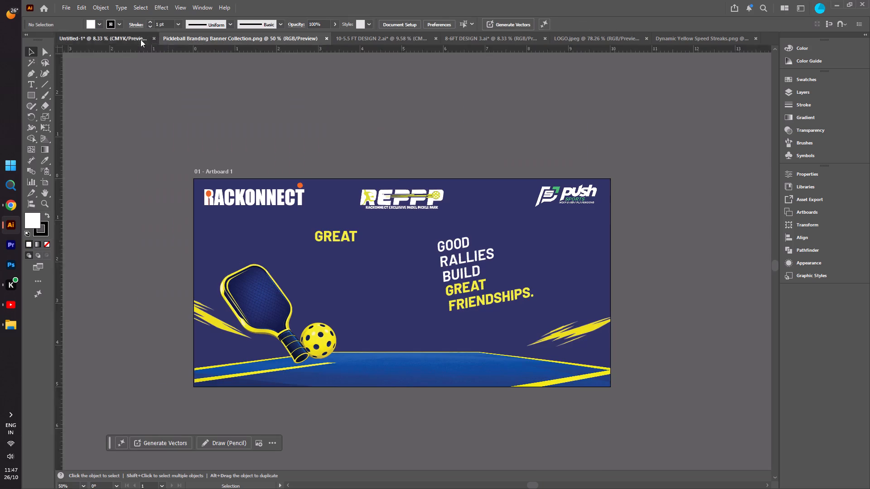
pyautogui.doubleClick(350, 237)
pyautogui.tripleClick(350, 237)
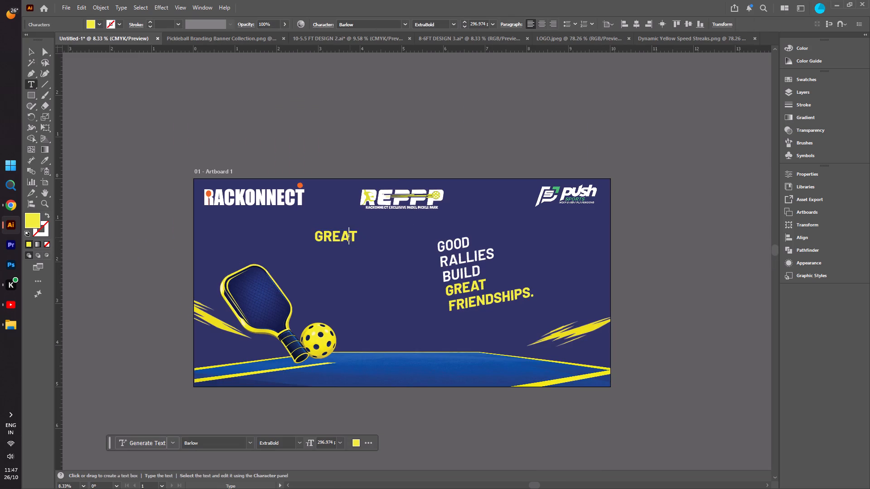
pyautogui.write('AT')
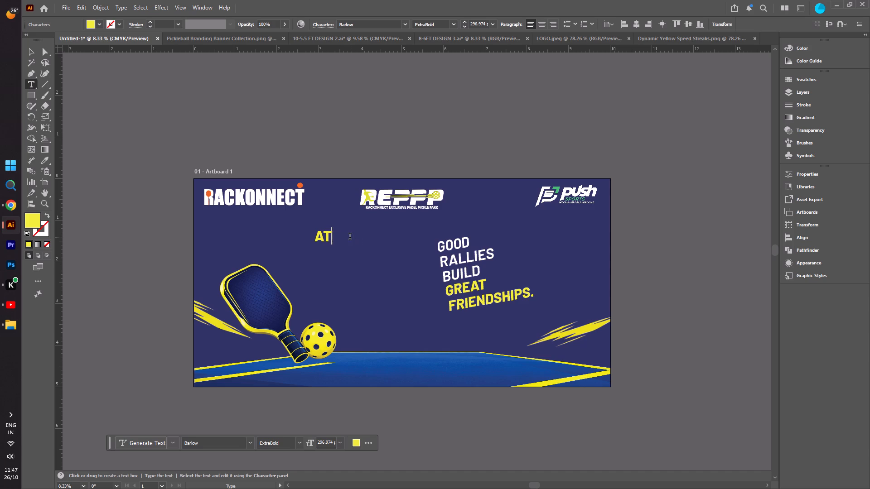
pyautogui.press('space')
pyautogui.write('LU')
pyautogui.press('t')
pyautogui.write('YR')
pyautogui.press('BackSpace')
pyautogui.write('ENZ')
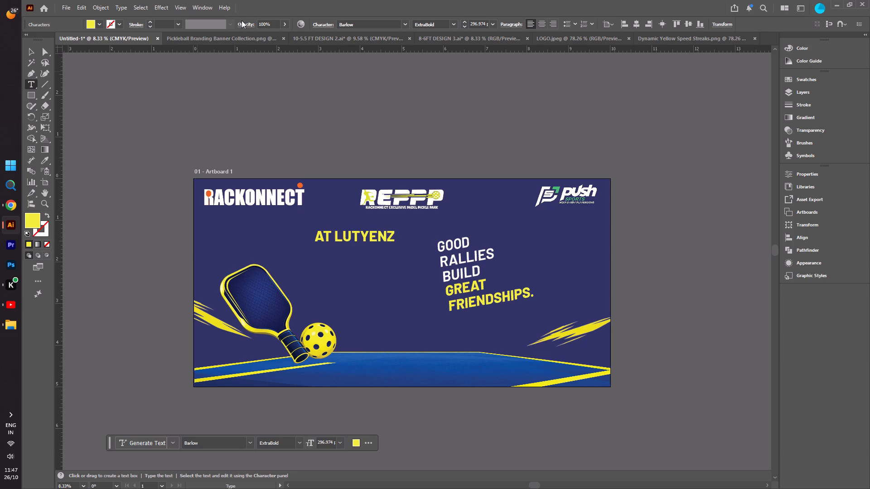
# Recheck the spelling in the reference banner and correct the tagline's final letter so it reads "AT LUTYENS".
pyautogui.click(242, 35)
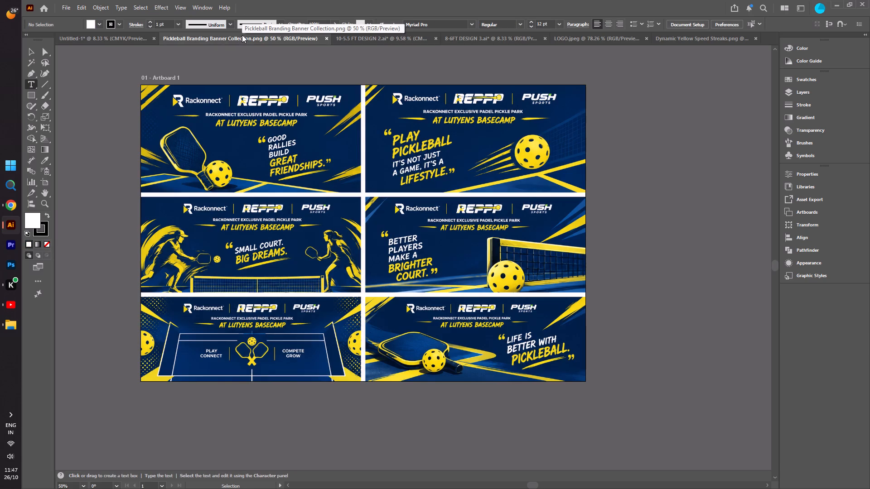
pyautogui.click(112, 34)
pyautogui.click(395, 239)
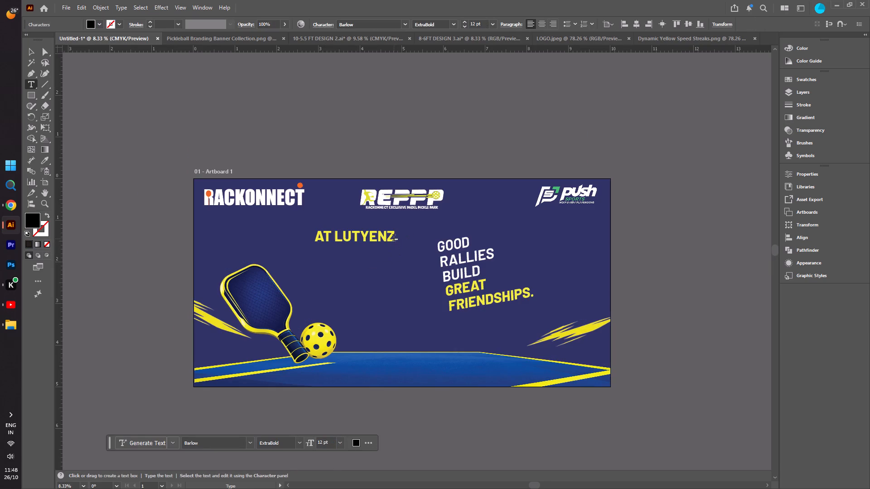
pyautogui.click(394, 239)
pyautogui.hotkey('ctrl', 'z')
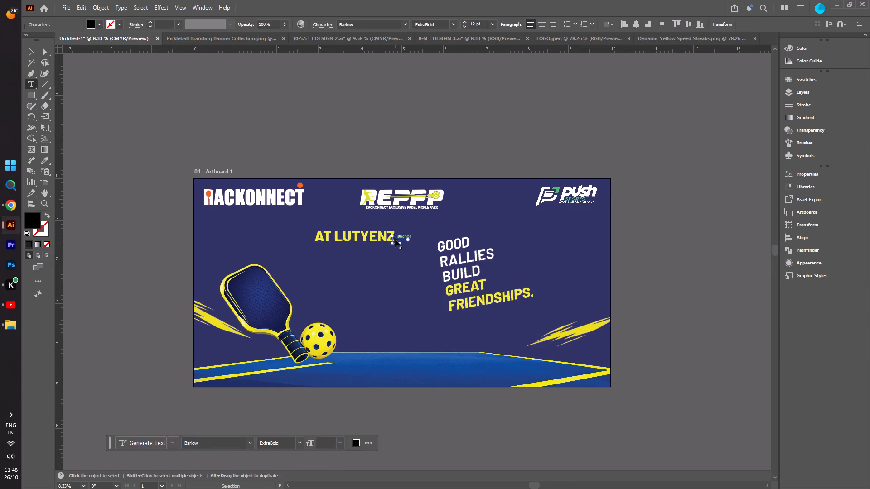
pyautogui.doubleClick(392, 242)
pyautogui.click(391, 242)
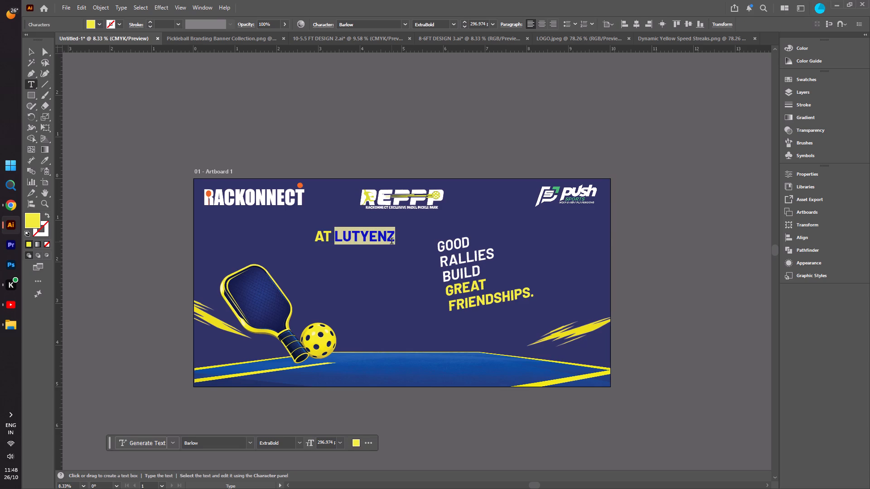
pyautogui.press('Menu')
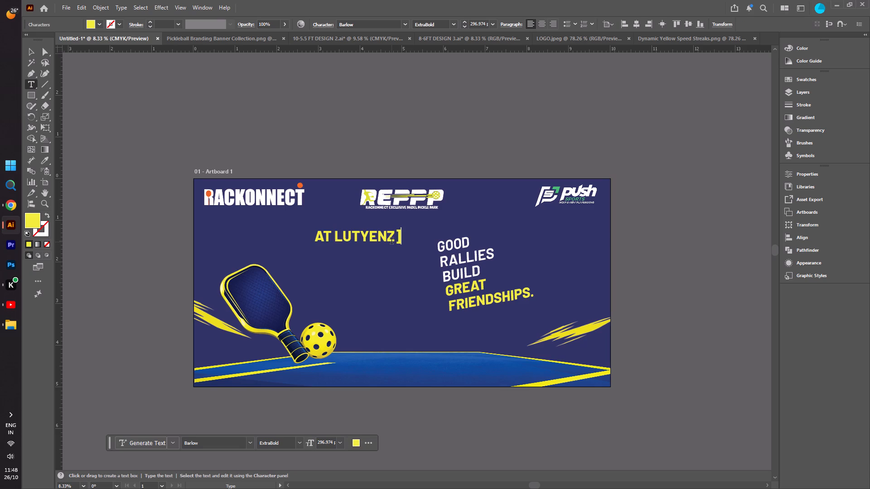
pyautogui.press('BackSpace')
pyautogui.press('BackSpace')
pyautogui.press('s')
# Add the word BASECAMP after "AT LUTYENS", checking the wording against the reference banner collection.
pyautogui.click(196, 37)
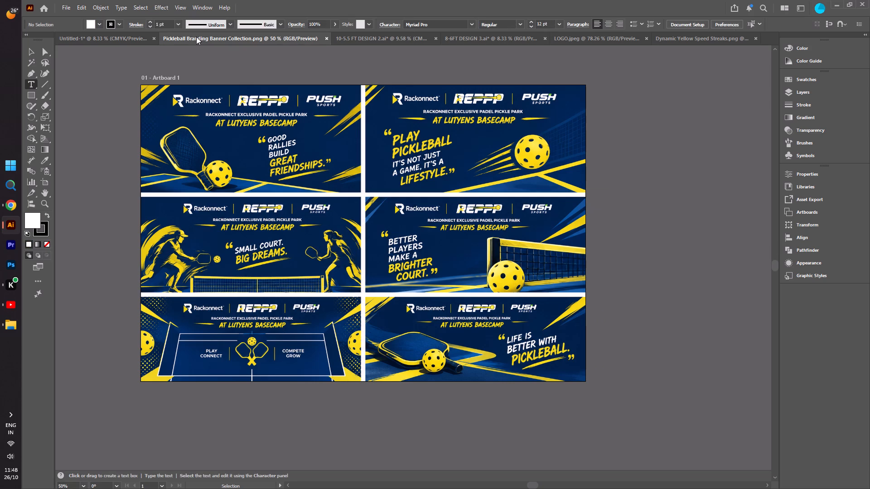
pyautogui.click(116, 36)
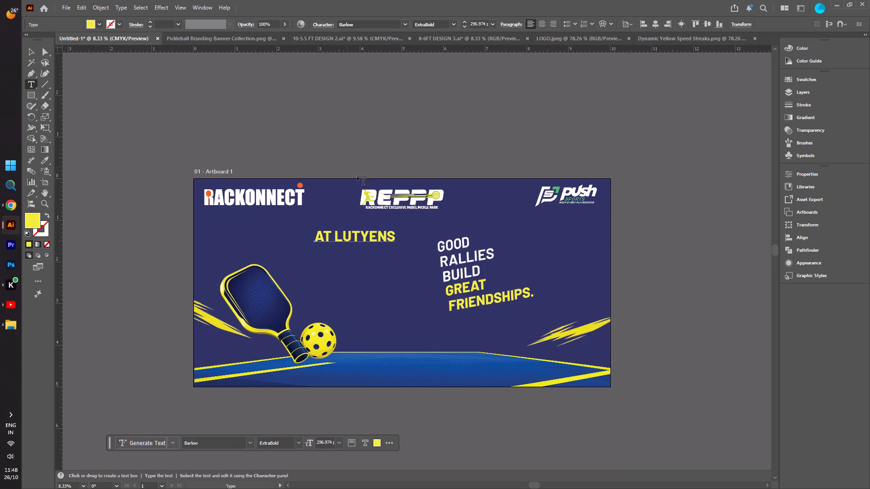
pyautogui.click(30, 52)
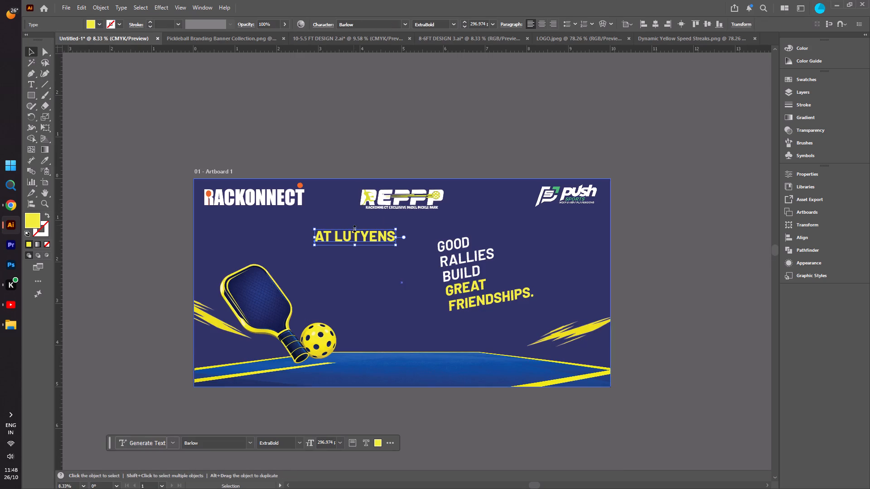
pyautogui.doubleClick(391, 240)
pyautogui.click(396, 238)
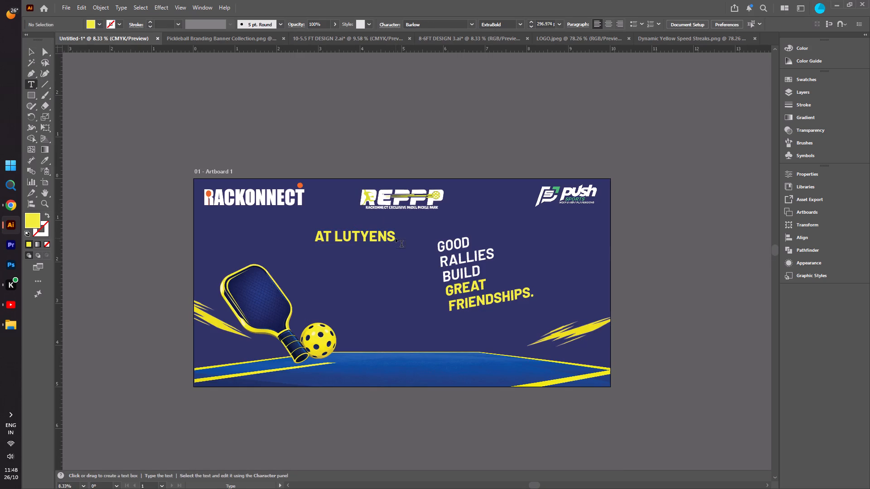
pyautogui.click(395, 239)
pyautogui.press('space')
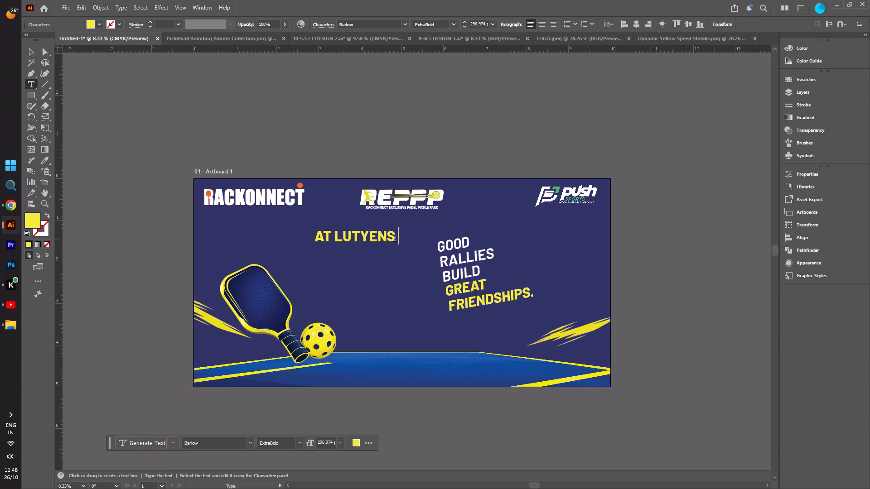
pyautogui.write('BASE')
pyautogui.press('c')
pyautogui.write('AMP')
pyautogui.click(244, 42)
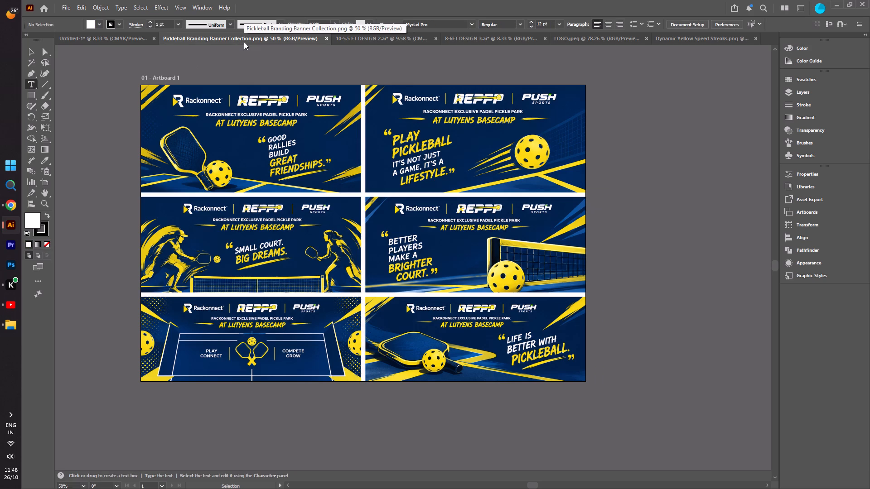
pyautogui.click(116, 36)
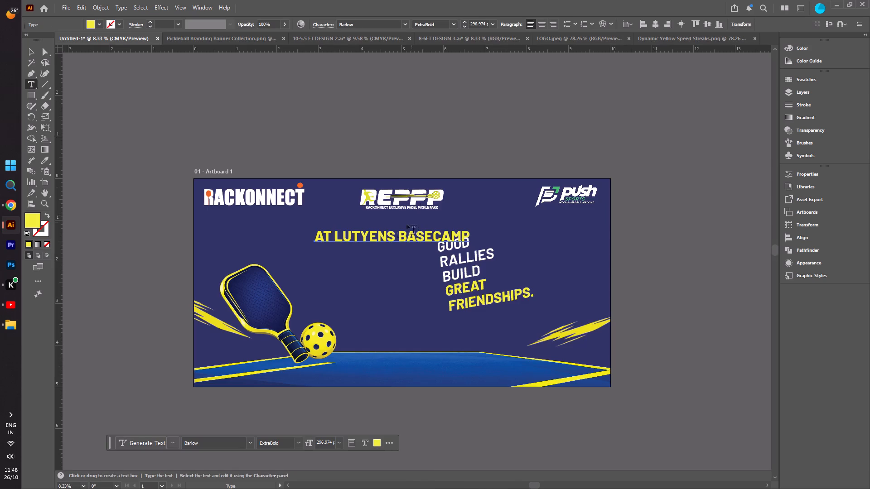
pyautogui.click(34, 53)
pyautogui.click(331, 105)
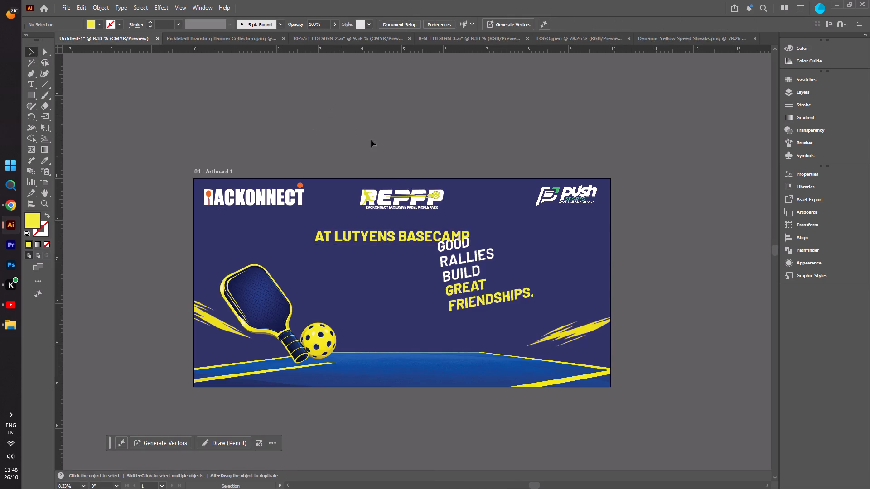
# Group the five slogan lines GOOD, RALLIES, BUILD, GREAT and FRIENDSHIPS. into one object.
pyautogui.click(451, 245)
pyautogui.click(454, 259)
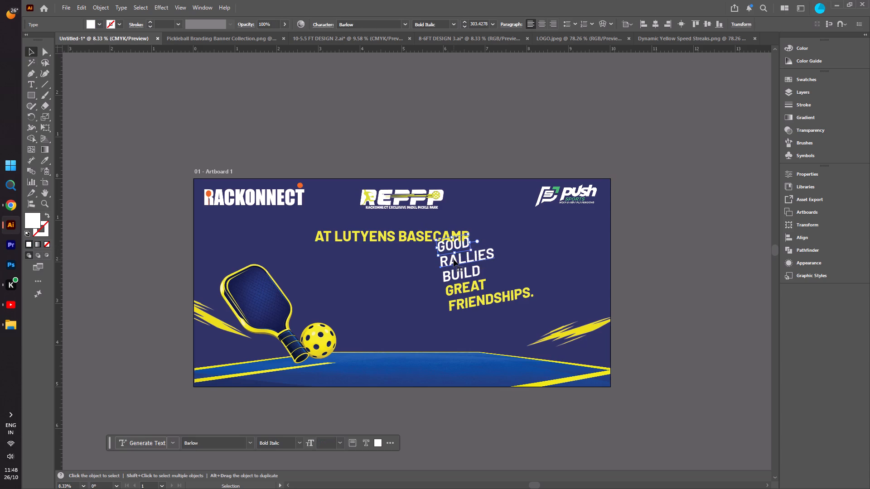
pyautogui.click(448, 249)
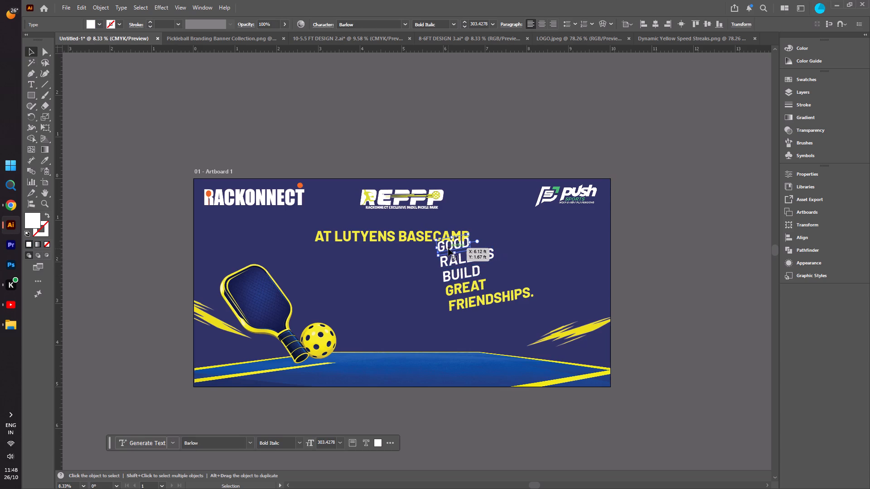
pyautogui.keyDown('shift'); pyautogui.click(460, 260); pyautogui.keyUp('shift')
pyautogui.keyDown('shift'); pyautogui.click(460, 276); pyautogui.keyUp('shift')
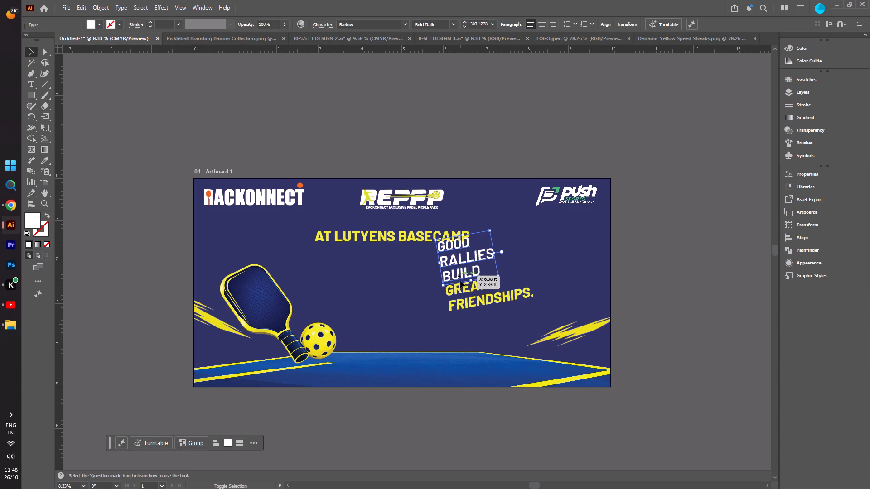
pyautogui.keyDown('shift'); pyautogui.click(460, 286); pyautogui.keyUp('shift')
pyautogui.keyDown('shift'); pyautogui.click(472, 307); pyautogui.keyUp('shift')
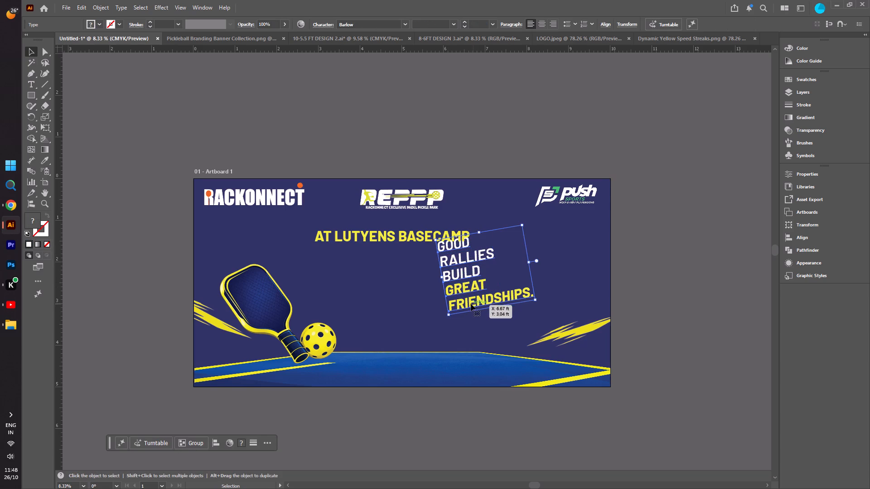
pyautogui.click(200, 443)
pyautogui.click(688, 164)
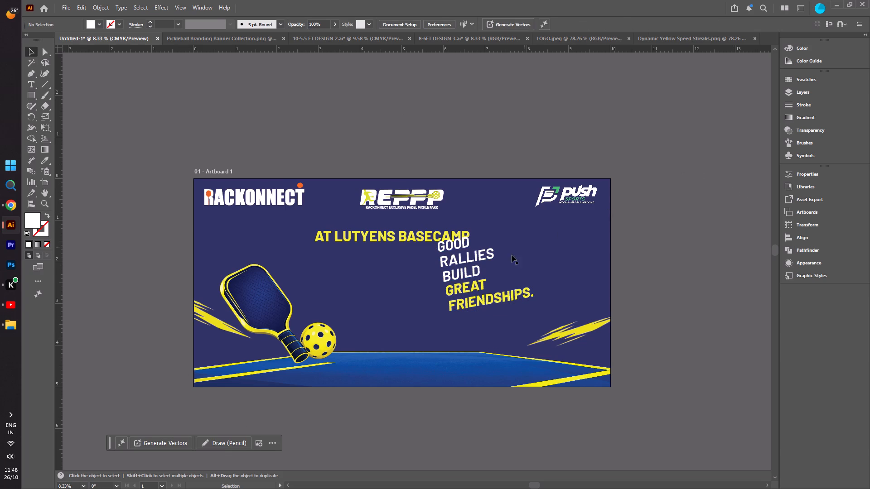
# Move the grouped slogan down and to the right, clear of the AT LUTYENS BASECAMP line.
pyautogui.moveTo(466, 263); pyautogui.dragTo(480, 282)
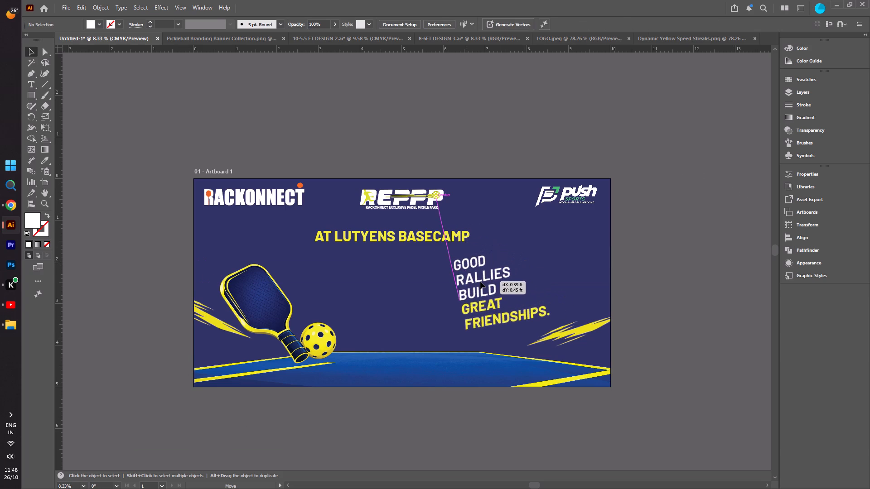
pyautogui.moveTo(480, 282); pyautogui.dragTo(498, 282)
pyautogui.click(664, 227)
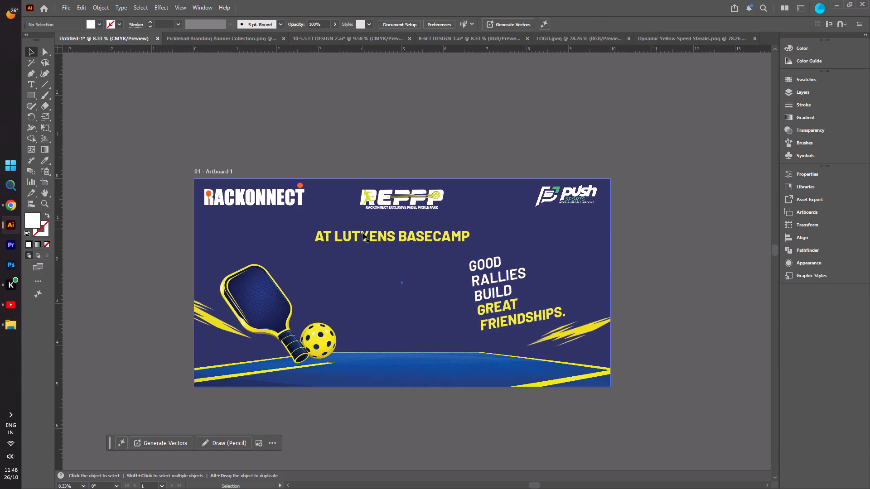
# Move AT LUTYENS BASECAMP about 0.33 ft right and 0.22 ft up, closer beneath the REPPP logo.
pyautogui.moveTo(385, 241); pyautogui.dragTo(397, 236)
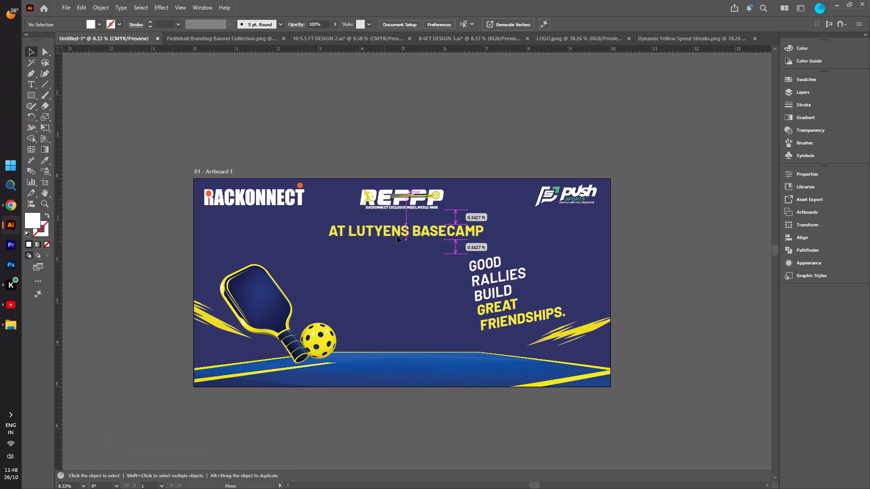
pyautogui.moveTo(397, 236); pyautogui.dragTo(397, 232)
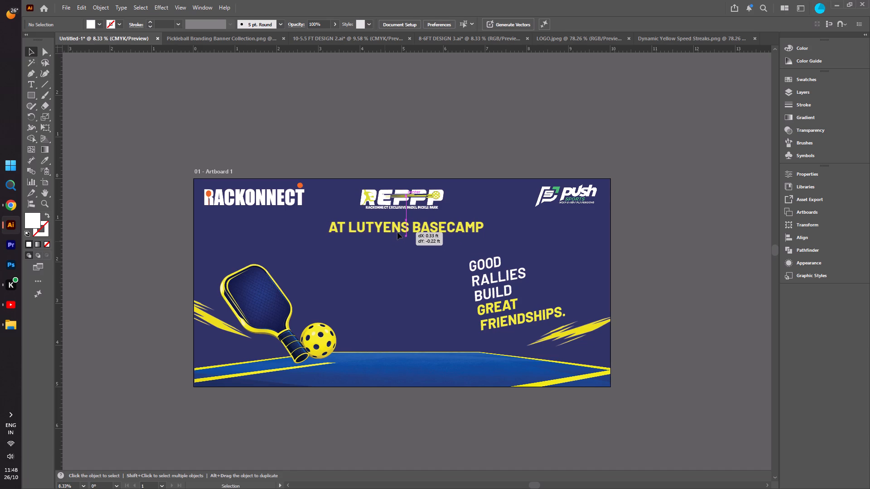
# Set AT LUTYENS BASECAMP to Barlow Bold Italic and recentre it horizontally on the banner.
pyautogui.click(456, 23)
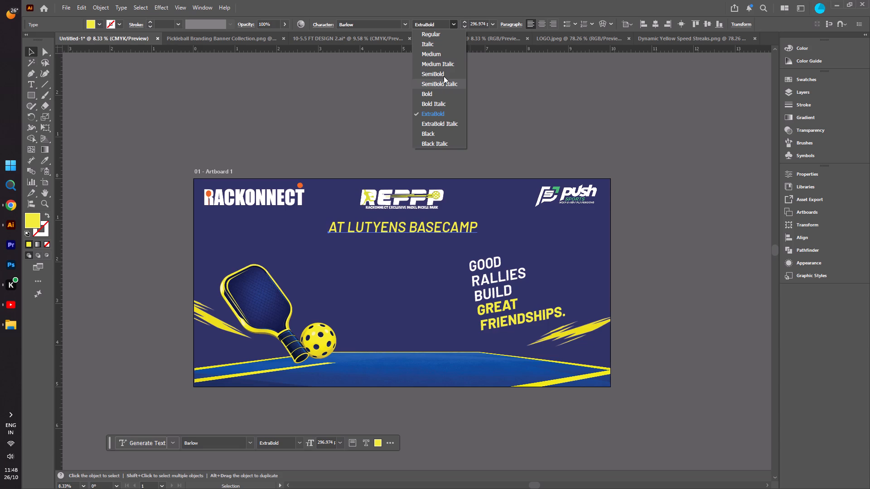
pyautogui.click(437, 102)
pyautogui.click(471, 119)
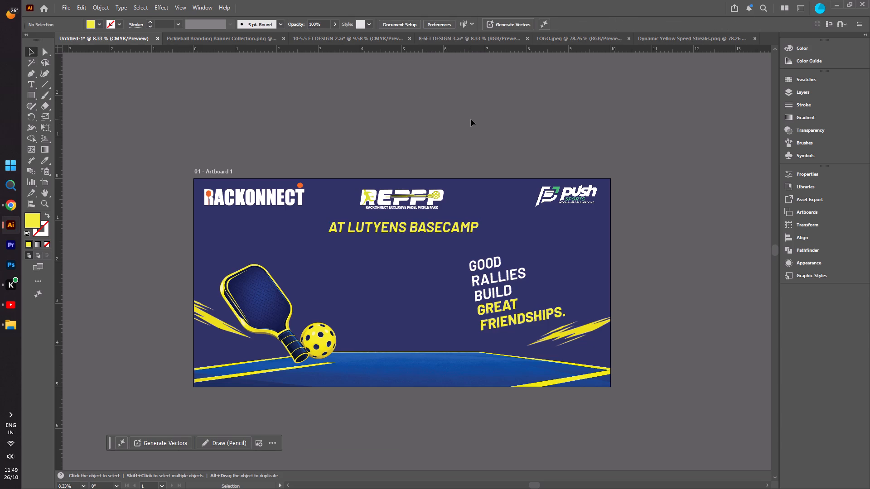
pyautogui.click(416, 227)
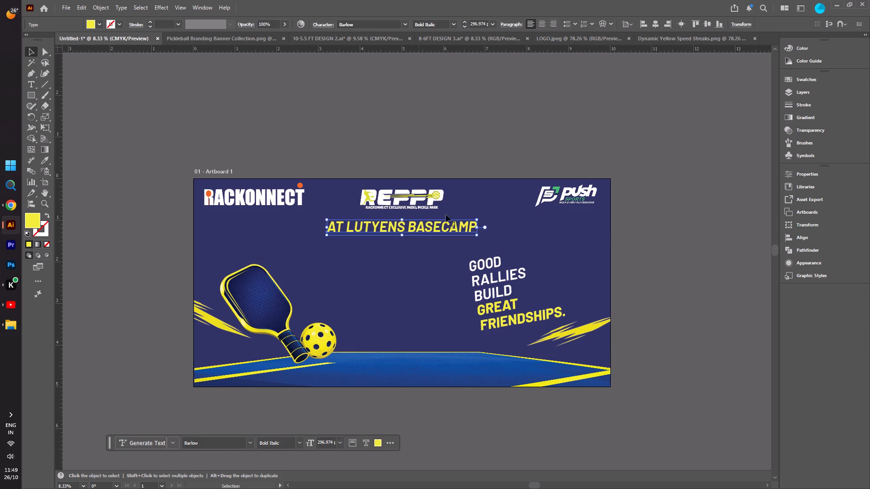
pyautogui.click(464, 107)
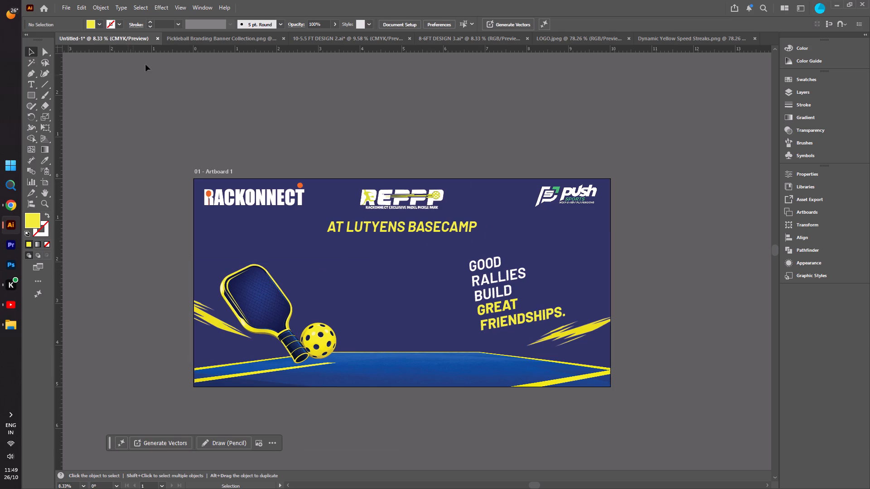
# Check the reference banner collection and draw a horizontal Pen line about 0.9 ft long before the word AT.
pyautogui.click(213, 36)
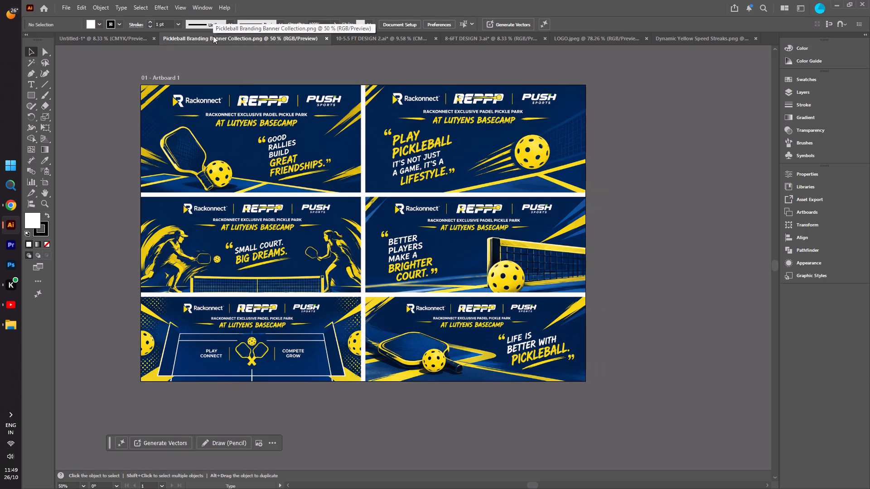
pyautogui.click(121, 38)
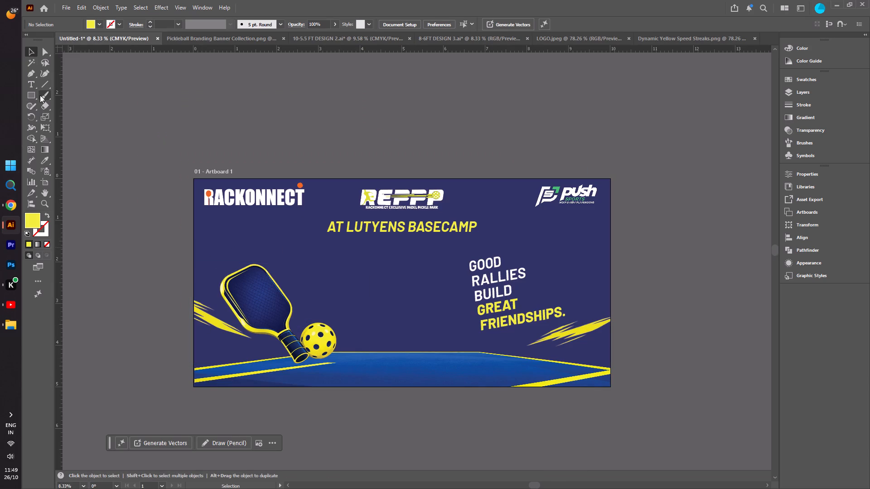
pyautogui.click(30, 73)
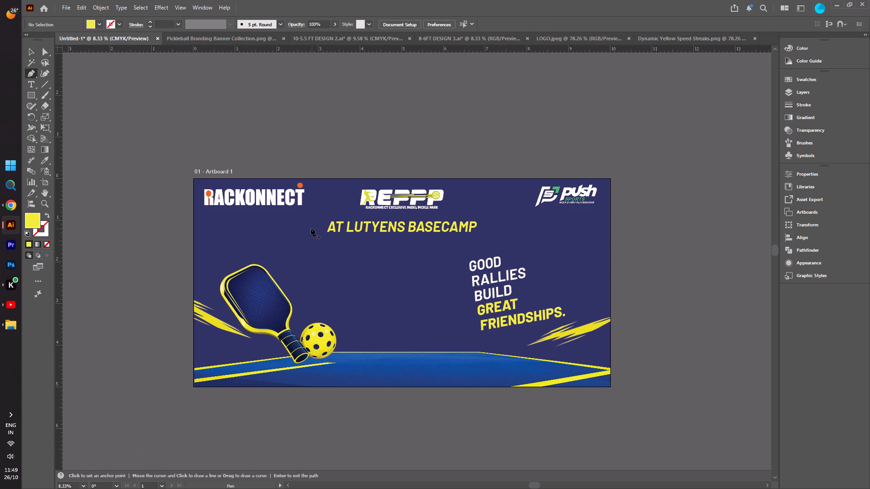
pyautogui.click(280, 233)
pyautogui.click(319, 231)
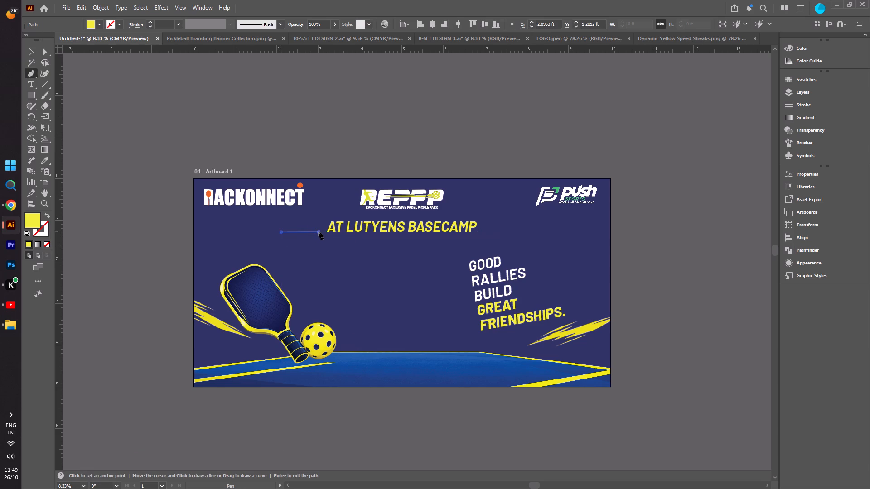
pyautogui.click(32, 50)
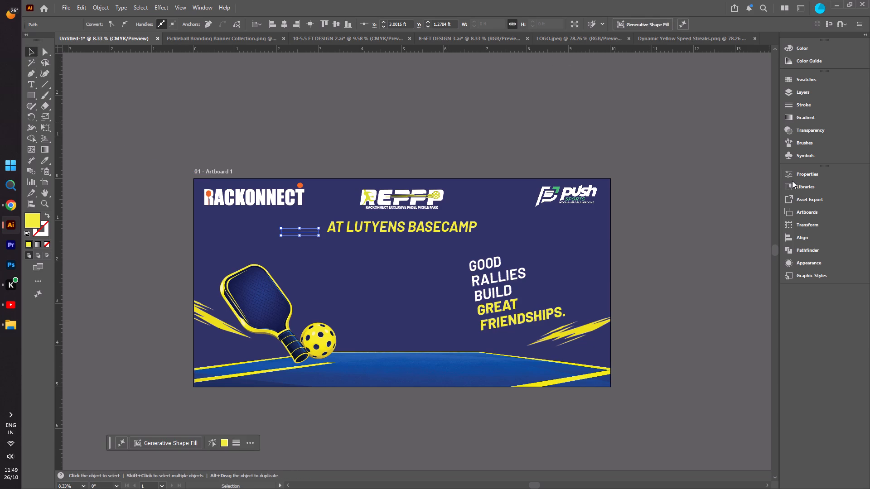
# Give the short line beside the tagline a 16 pt stroke in the banner's yellow.
pyautogui.click(792, 176)
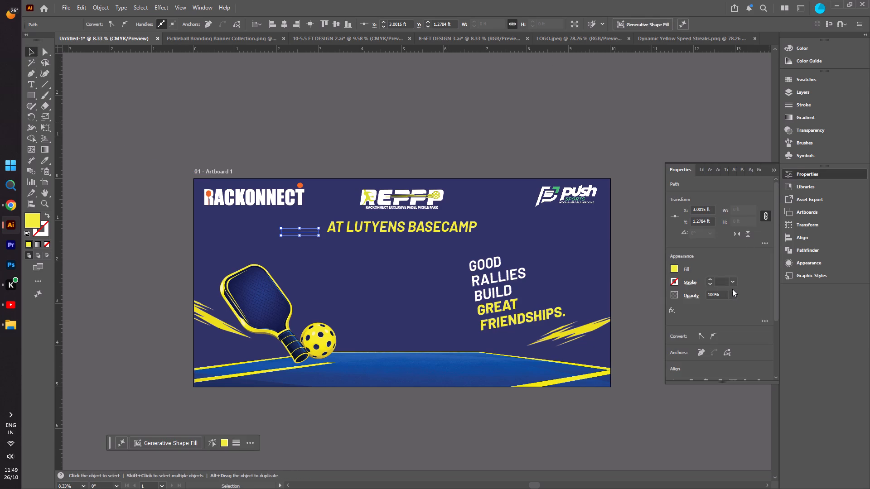
pyautogui.click(713, 281)
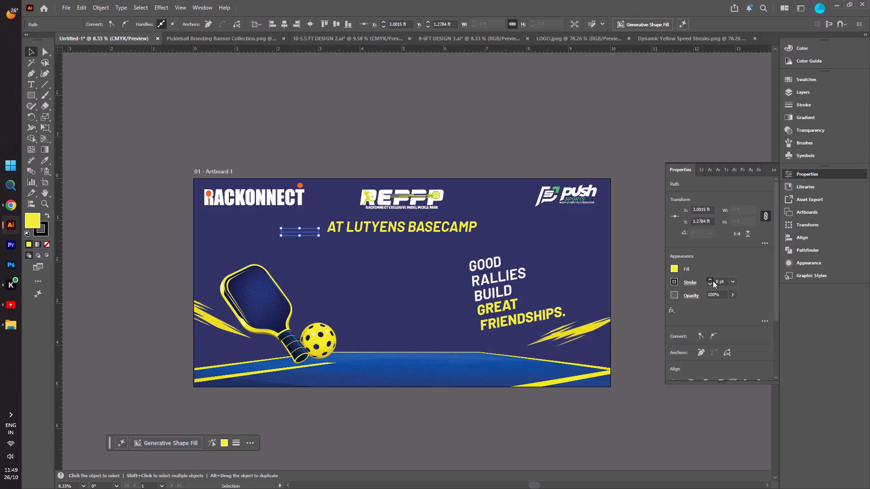
pyautogui.tripleClick(713, 281)
pyautogui.doubleClick(713, 281)
pyautogui.click(29, 52)
pyautogui.click(92, 94)
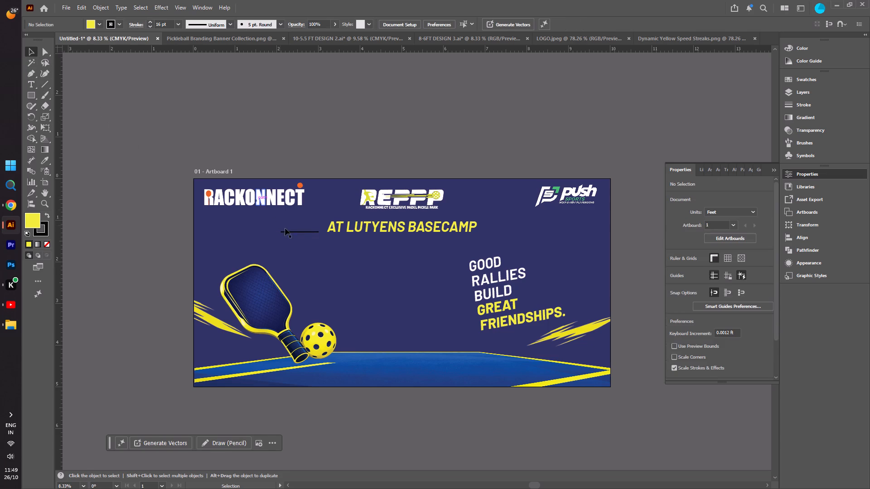
pyautogui.click(300, 231)
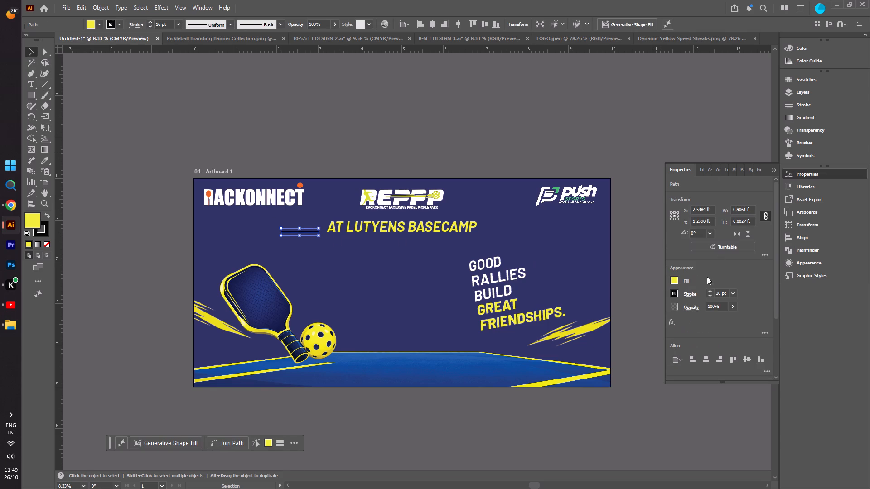
pyautogui.click(675, 294)
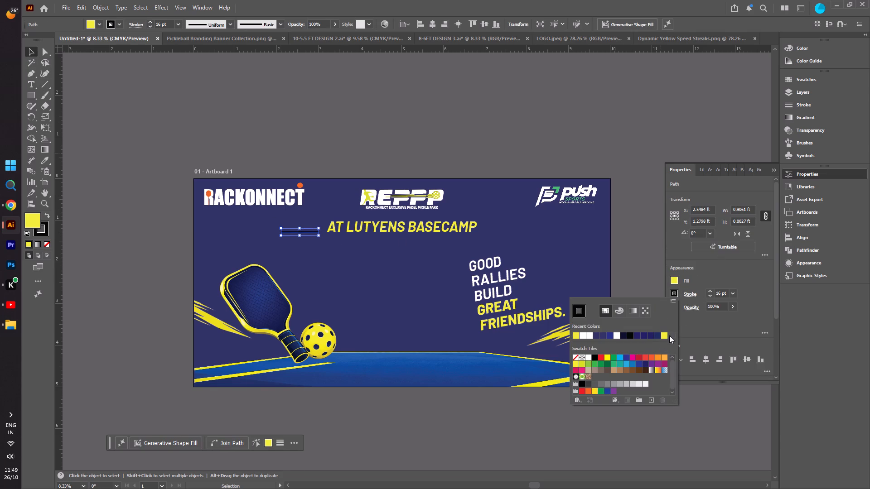
pyautogui.click(664, 334)
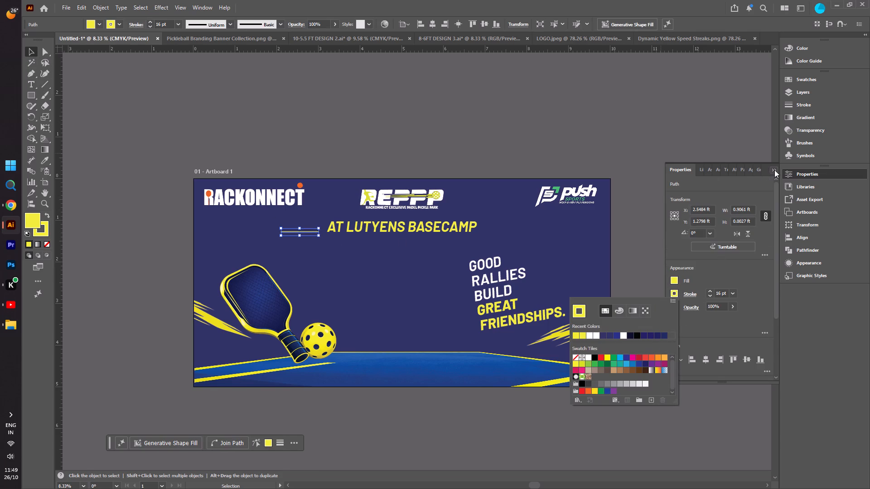
pyautogui.click(774, 170)
pyautogui.doubleClick(584, 128)
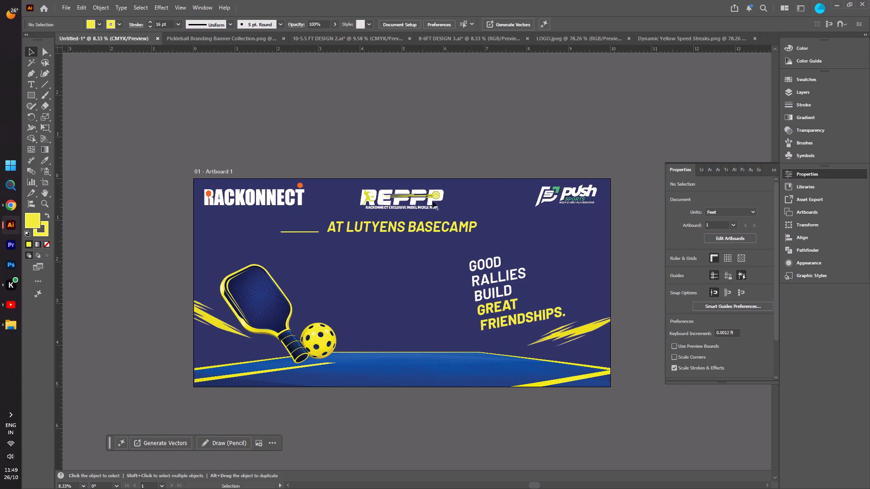
# Copy the yellow line to the other side of AT LUTYENS BASECAMP and level both lines with the text's middle.
pyautogui.keyDown('alt'); pyautogui.moveTo(303, 233); pyautogui.dragTo(494, 233); pyautogui.keyUp('alt')
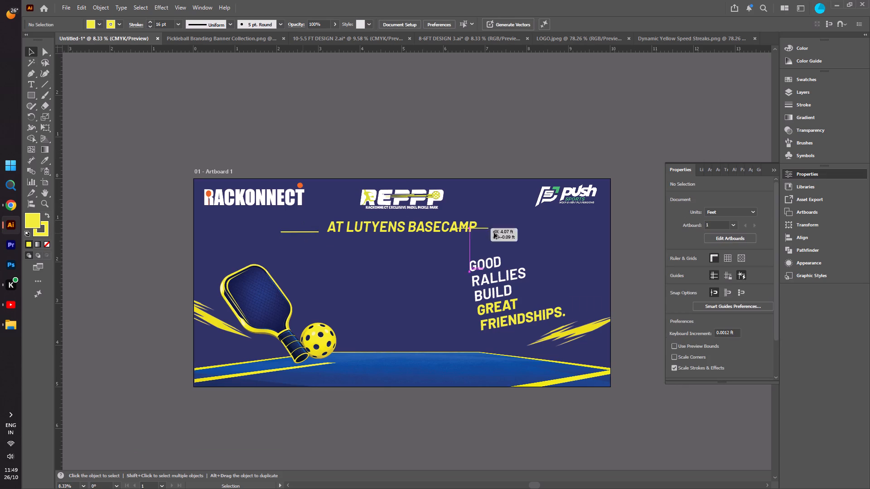
pyautogui.keyDown('alt'); pyautogui.moveTo(494, 233); pyautogui.dragTo(505, 227); pyautogui.keyUp('alt')
pyautogui.click(531, 122)
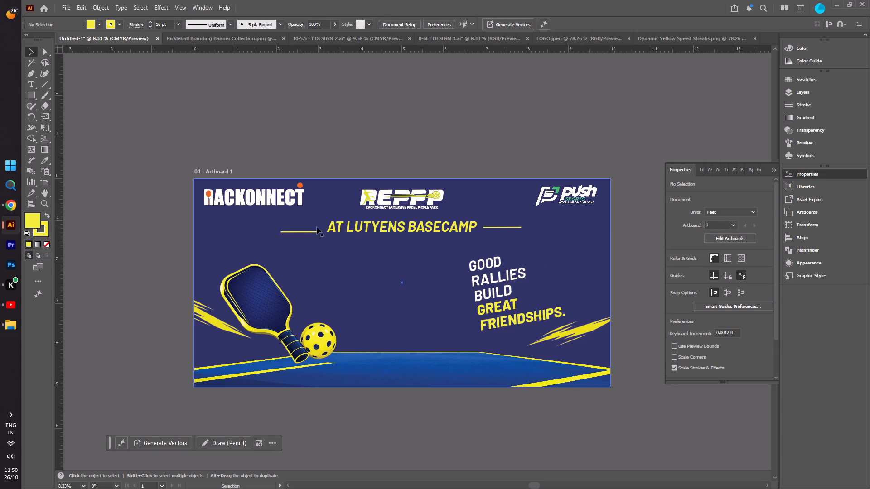
pyautogui.moveTo(309, 231); pyautogui.dragTo(309, 227)
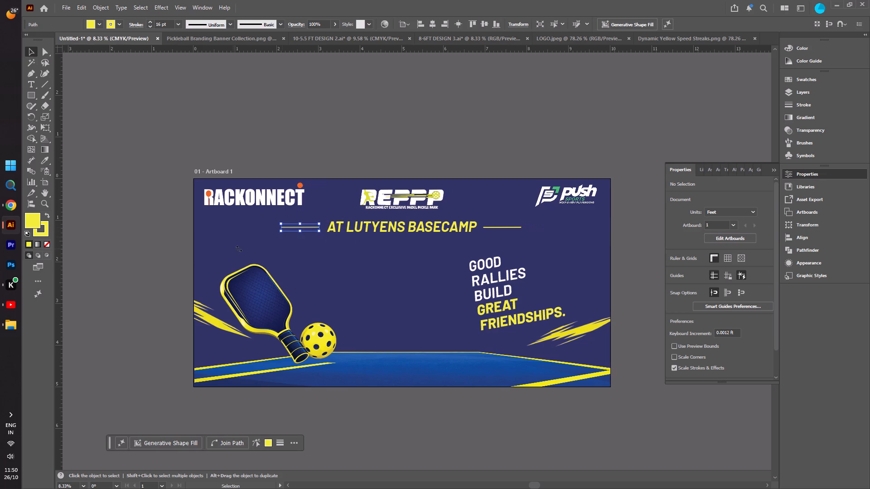
pyautogui.click(121, 241)
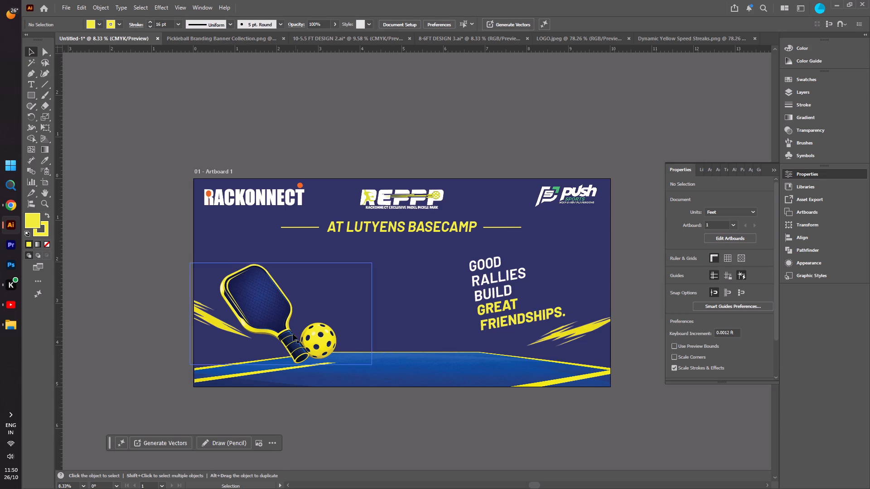
# Move the paddle and ball image slightly up and to the right, above the court.
pyautogui.moveTo(289, 331); pyautogui.dragTo(292, 320)
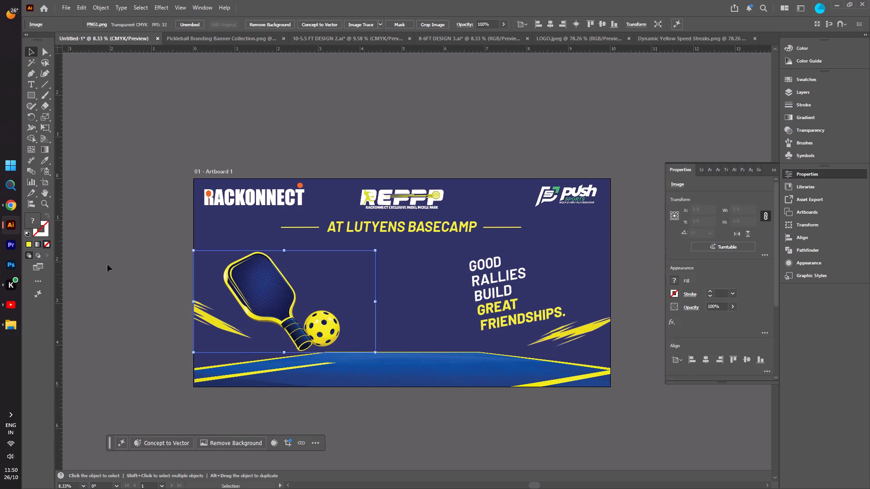
pyautogui.click(107, 264)
# Following the reference banners, copy the lower-right yellow streak to just below the Push Sports logo and rotate it about 31°, overhanging the artboard edge.
pyautogui.click(244, 38)
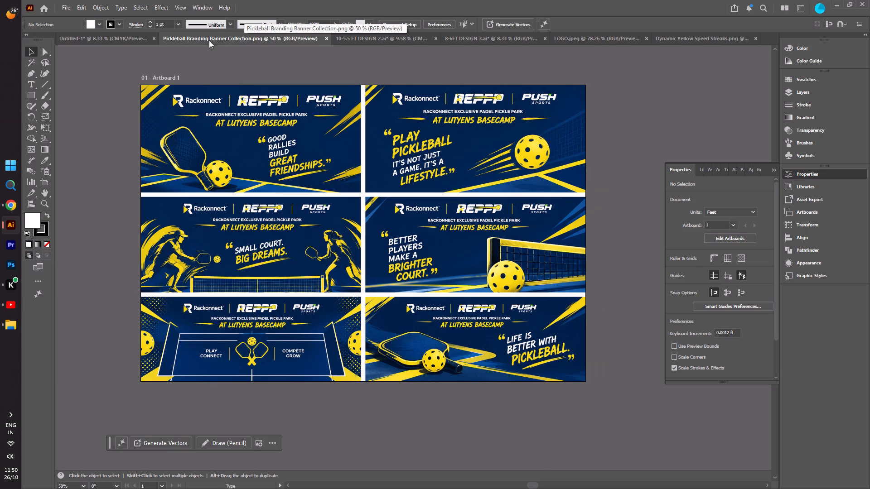
pyautogui.click(116, 38)
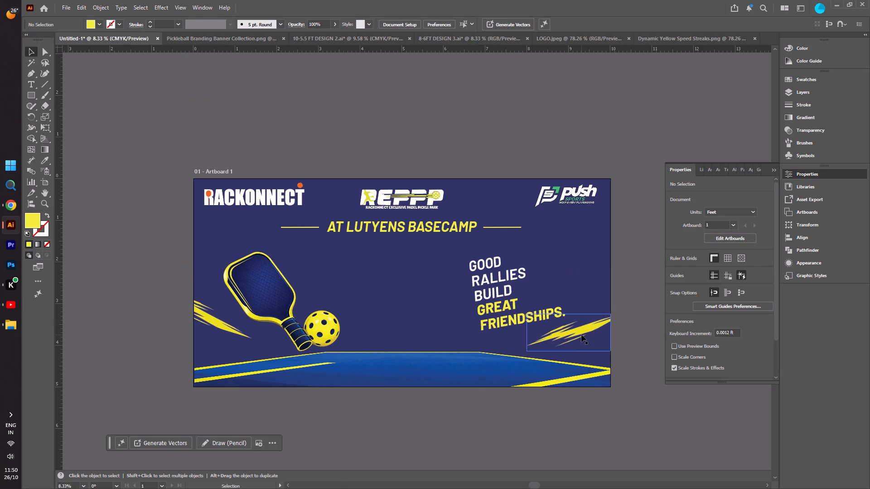
pyautogui.keyDown('alt'); pyautogui.moveTo(581, 335); pyautogui.dragTo(581, 233); pyautogui.keyUp('alt')
pyautogui.moveTo(523, 255); pyautogui.dragTo(524, 255)
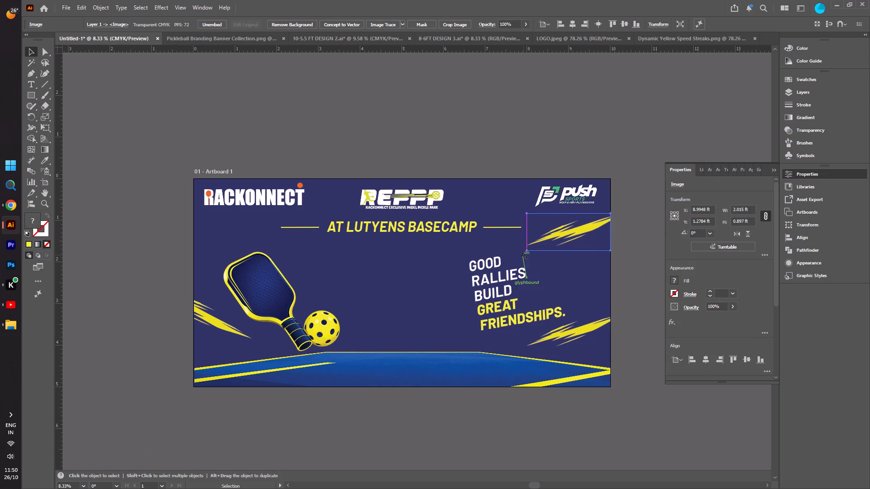
pyautogui.moveTo(524, 255); pyautogui.dragTo(544, 272)
pyautogui.moveTo(556, 243); pyautogui.dragTo(572, 236)
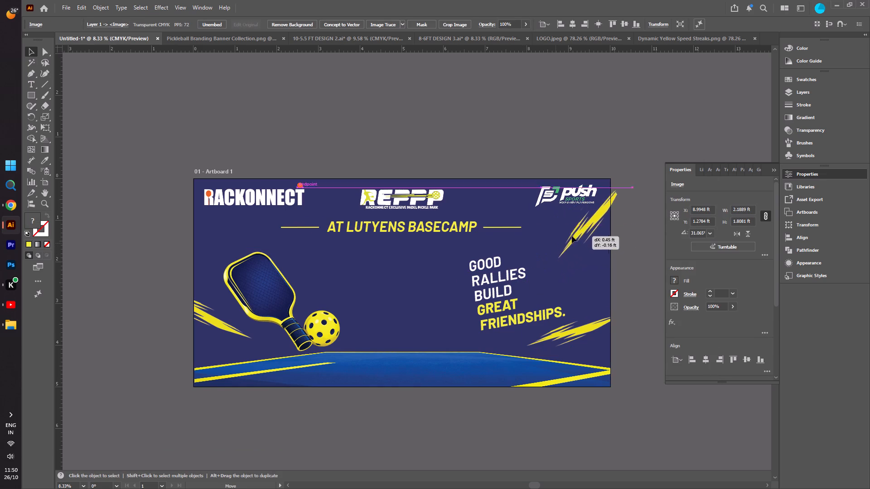
pyautogui.moveTo(572, 236); pyautogui.dragTo(572, 218)
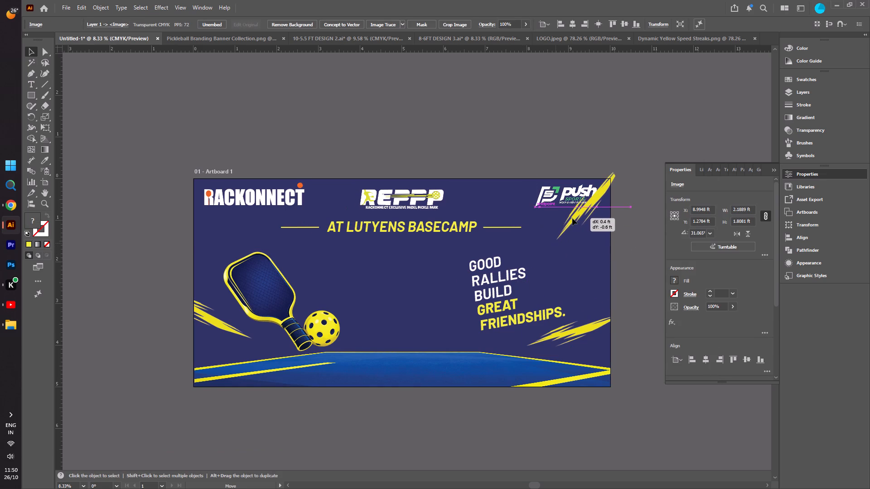
pyautogui.moveTo(572, 218); pyautogui.dragTo(580, 228)
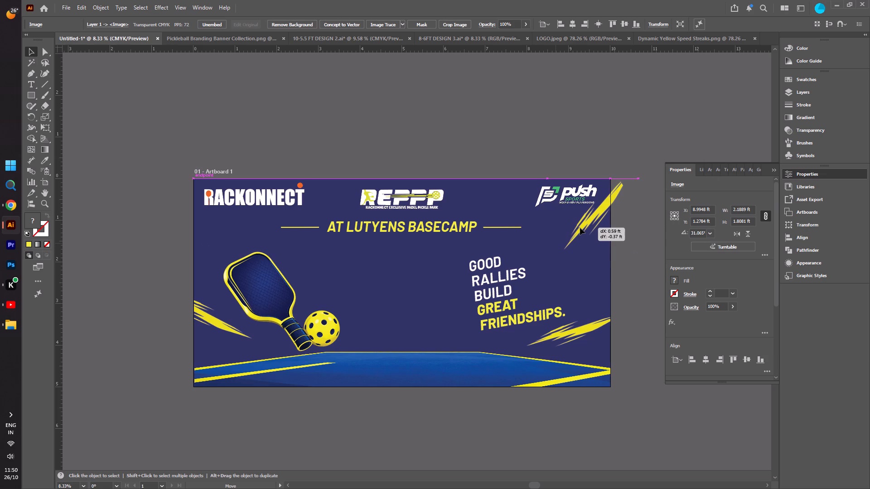
pyautogui.moveTo(580, 228); pyautogui.dragTo(580, 232)
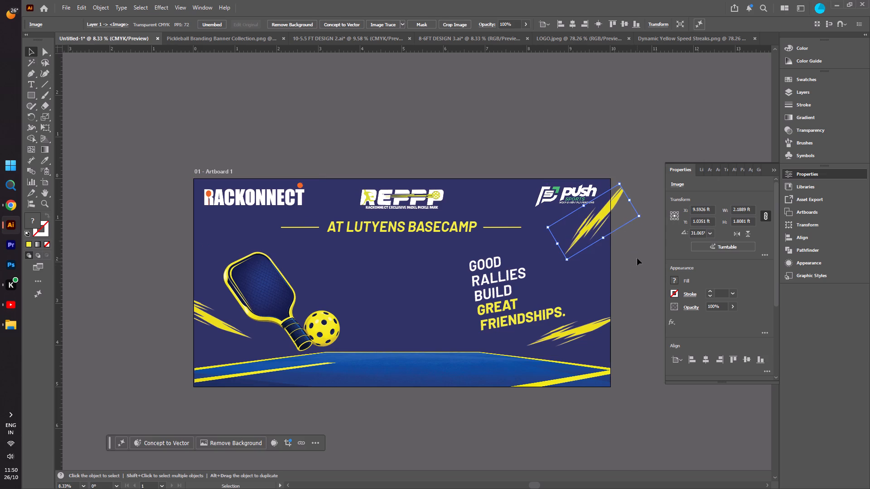
pyautogui.click(638, 256)
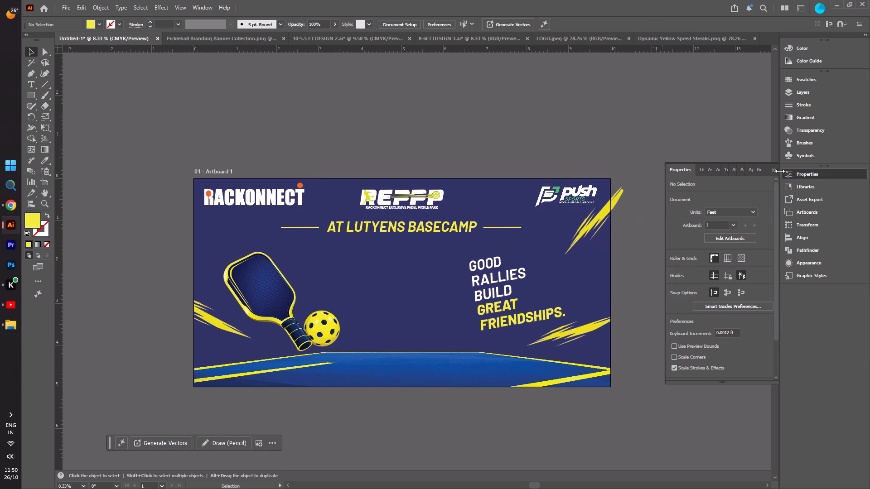
# Crop the rotated streak image flush with the artboard's right edge.
pyautogui.click(603, 215)
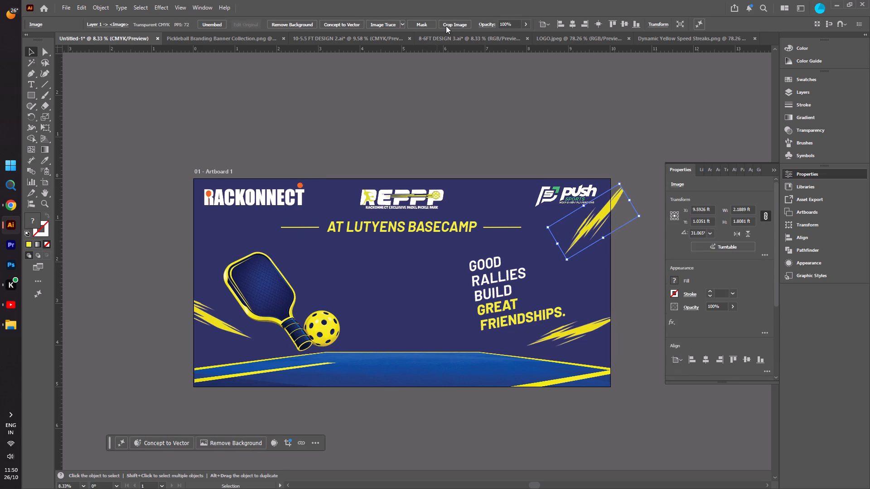
pyautogui.click(446, 25)
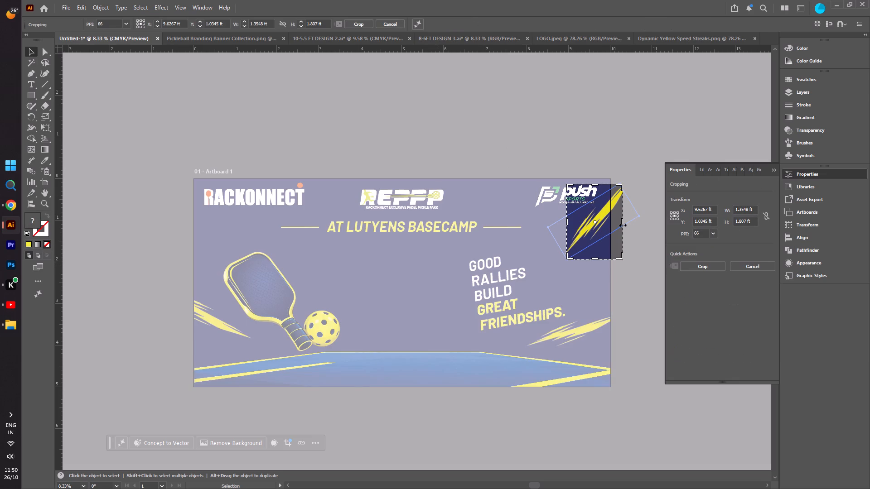
pyautogui.moveTo(622, 224); pyautogui.dragTo(611, 221)
pyautogui.click(360, 24)
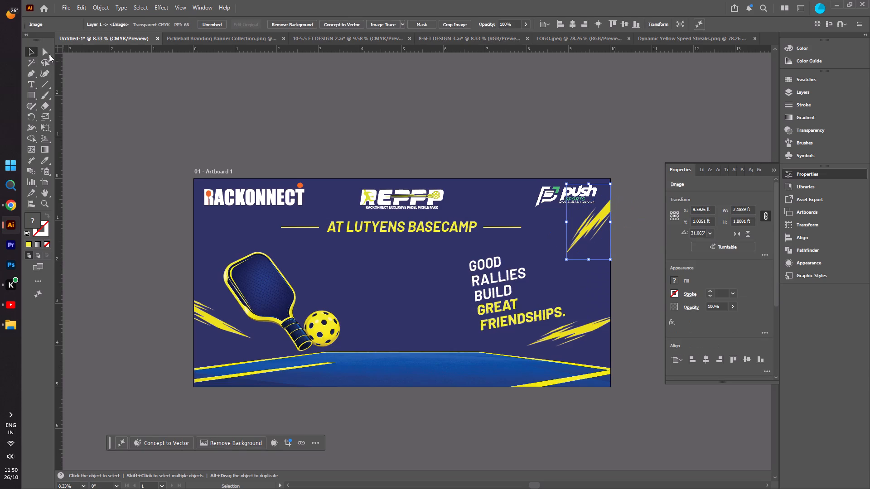
pyautogui.click(34, 53)
pyautogui.click(128, 73)
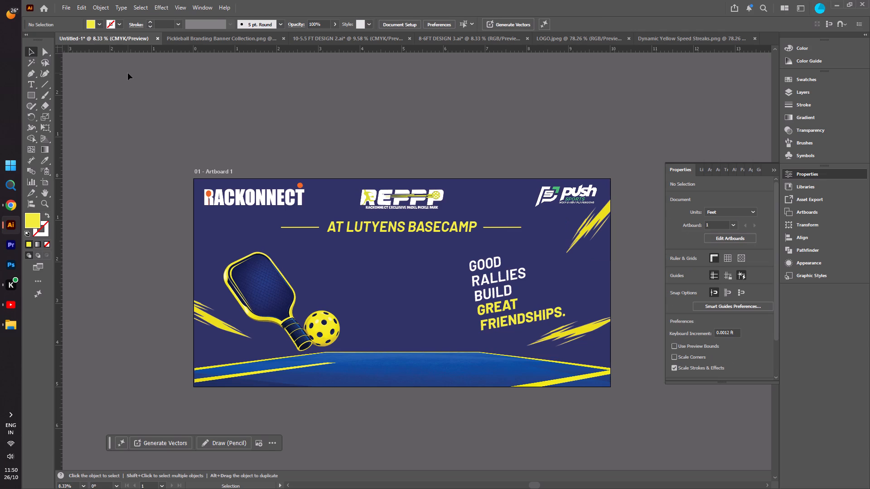
# Compare with the reference banners and move the slogan group about 0.9 ft left and 0.1 ft up, closer to the paddle.
pyautogui.click(206, 35)
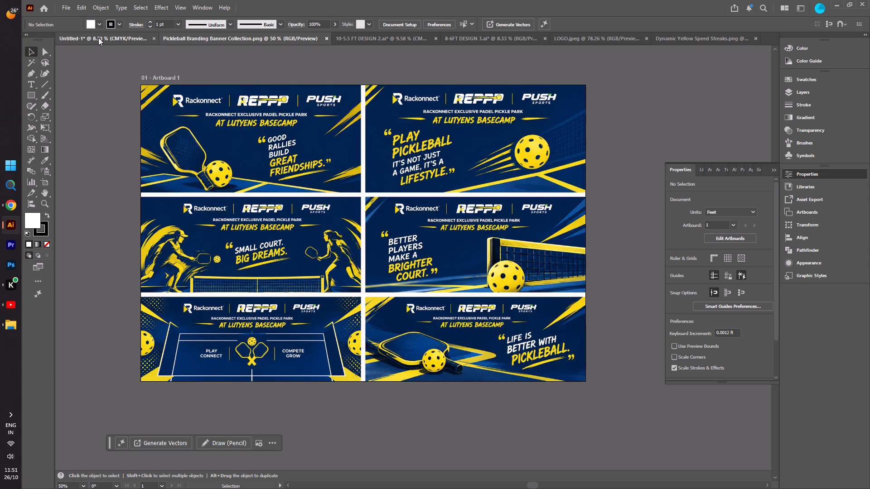
pyautogui.click(98, 38)
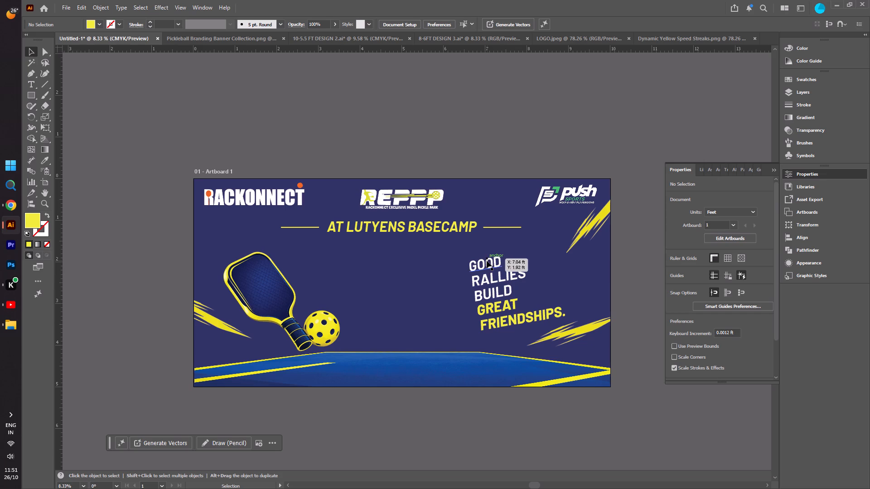
pyautogui.click(225, 41)
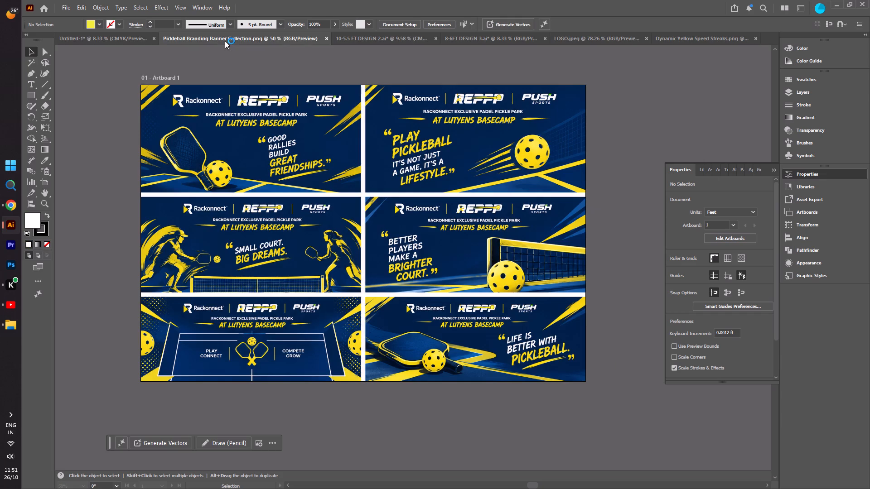
pyautogui.click(104, 34)
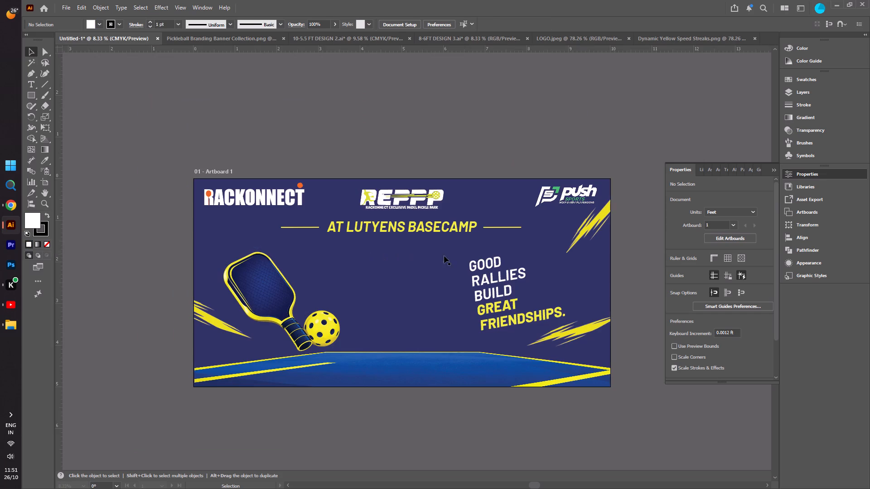
pyautogui.click(488, 264)
pyautogui.moveTo(488, 266); pyautogui.dragTo(449, 255)
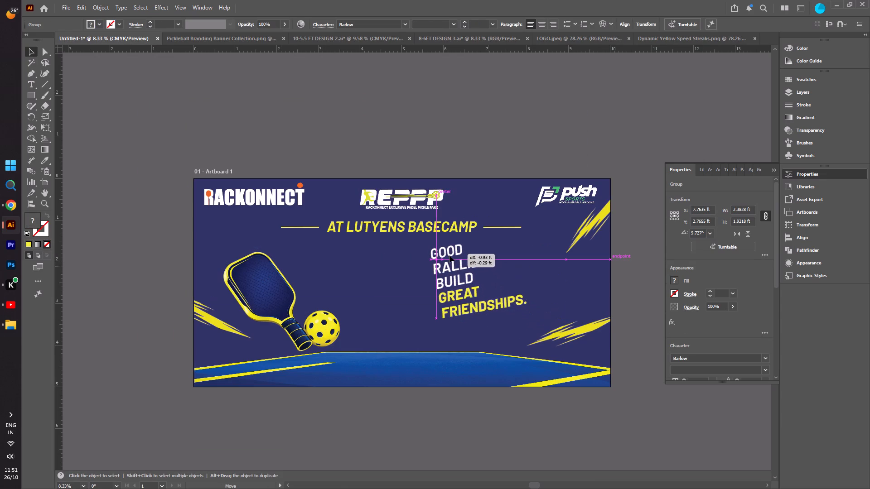
pyautogui.moveTo(449, 255); pyautogui.dragTo(452, 262)
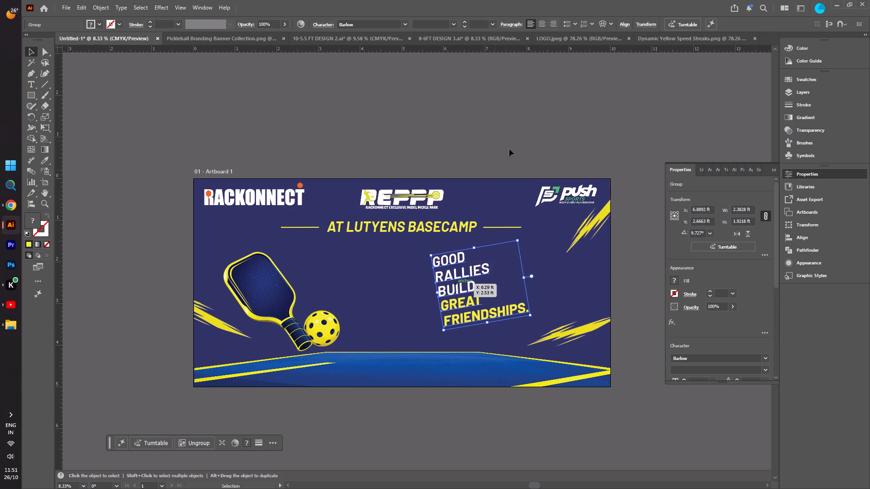
pyautogui.click(515, 116)
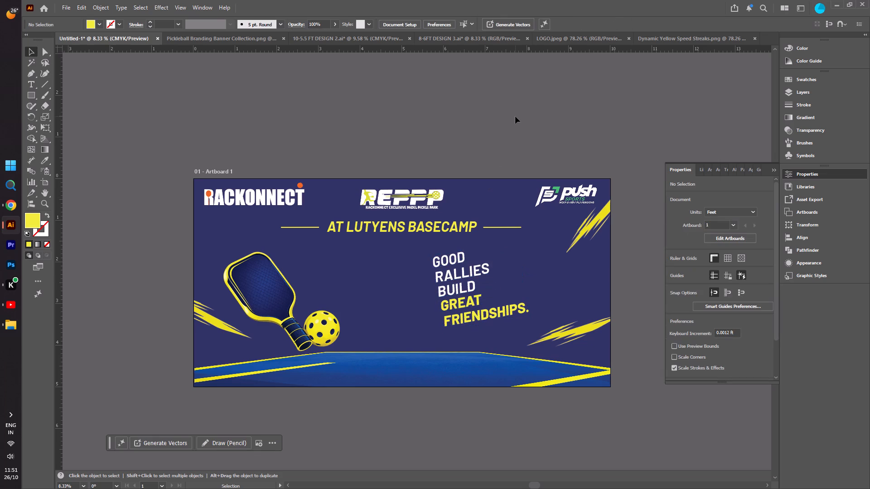
# Check the reference layout again and ungroup the slogan into separate text lines.
pyautogui.click(232, 42)
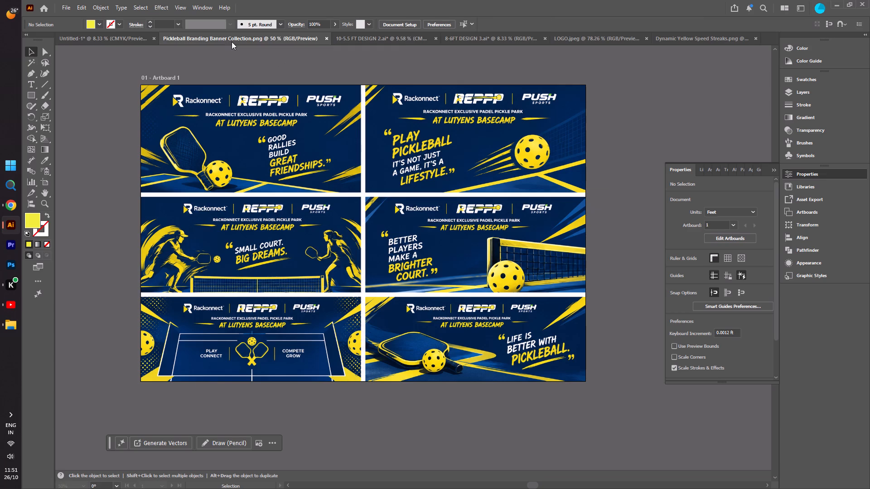
pyautogui.click(131, 38)
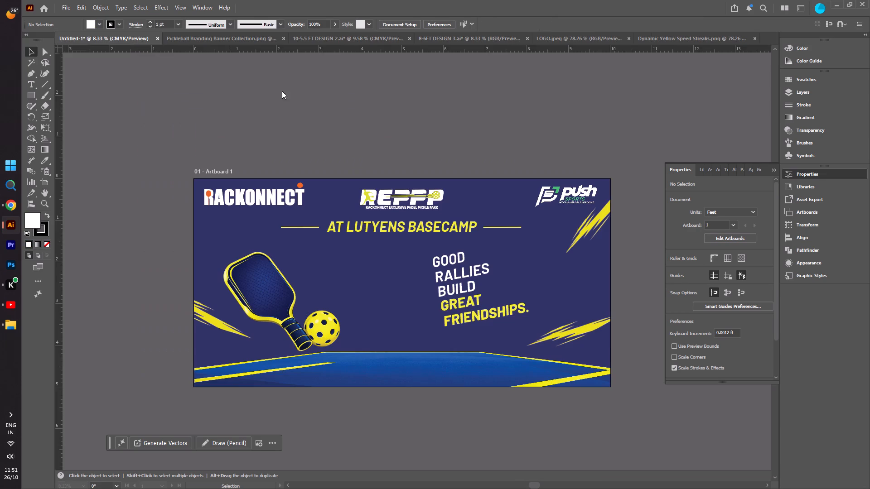
pyautogui.click(459, 262)
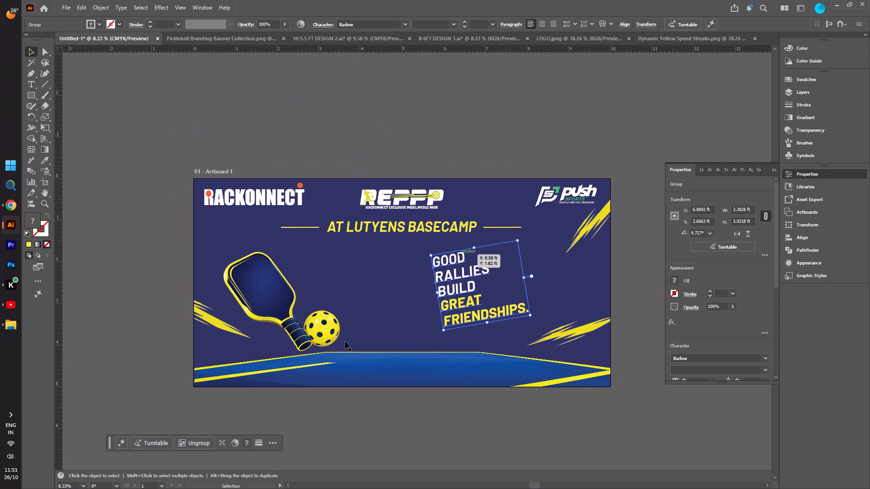
pyautogui.click(197, 445)
pyautogui.click(159, 367)
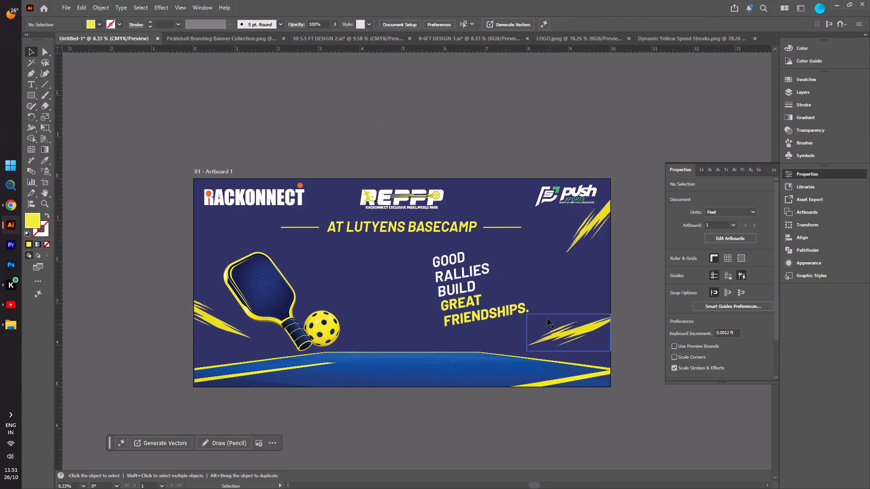
# Reduce the slogan word GOOD to a 270 pt font size and copy that size value for reuse.
pyautogui.click(439, 261)
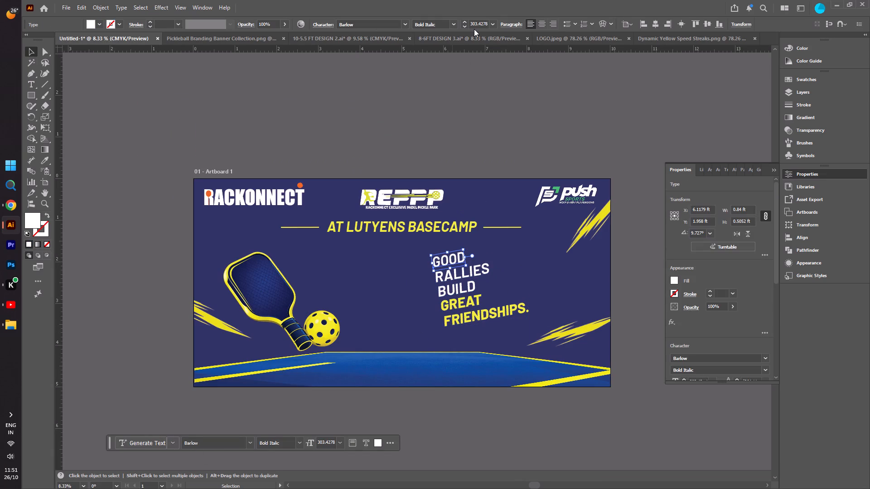
pyautogui.doubleClick(464, 28)
pyautogui.tripleClick(464, 28)
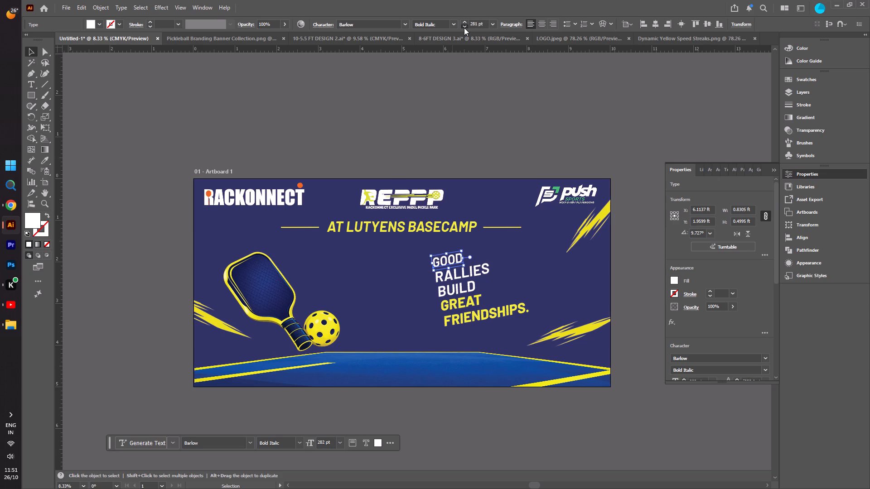
pyautogui.tripleClick(464, 28)
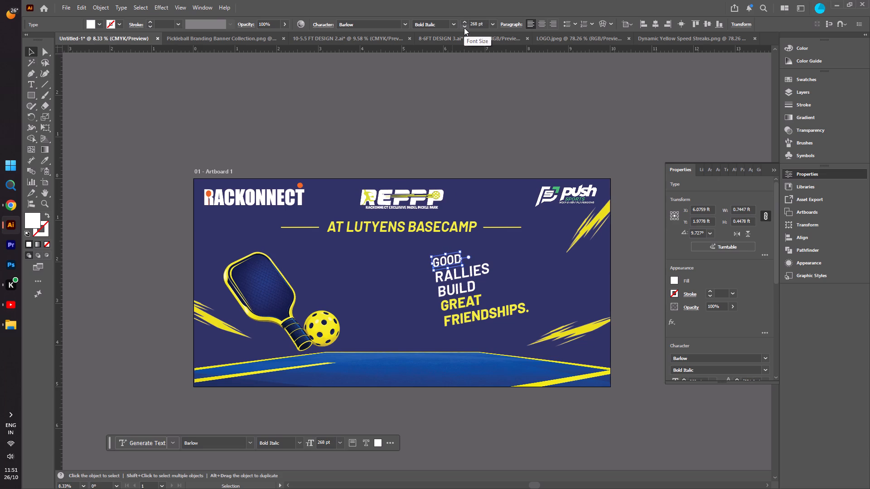
pyautogui.tripleClick(467, 23)
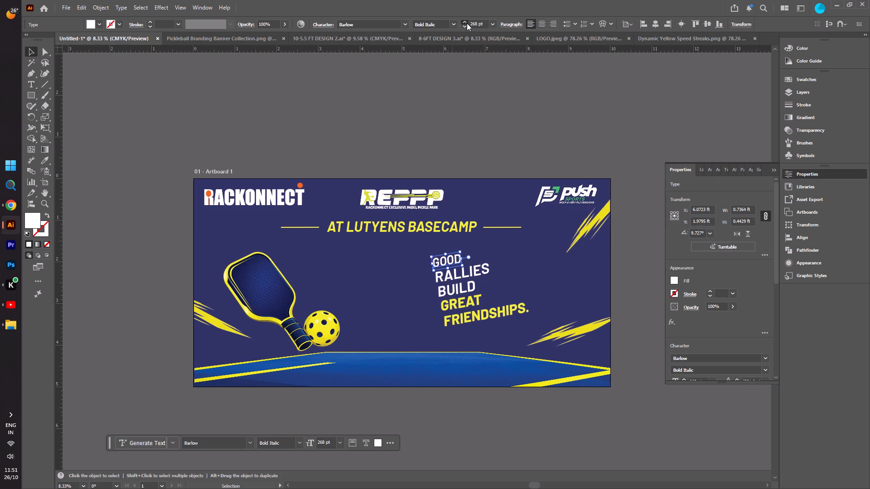
pyautogui.click(467, 23)
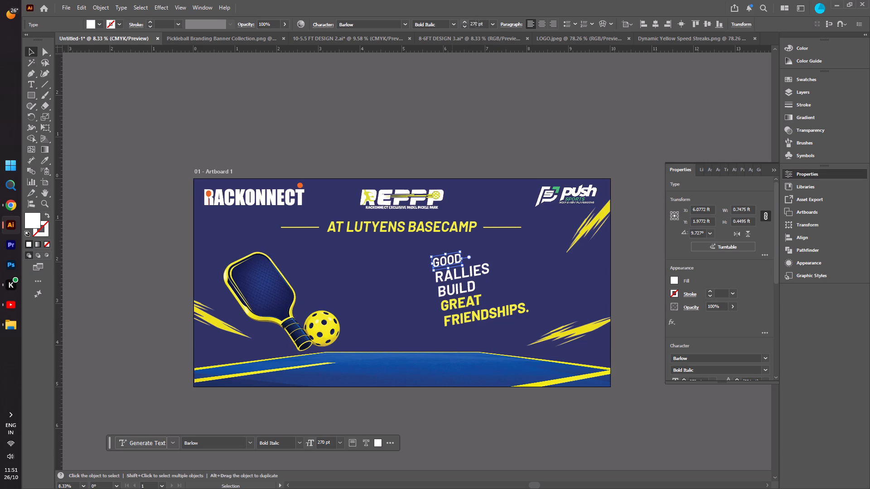
pyautogui.moveTo(477, 24); pyautogui.dragTo(469, 26)
pyautogui.hotkey('ctrl', 'c')
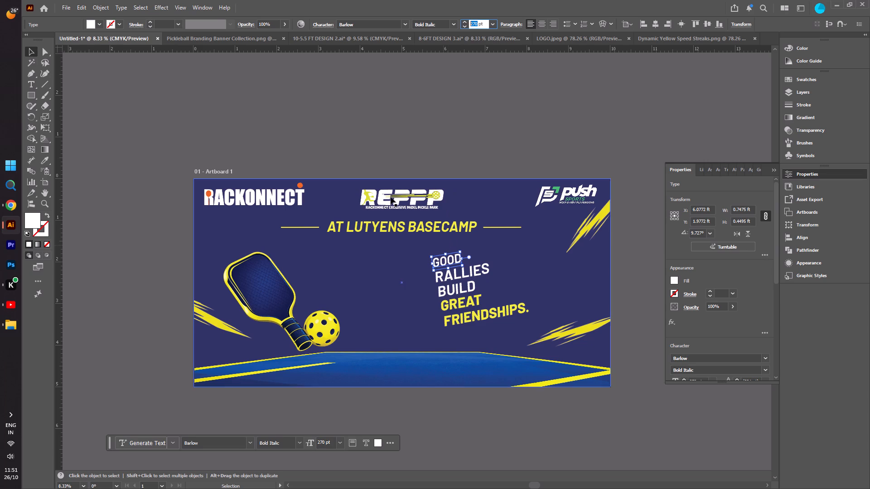
pyautogui.click(32, 52)
pyautogui.click(98, 73)
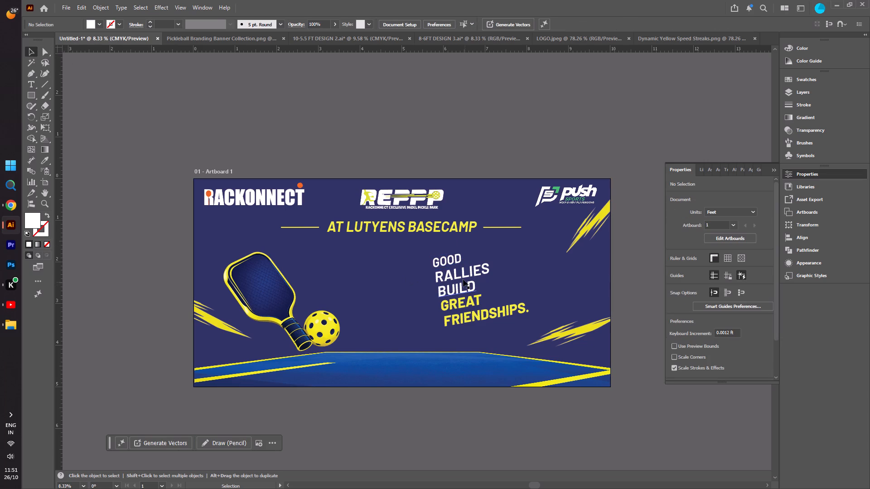
# Set the slogan word RALLIES to a 270 pt font size.
pyautogui.click(460, 276)
pyautogui.click(474, 22)
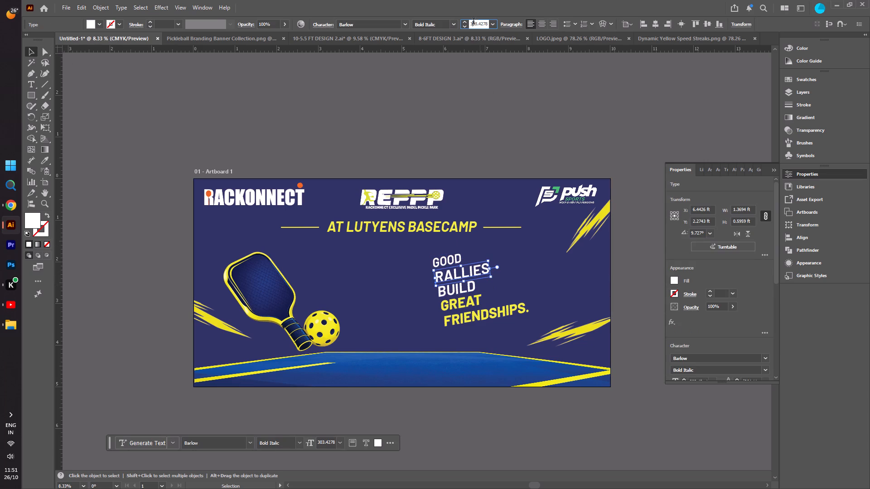
pyautogui.tripleClick(476, 26)
pyautogui.click(476, 26)
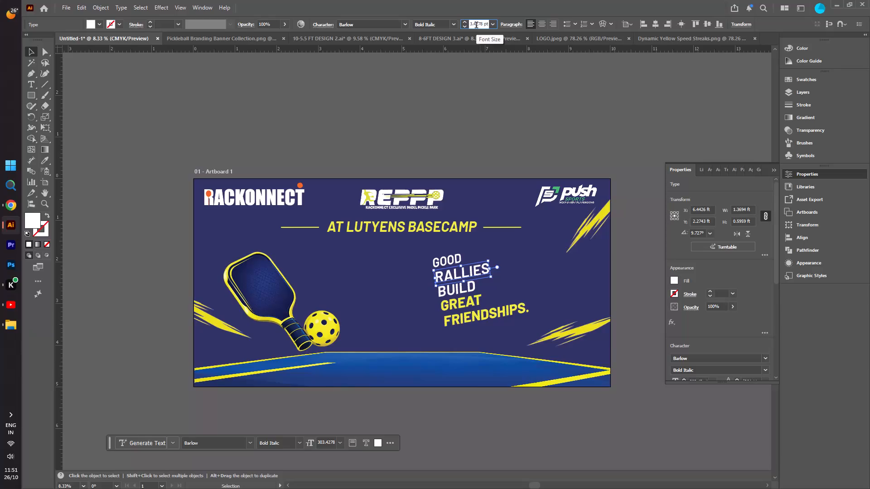
pyautogui.tripleClick(476, 26)
pyautogui.hotkey('ctrl', 'v')
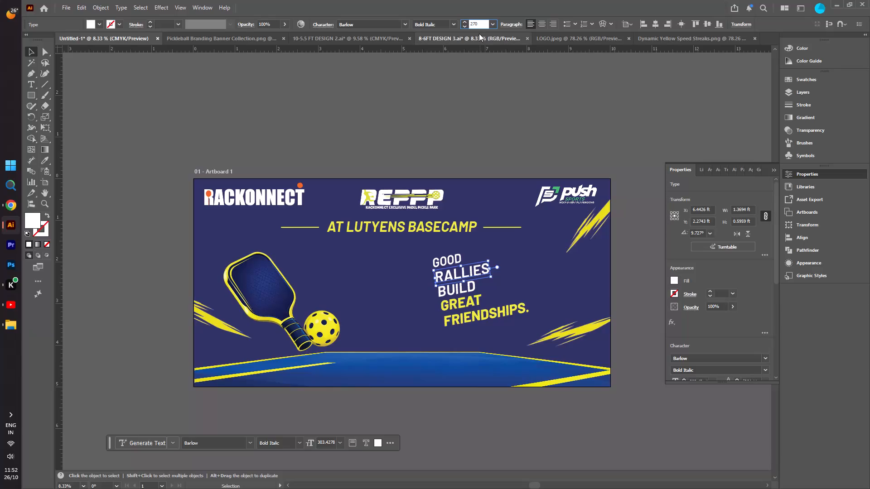
pyautogui.press('Return')
# Set the slogan word BUILD to a 270 pt font size using the copied value.
pyautogui.click(461, 289)
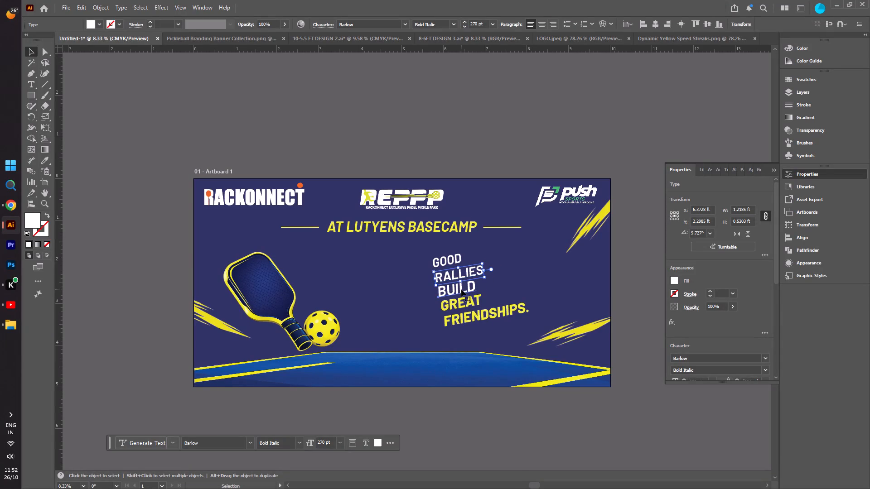
pyautogui.doubleClick(476, 24)
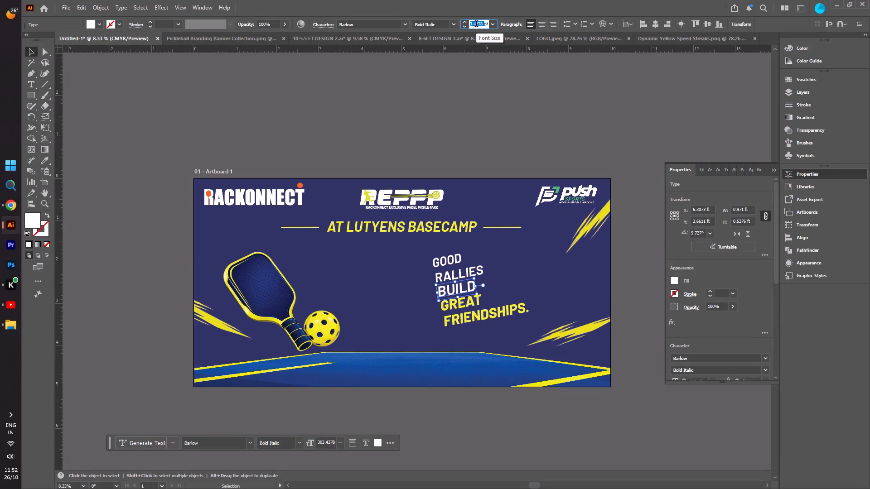
pyautogui.hotkey('ctrl', 'v')
pyautogui.press('Return')
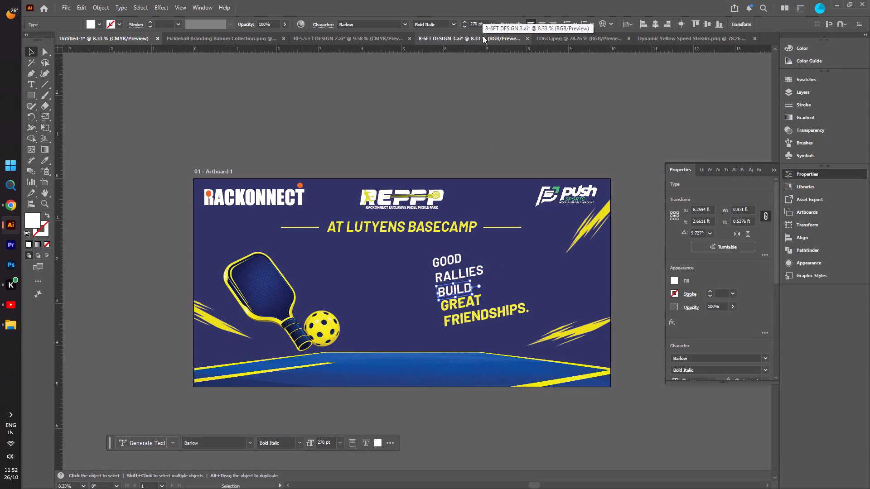
pyautogui.click(33, 52)
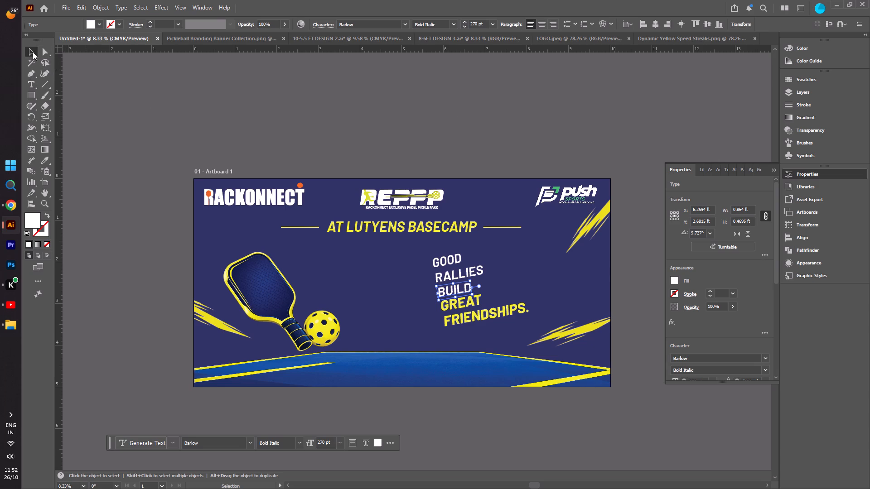
pyautogui.click(174, 128)
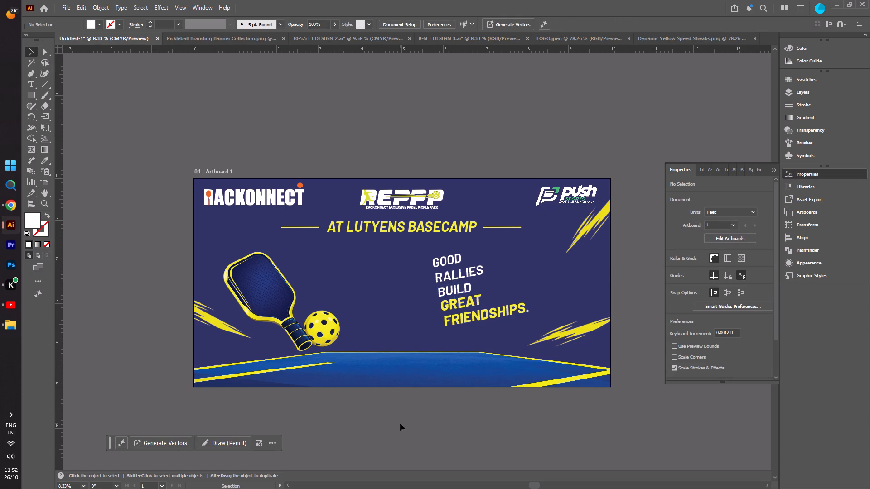
# Nudge the slogan word GOOD down about 0.04 ft, closer to RALLIES.
pyautogui.click(450, 262)
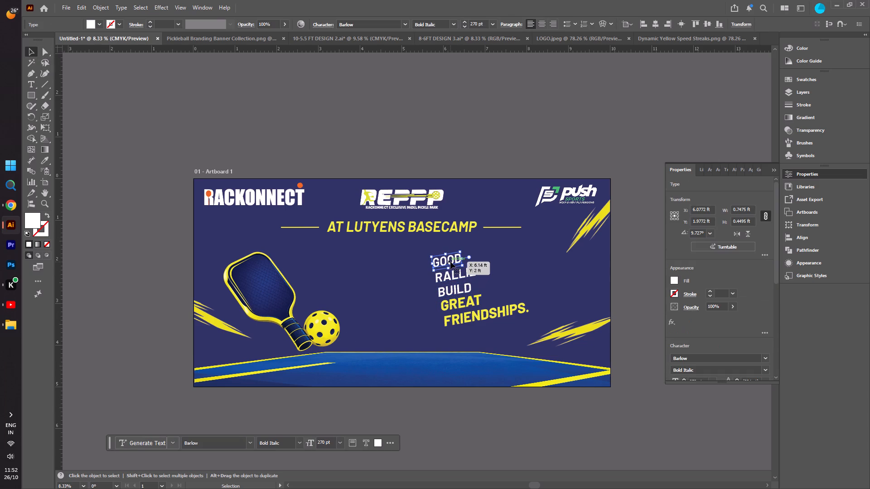
pyautogui.press('Down')
pyautogui.press('Down')
pyautogui.press('Down')
pyautogui.press('Down')
pyautogui.press('Down')
pyautogui.press('Down')
pyautogui.press('Down')
pyautogui.press('Down')
pyautogui.press('Down')
pyautogui.press('Down')
pyautogui.press('Down')
pyautogui.press('Down')
pyautogui.press('Down')
pyautogui.press('Down')
pyautogui.press('Down')
pyautogui.press('Down')
pyautogui.press('Down')
pyautogui.press('Down')
pyautogui.press('Down')
pyautogui.press('Down')
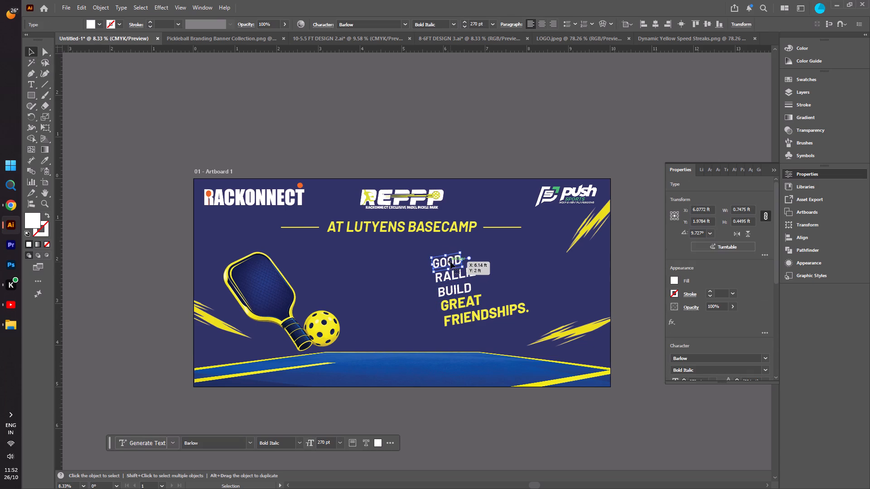
pyautogui.click(108, 238)
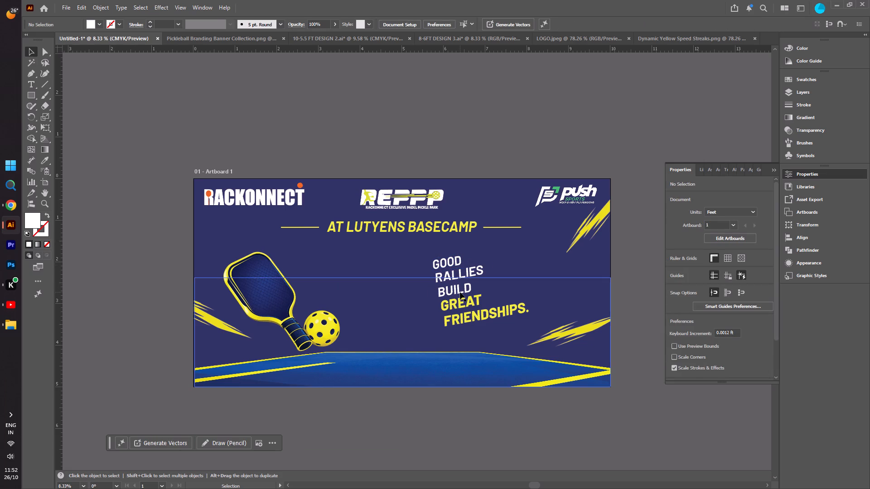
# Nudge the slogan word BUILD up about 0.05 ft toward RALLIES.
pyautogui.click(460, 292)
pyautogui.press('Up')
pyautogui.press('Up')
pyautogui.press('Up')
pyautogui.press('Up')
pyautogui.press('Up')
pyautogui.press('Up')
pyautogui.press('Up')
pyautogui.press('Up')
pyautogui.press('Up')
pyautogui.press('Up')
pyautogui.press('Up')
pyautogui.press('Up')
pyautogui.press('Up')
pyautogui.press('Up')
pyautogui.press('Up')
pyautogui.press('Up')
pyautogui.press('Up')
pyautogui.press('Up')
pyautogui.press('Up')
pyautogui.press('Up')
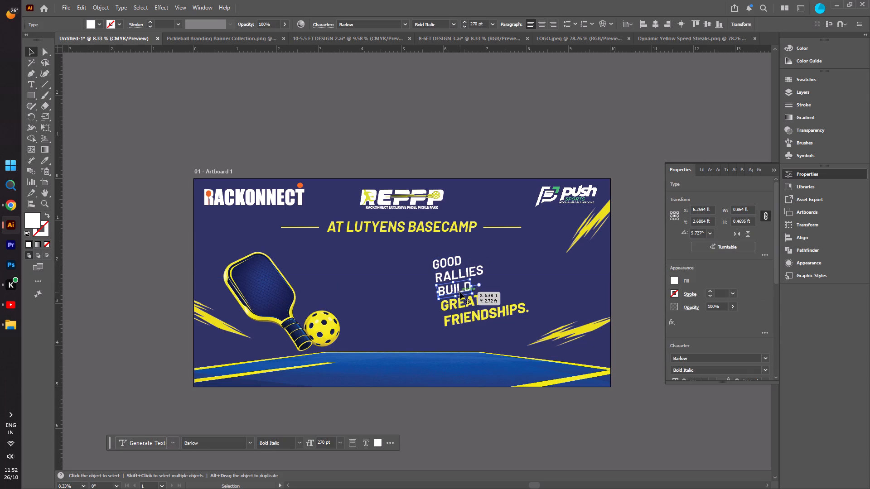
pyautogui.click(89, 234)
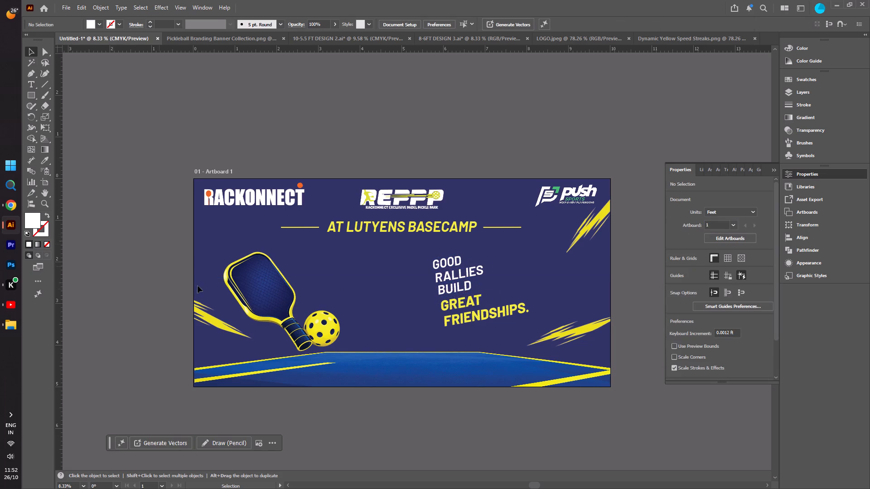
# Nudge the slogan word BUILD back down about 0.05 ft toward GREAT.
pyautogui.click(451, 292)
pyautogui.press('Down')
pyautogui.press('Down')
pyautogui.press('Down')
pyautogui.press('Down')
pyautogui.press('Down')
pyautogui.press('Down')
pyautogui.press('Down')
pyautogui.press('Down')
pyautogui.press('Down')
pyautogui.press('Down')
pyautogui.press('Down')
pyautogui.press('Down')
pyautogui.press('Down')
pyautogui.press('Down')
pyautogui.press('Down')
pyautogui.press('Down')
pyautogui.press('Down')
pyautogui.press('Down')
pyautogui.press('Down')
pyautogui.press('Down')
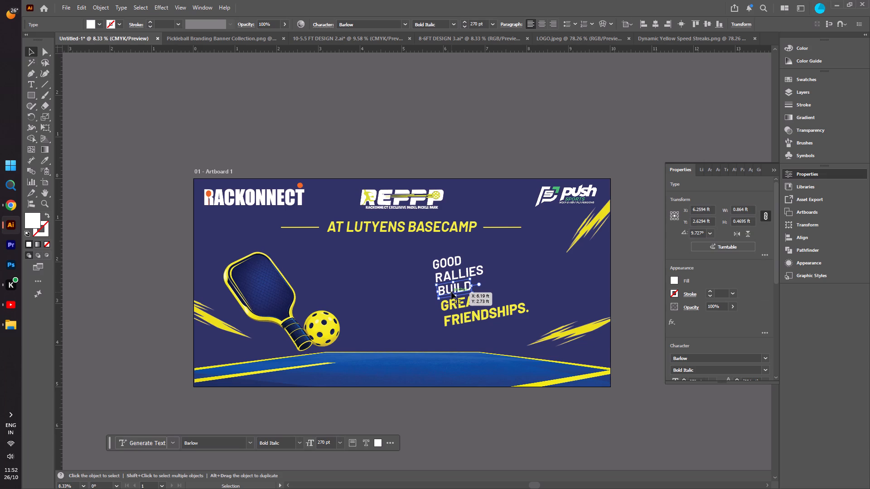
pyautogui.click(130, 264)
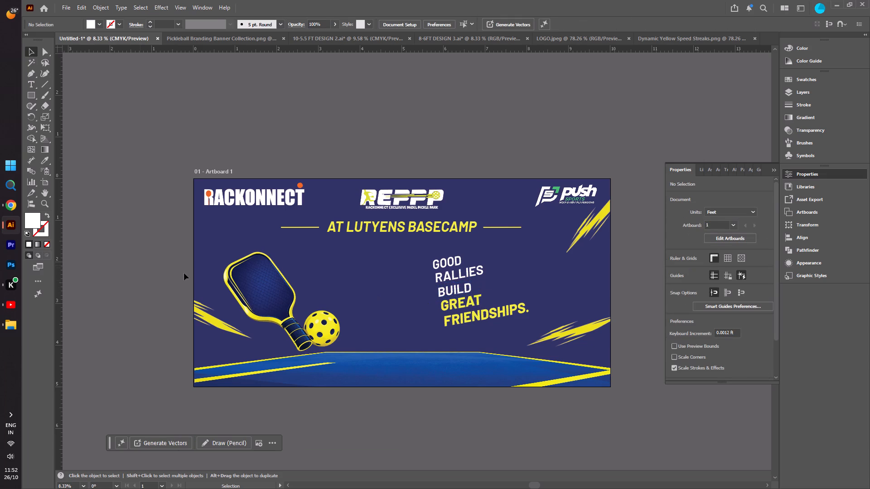
# Nudge the slogan word BUILD slightly to the right so it sits closer in line with GREAT below.
pyautogui.click(444, 297)
pyautogui.press('Right')
pyautogui.press('Right')
pyautogui.press('Right')
pyautogui.press('Right')
pyautogui.press('Right')
pyautogui.press('Right')
pyautogui.press('Right')
pyautogui.press('Right')
pyautogui.press('Right')
pyautogui.press('Right')
pyautogui.press('Right')
pyautogui.press('Right')
pyautogui.press('Right')
pyautogui.press('Right')
pyautogui.press('Right')
pyautogui.press('Right')
pyautogui.press('Right')
pyautogui.press('Right')
pyautogui.press('Right')
pyautogui.press('Right')
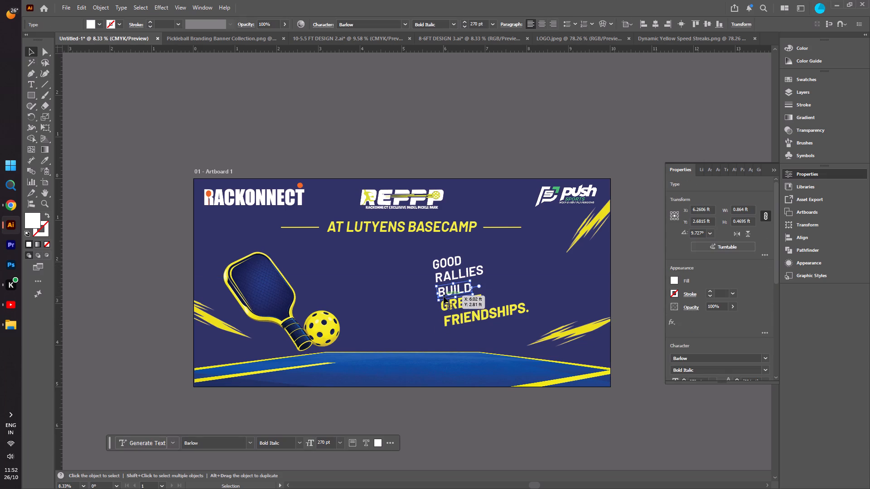
pyautogui.click(97, 302)
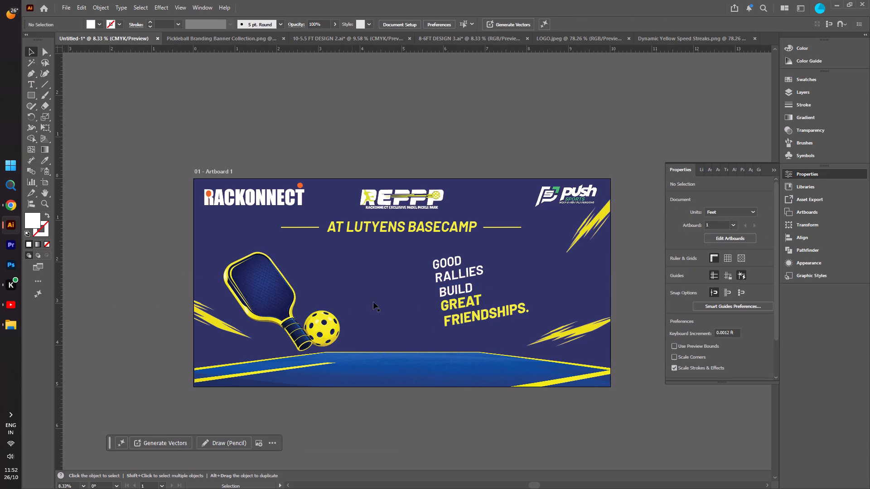
# Nudge the slogan word RALLIES about 0.06 ft to the right to follow the shifted BUILD line.
pyautogui.click(440, 278)
pyautogui.press('Right')
pyautogui.press('Right')
pyautogui.press('Right')
pyautogui.press('Right')
pyautogui.press('Right')
pyautogui.press('Right')
pyautogui.press('Right')
pyautogui.press('Right')
pyautogui.press('Right')
pyautogui.press('Right')
pyautogui.press('Right')
pyautogui.press('Right')
pyautogui.press('Right')
pyautogui.press('Right')
pyautogui.press('Right')
pyautogui.press('Right')
pyautogui.press('Right')
pyautogui.press('Right')
pyautogui.press('Right')
pyautogui.press('Right')
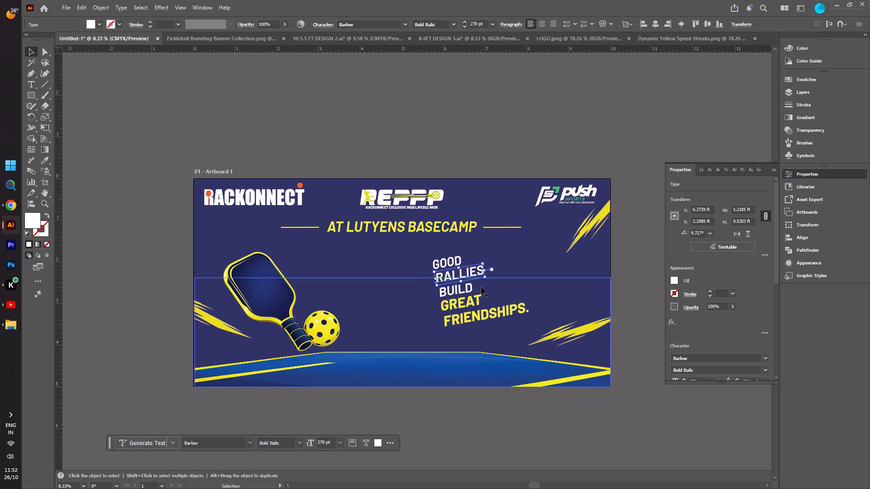
pyautogui.click(128, 237)
# Nudge the slogan word RALLIES slightly down to even the spacing between GOOD and BUILD.
pyautogui.click(452, 274)
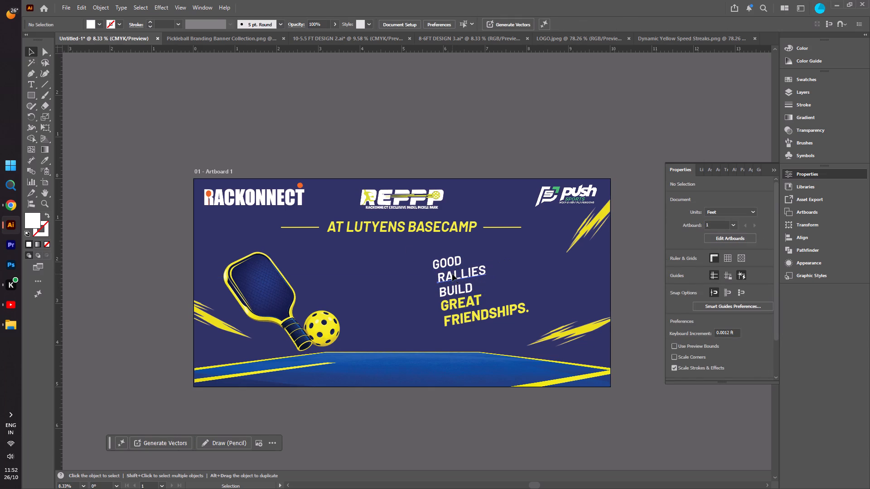
pyautogui.press('Down')
pyautogui.press('Down')
pyautogui.press('Down')
pyautogui.press('Down')
pyautogui.press('Down')
pyautogui.press('Down')
pyautogui.press('Down')
pyautogui.press('Down')
pyautogui.press('Down')
pyautogui.press('Down')
pyautogui.press('Down')
pyautogui.press('Down')
pyautogui.press('Down')
pyautogui.press('Down')
pyautogui.press('Down')
pyautogui.press('Down')
pyautogui.press('Down')
pyautogui.press('Down')
pyautogui.press('Down')
pyautogui.press('Down')
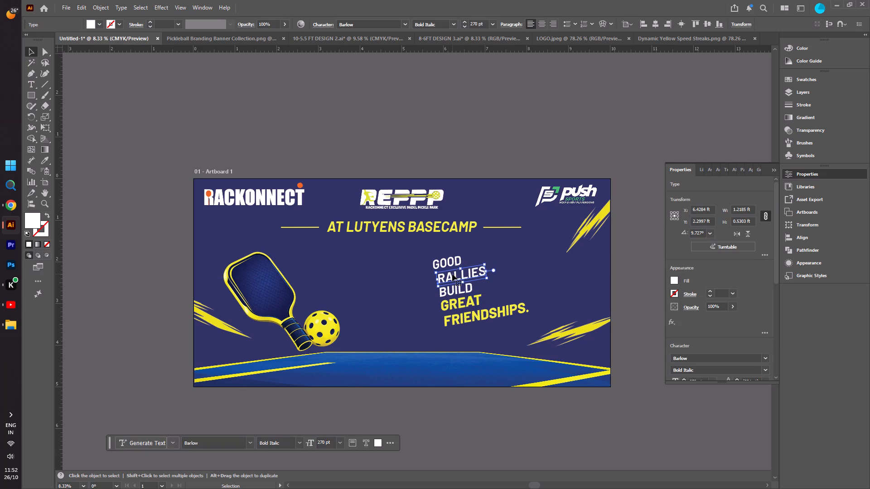
pyautogui.click(110, 268)
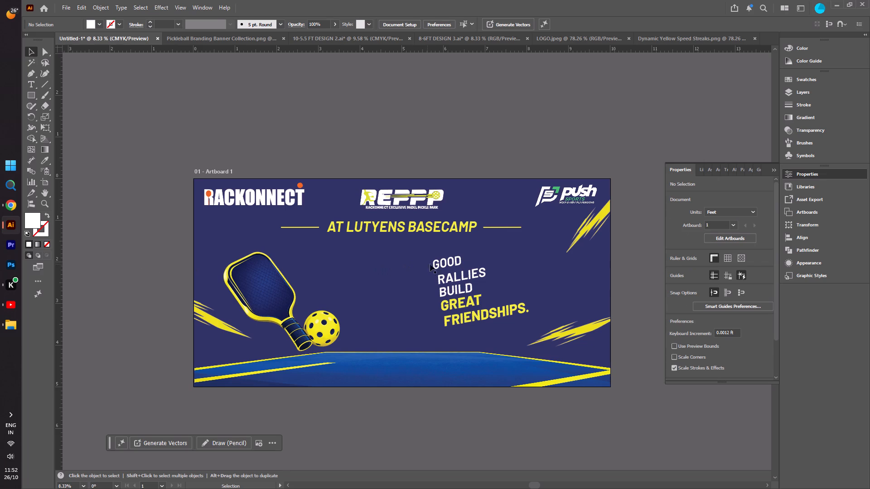
# Nudge the slogan word GOOD slightly to the right, more in line with RALLIES below.
pyautogui.click(440, 264)
pyautogui.press('Right')
pyautogui.press('Right')
pyautogui.press('Right')
pyautogui.press('Right')
pyautogui.press('Right')
pyautogui.press('Right')
pyautogui.press('Right')
pyautogui.press('Right')
pyautogui.press('Right')
pyautogui.press('Right')
pyautogui.press('Right')
pyautogui.press('Right')
pyautogui.press('Right')
pyautogui.press('Right')
pyautogui.press('Right')
pyautogui.press('Right')
pyautogui.press('Right')
pyautogui.press('Right')
pyautogui.press('Right')
pyautogui.press('Right')
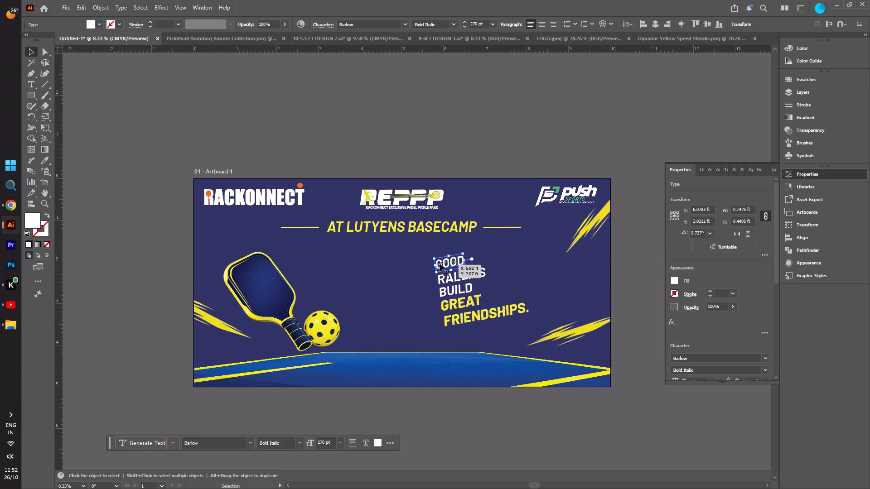
# Nudge the slogan word GOOD about 0.05 ft down to tighten its gap above RALLIES.
pyautogui.press('Down')
pyautogui.press('Down')
pyautogui.press('Down')
pyautogui.press('Down')
pyautogui.press('Down')
pyautogui.press('Down')
pyautogui.press('Down')
pyautogui.press('Down')
pyautogui.press('Down')
pyautogui.press('Down')
pyautogui.press('Down')
pyautogui.press('Down')
pyautogui.press('Down')
pyautogui.press('Down')
pyautogui.press('Down')
pyautogui.press('Down')
pyautogui.press('Down')
pyautogui.press('Down')
pyautogui.press('Down')
pyautogui.press('Down')
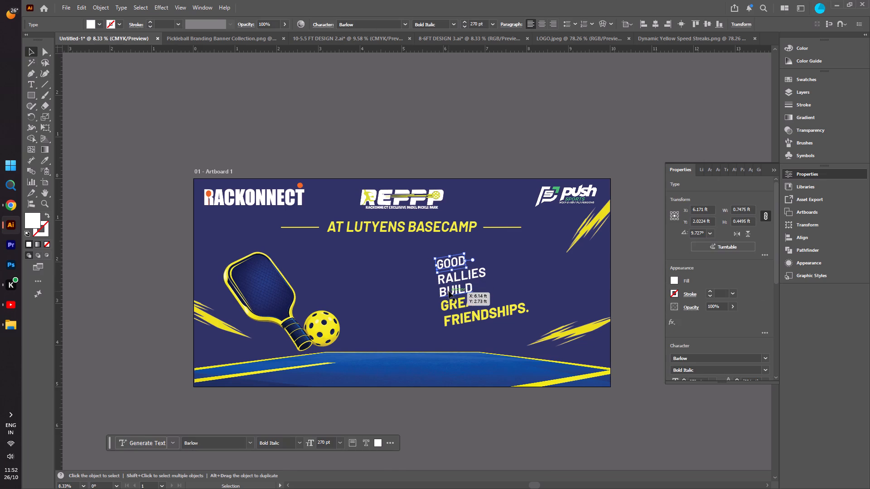
pyautogui.click(169, 265)
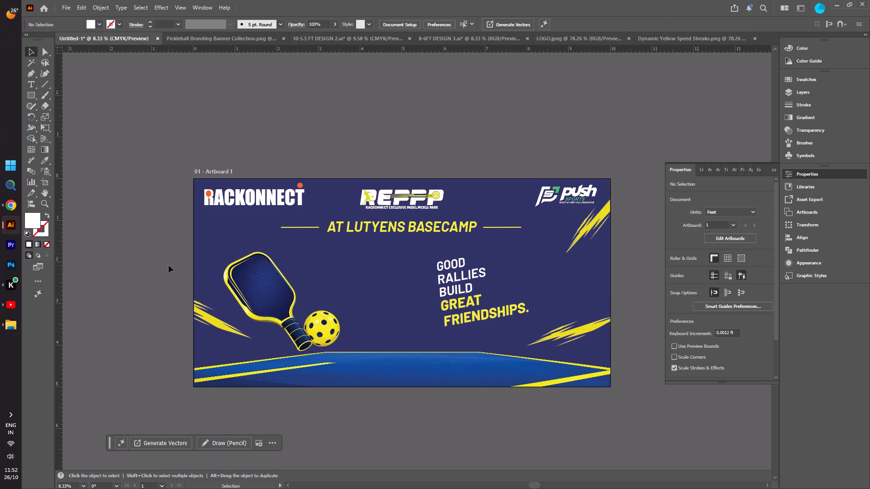
# Nudge the slogan word GOOD slightly to the left so its start follows the slanted edge of the lines below.
pyautogui.click(453, 262)
pyautogui.press('Left')
pyautogui.press('Left')
pyautogui.press('Left')
pyautogui.press('Left')
pyautogui.press('Left')
pyautogui.press('Left')
pyautogui.press('Left')
pyautogui.press('Left')
pyautogui.press('Left')
pyautogui.press('Left')
pyautogui.press('Left')
pyautogui.press('Left')
pyautogui.press('Left')
pyautogui.press('Left')
pyautogui.press('Left')
pyautogui.press('Left')
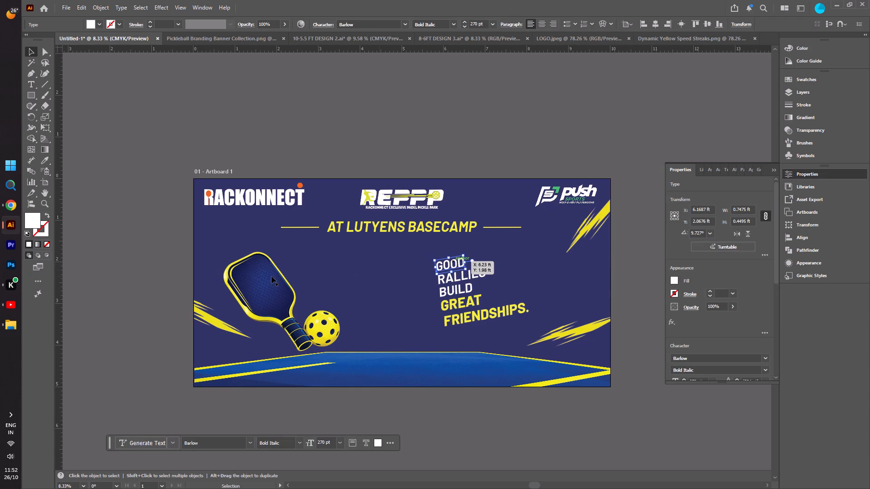
pyautogui.click(169, 269)
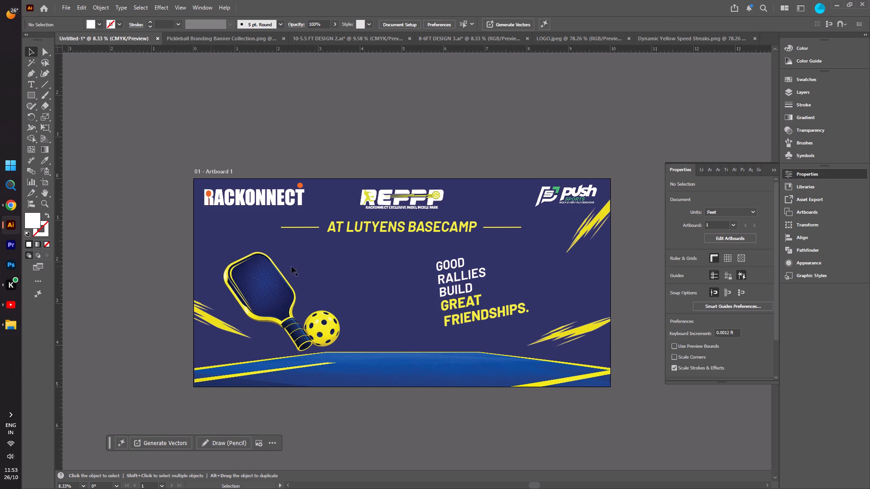
# Collapse the open Properties panel to clear the canvas area around the banner.
pyautogui.click(773, 171)
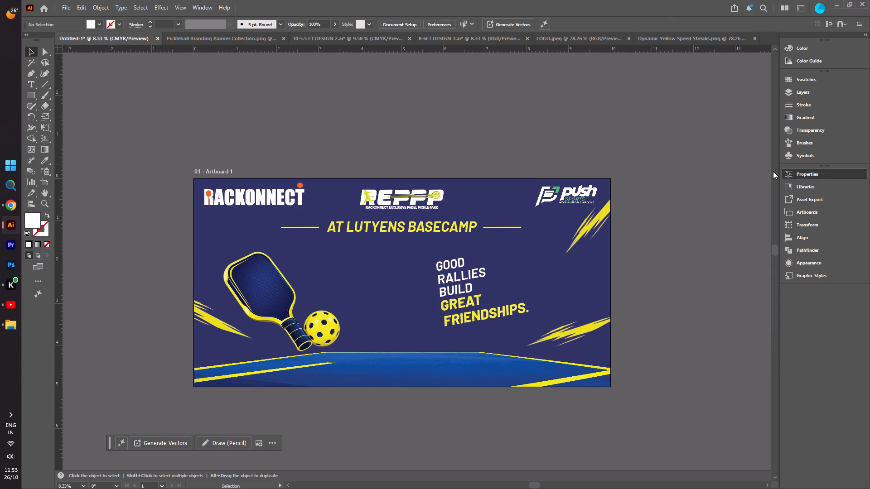
pyautogui.moveTo(775, 251); pyautogui.dragTo(772, 274)
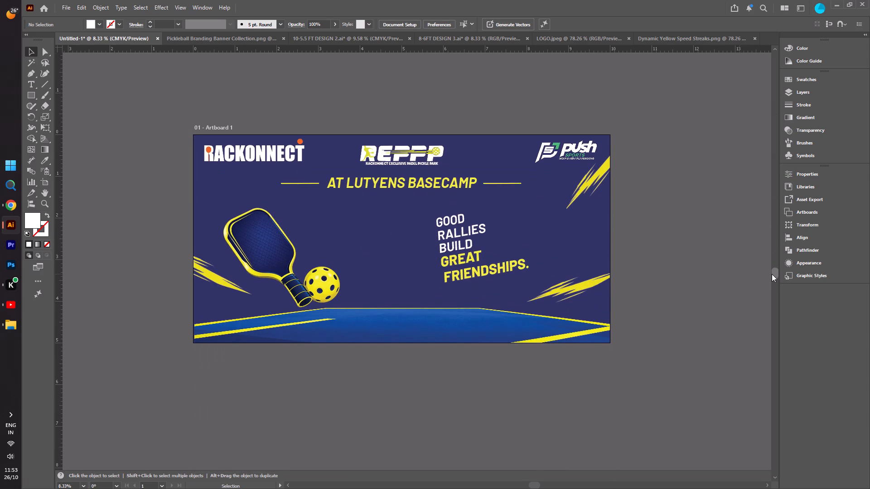
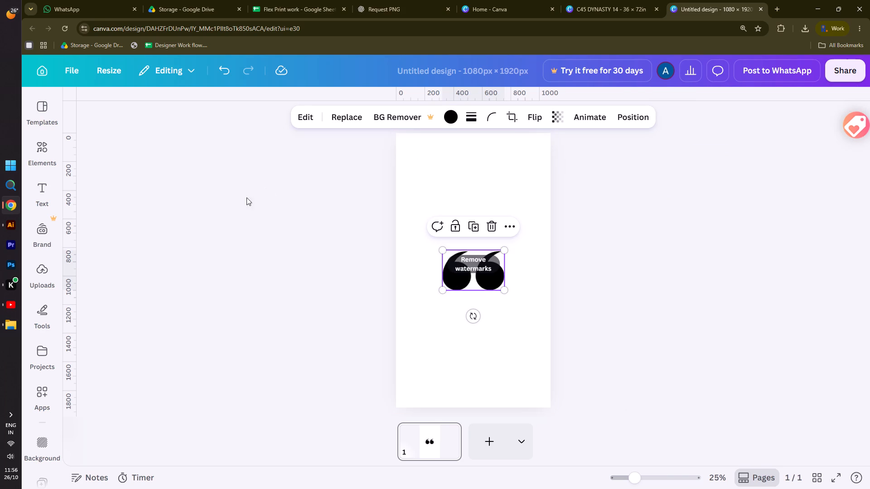
# Replace the double quotation marks on the page with the solid black single comma graphic, centred on the page.
pyautogui.click(42, 147)
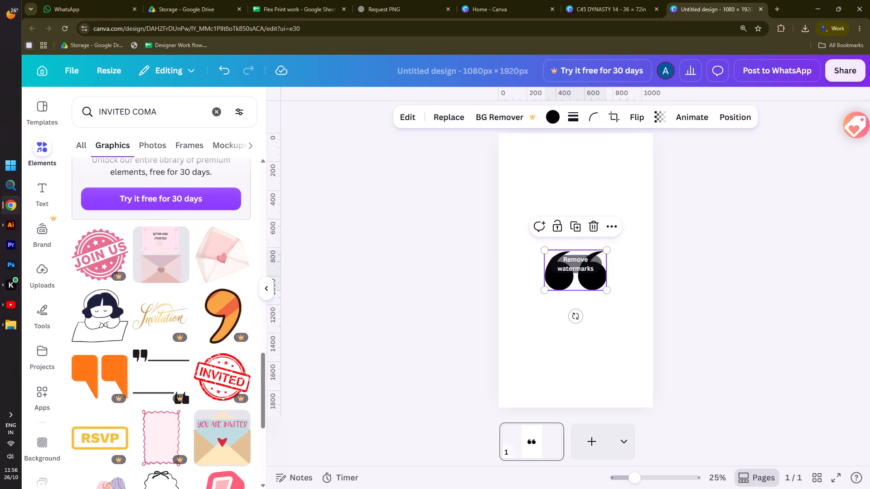
pyautogui.scroll(12, 115, 180)
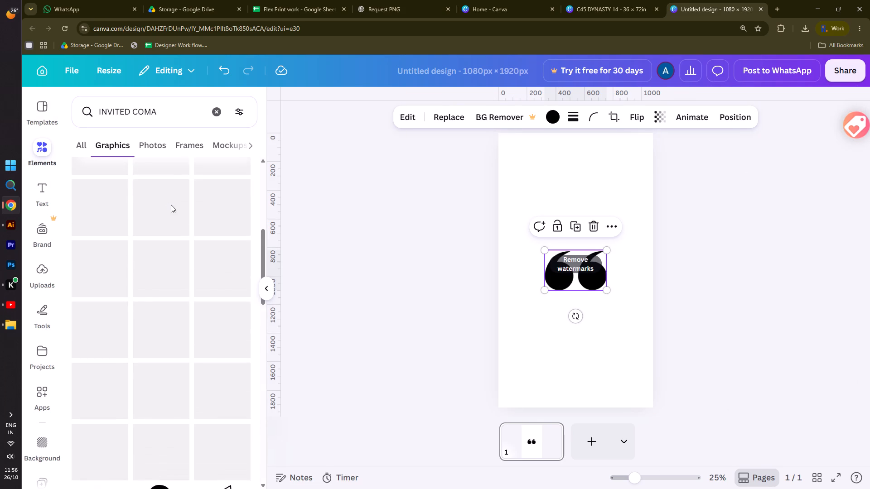
pyautogui.scroll(11, 171, 205)
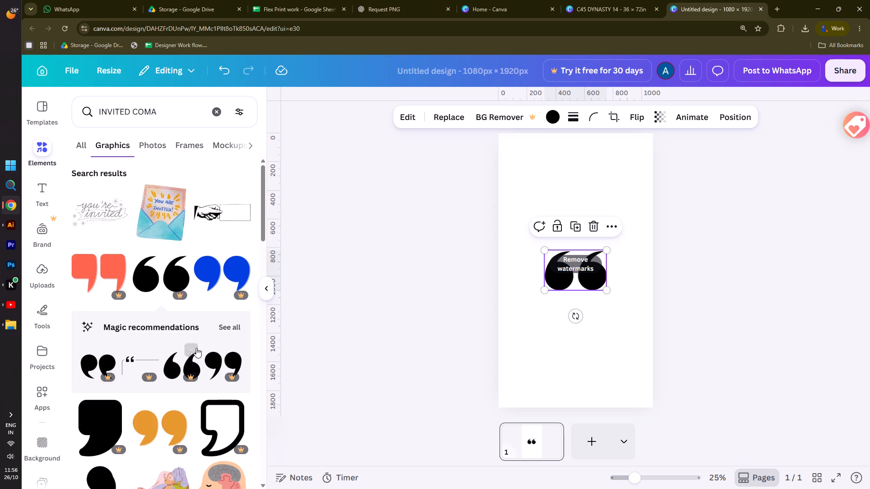
pyautogui.click(106, 414)
pyautogui.moveTo(580, 270); pyautogui.dragTo(621, 303)
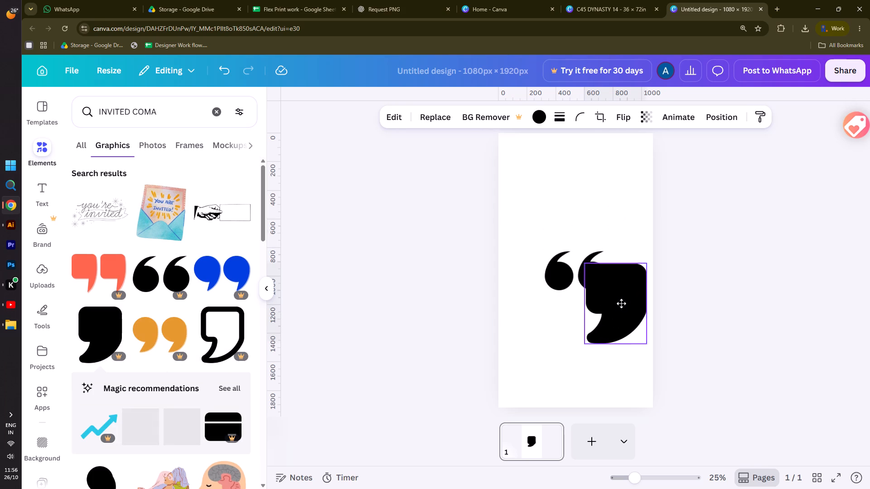
pyautogui.moveTo(621, 303); pyautogui.dragTo(623, 304)
pyautogui.click(552, 282)
pyautogui.press('Delete')
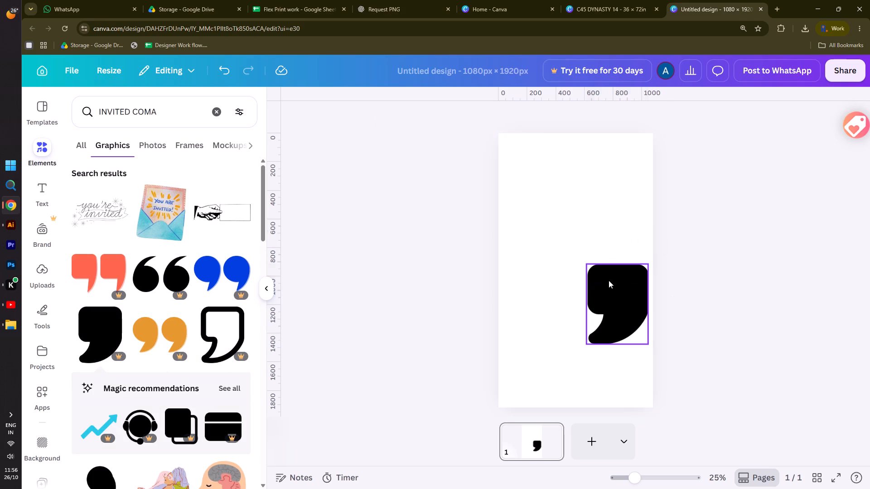
pyautogui.moveTo(609, 280); pyautogui.dragTo(566, 246)
# Switch to Illustrator and copy the hex code of the AT LUTYENS BASECAMP tagline's yellow fill, FFFF33.
pyautogui.click(555, 120)
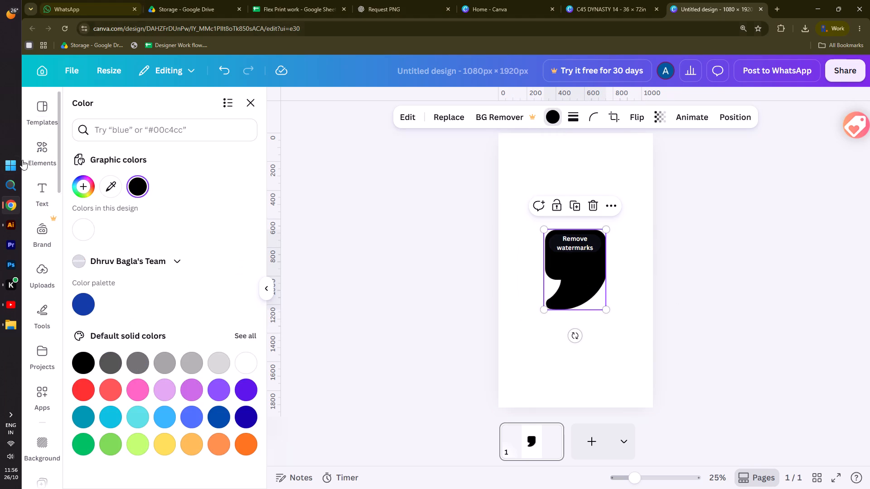
pyautogui.click(28, 217)
pyautogui.click(7, 220)
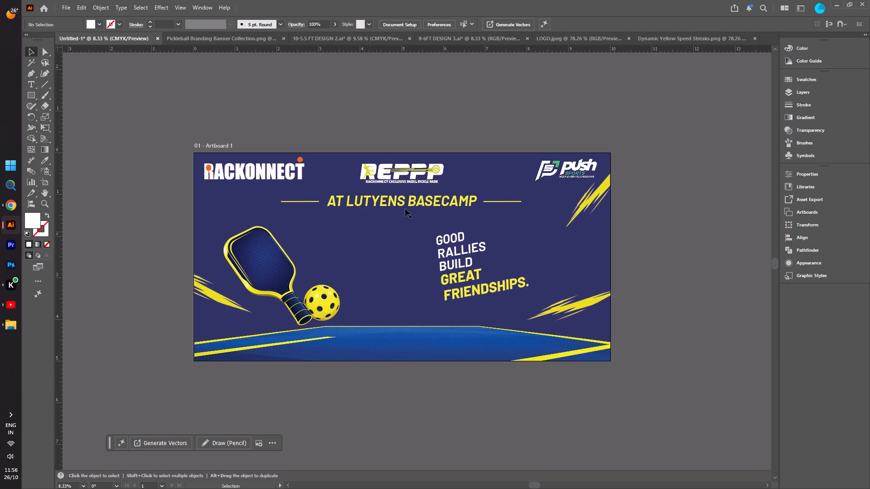
pyautogui.click(449, 199)
pyautogui.click(87, 24)
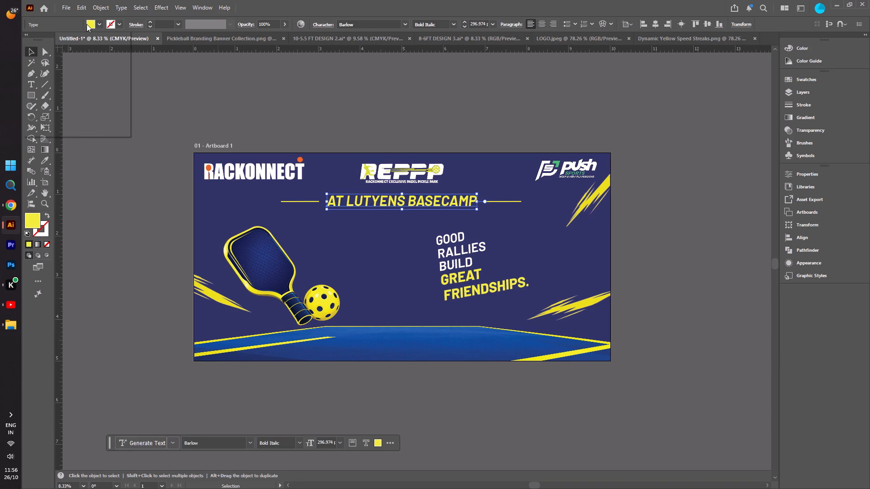
pyautogui.click(30, 42)
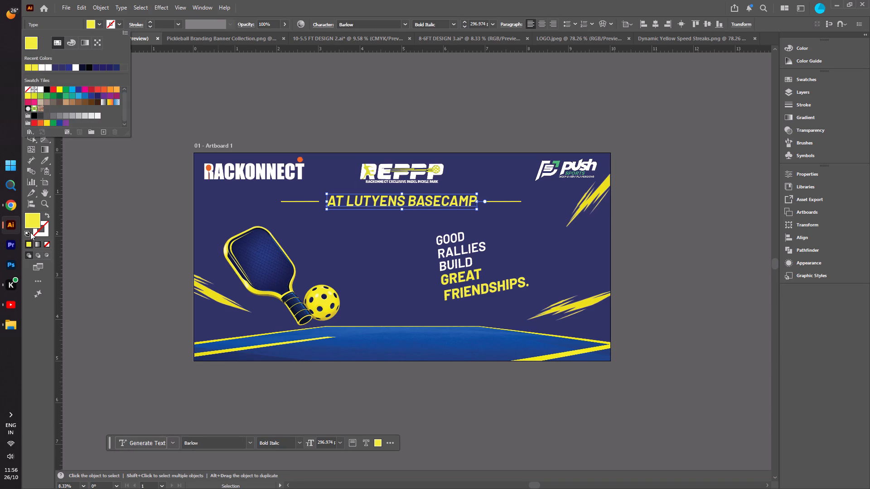
pyautogui.doubleClick(29, 225)
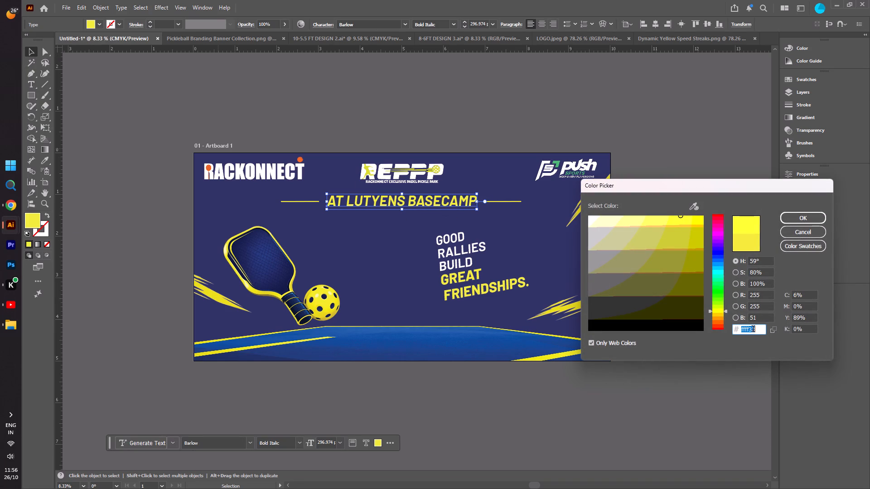
pyautogui.click(754, 330)
pyautogui.moveTo(761, 330); pyautogui.dragTo(739, 330)
pyautogui.hotkey('ctrl', 'c')
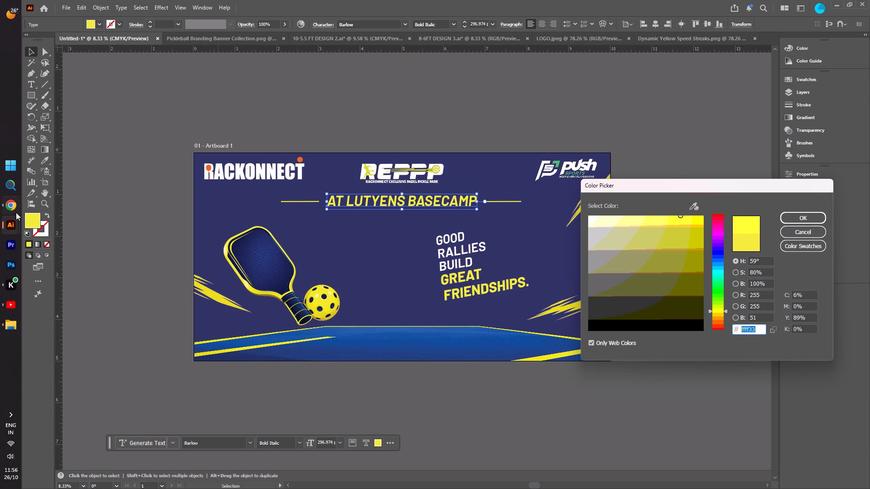
# Back in Canva, recolour the comma graphic to #FFFF33 and clear the side panel away.
pyautogui.click(11, 206)
pyautogui.click(614, 125)
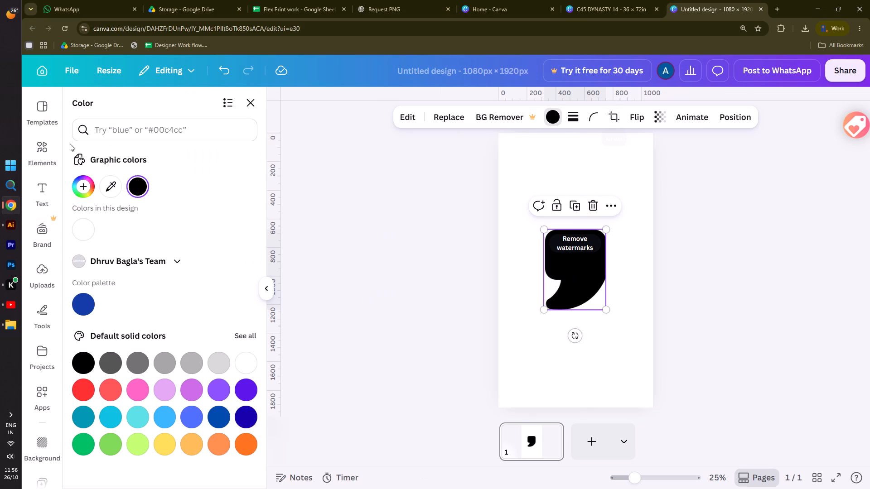
pyautogui.click(92, 183)
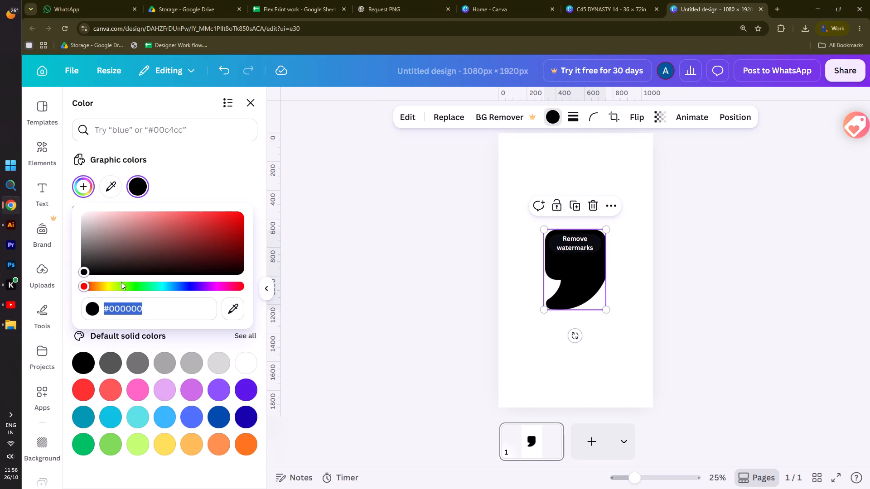
pyautogui.click(131, 307)
pyautogui.moveTo(154, 308); pyautogui.dragTo(111, 307)
pyautogui.hotkey('ctrl', 'v')
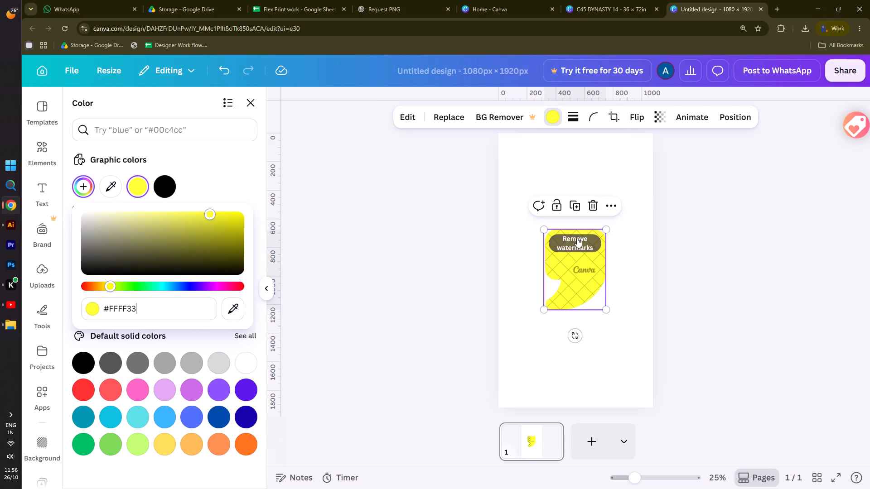
pyautogui.doubleClick(687, 202)
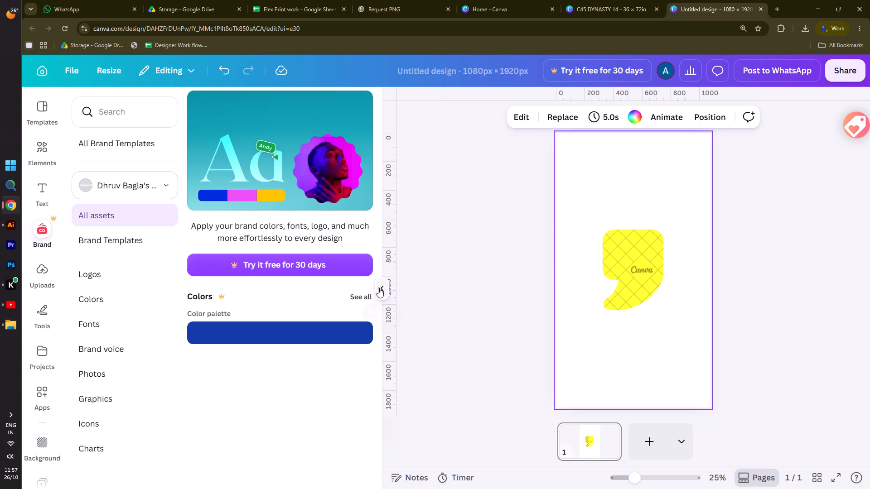
pyautogui.click(378, 288)
pyautogui.click(326, 250)
# Download the comma design as a free watermarked JPG draft, saved to the Desktop as coma.
pyautogui.click(64, 70)
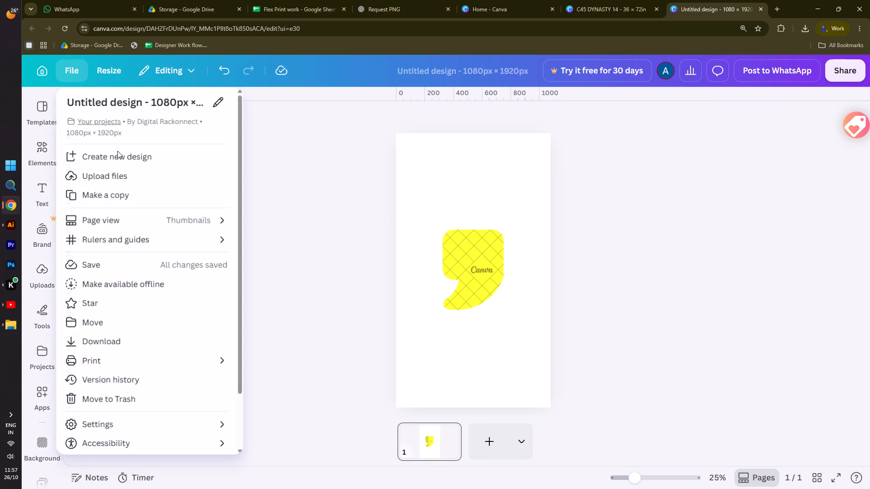
pyautogui.click(106, 340)
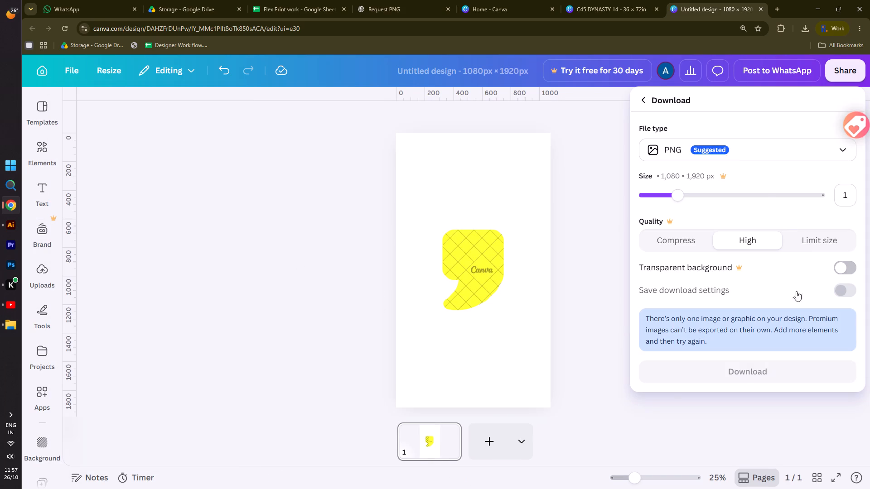
pyautogui.click(762, 147)
pyautogui.click(729, 180)
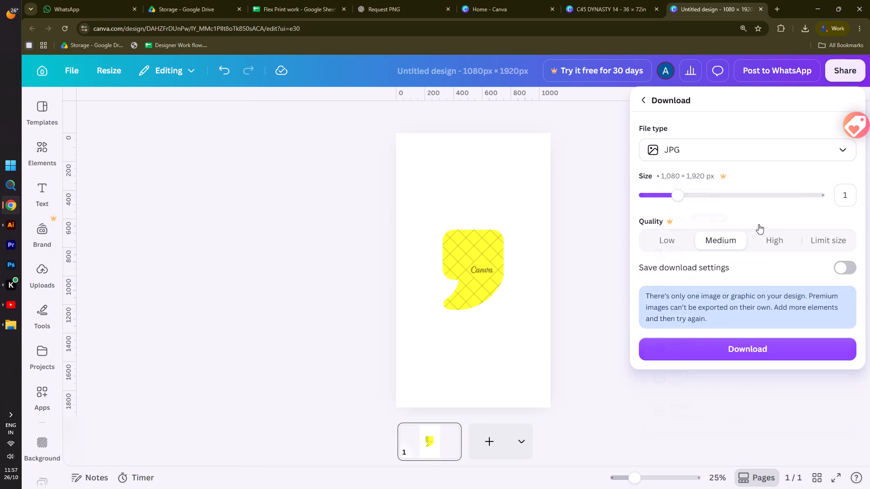
pyautogui.click(777, 357)
pyautogui.click(840, 306)
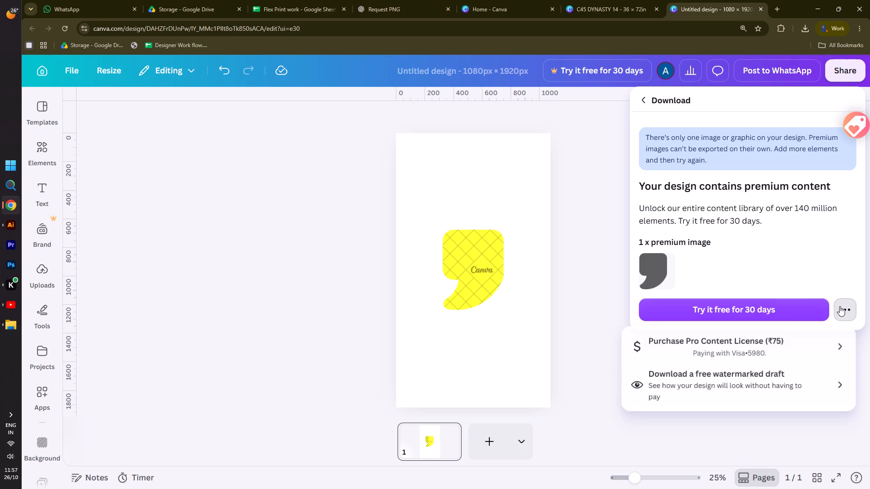
pyautogui.click(747, 379)
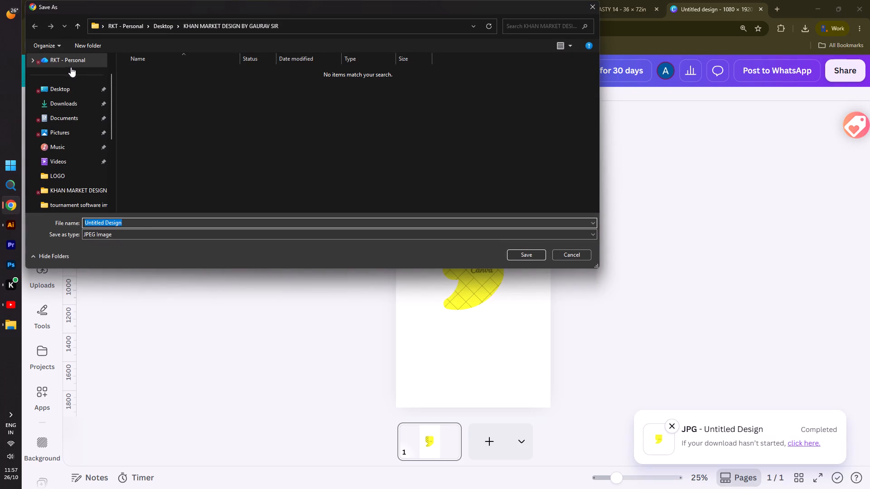
pyautogui.click(58, 87)
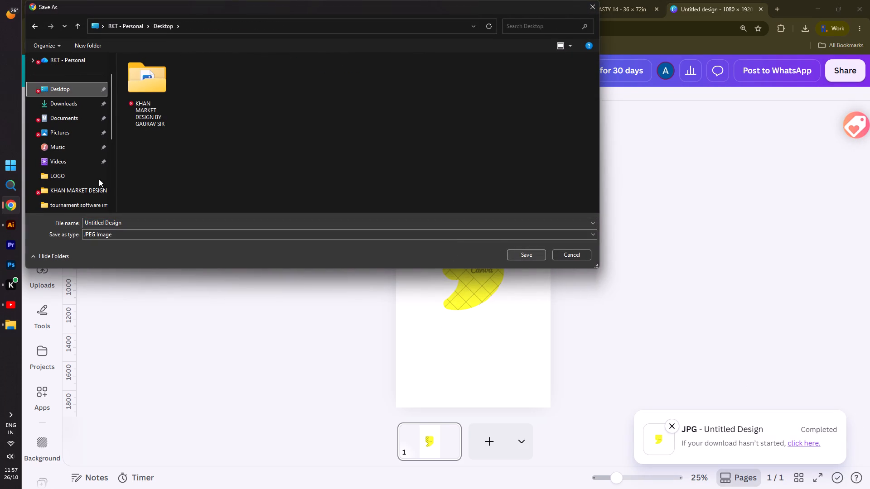
pyautogui.click(110, 216)
pyautogui.click(109, 221)
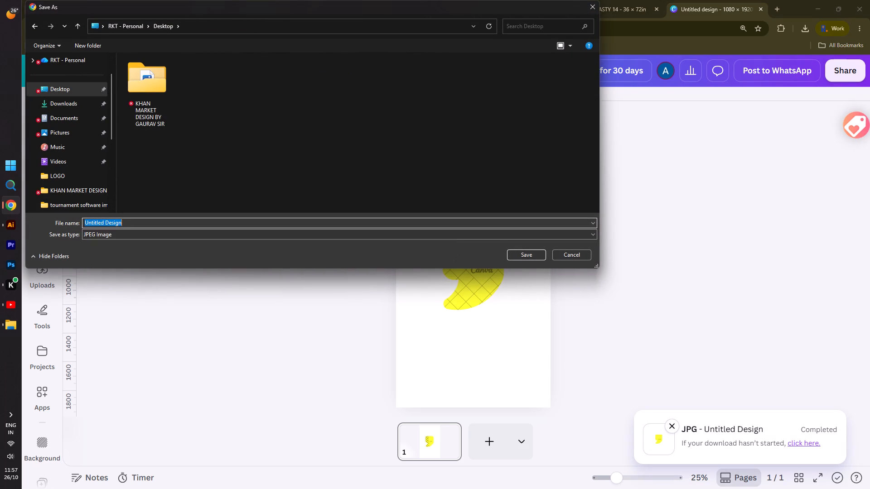
pyautogui.write('coma')
pyautogui.press('Return')
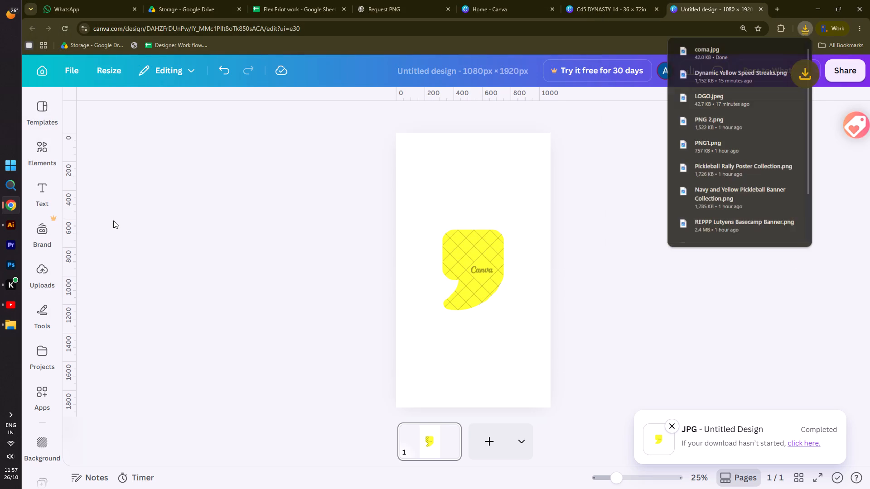
# Delete the yellow comma graphic from the page.
pyautogui.click(473, 260)
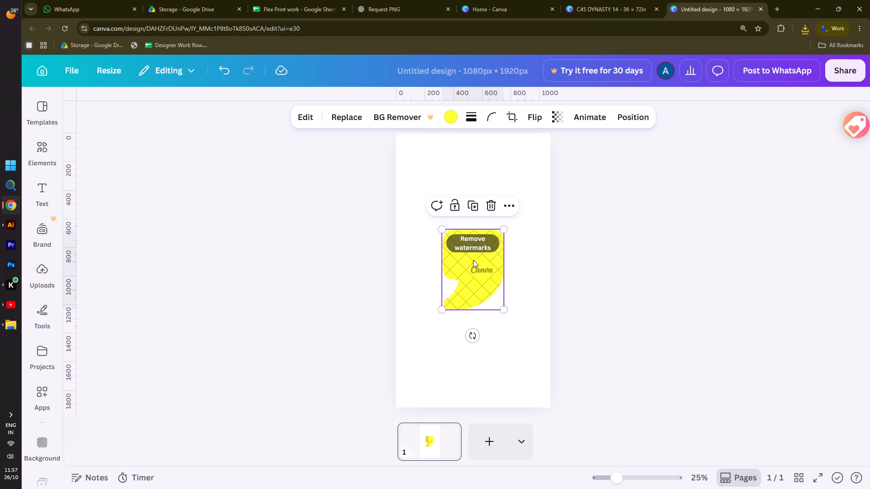
pyautogui.press('Delete')
# Search the elements library for lines and look through the graphics results for a suitable line decoration.
pyautogui.click(47, 159)
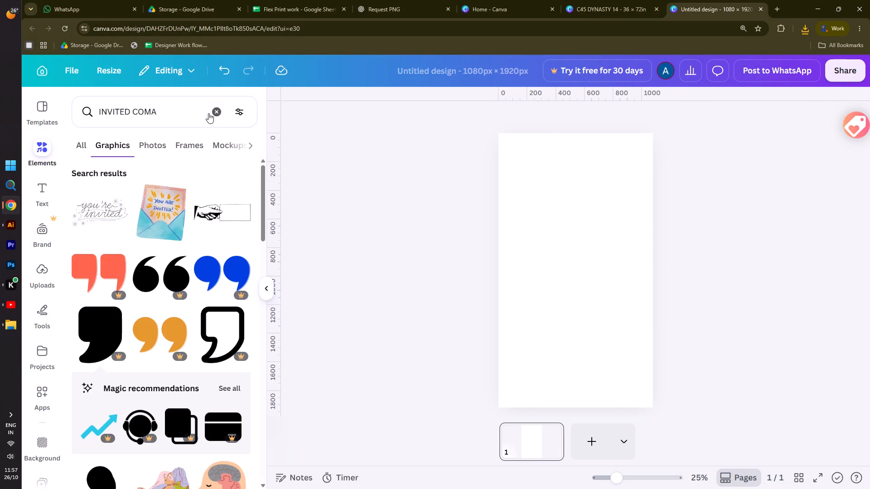
pyautogui.click(212, 113)
pyautogui.click(160, 112)
pyautogui.write('lines')
pyautogui.press('Return')
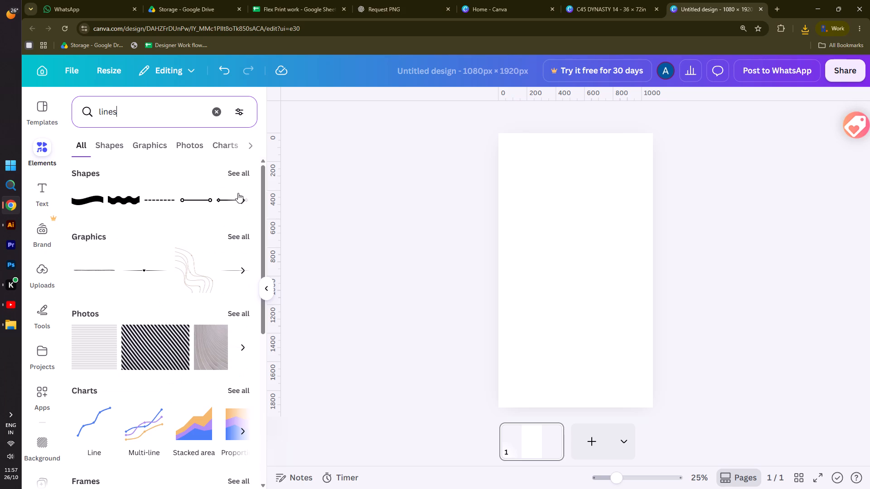
pyautogui.click(155, 144)
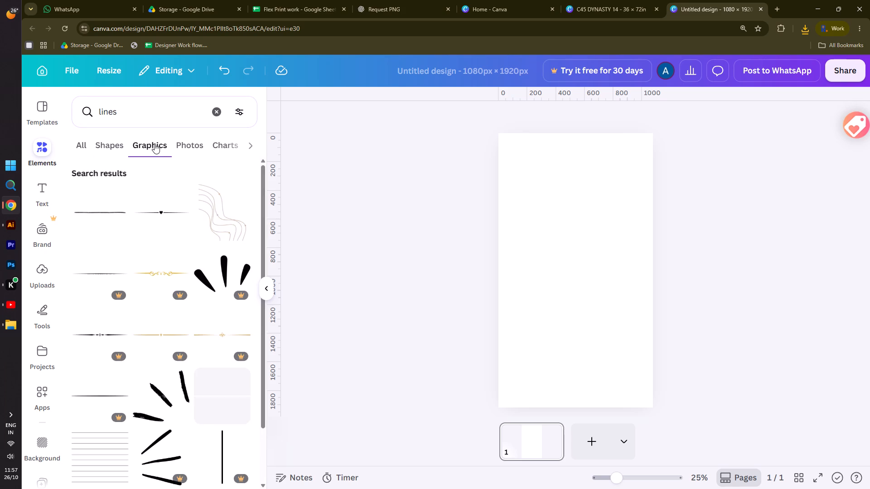
pyautogui.scroll(-9, 157, 271)
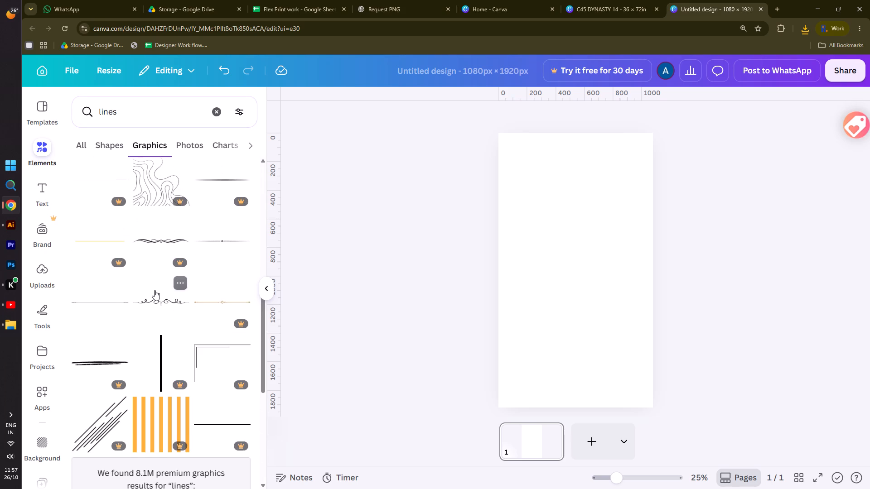
pyautogui.scroll(-11, 155, 290)
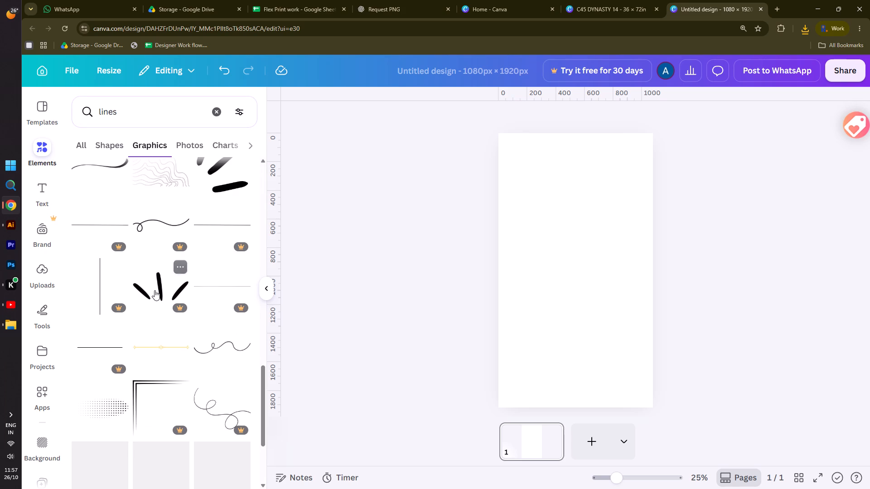
pyautogui.scroll(-7, 155, 290)
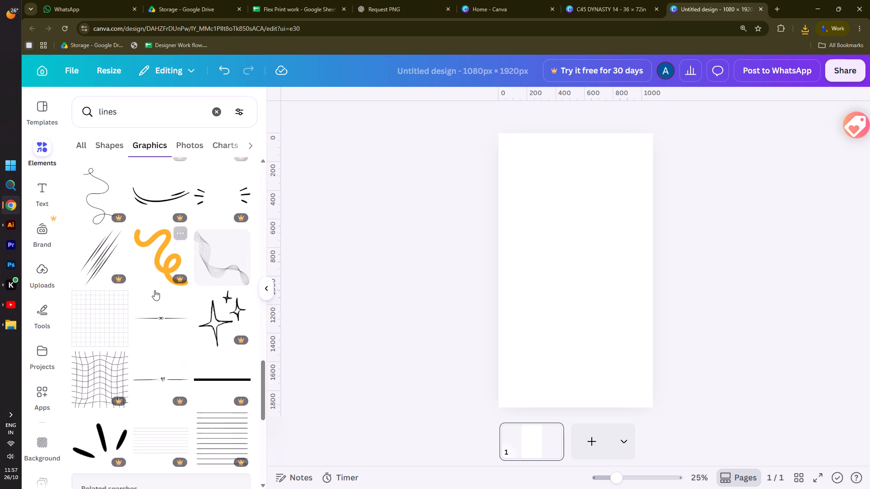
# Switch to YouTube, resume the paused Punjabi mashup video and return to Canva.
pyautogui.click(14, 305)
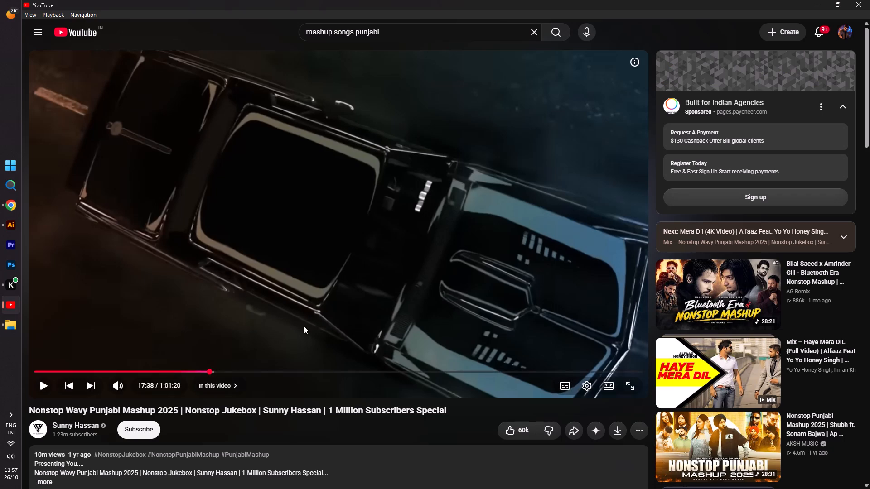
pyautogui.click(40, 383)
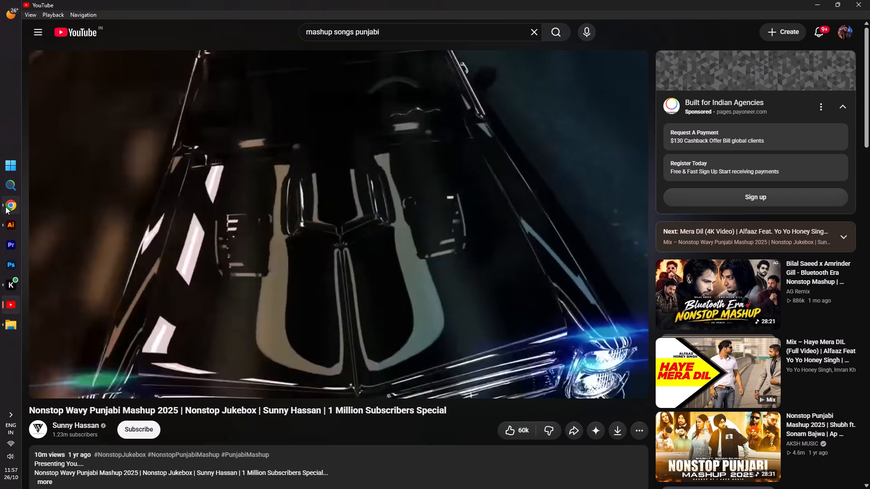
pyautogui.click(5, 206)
# Add the free thin tapered curved line from the lines graphics to the page and open all its magic recommendations.
pyautogui.scroll(-3, 248, 315)
pyautogui.scroll(-5, 185, 312)
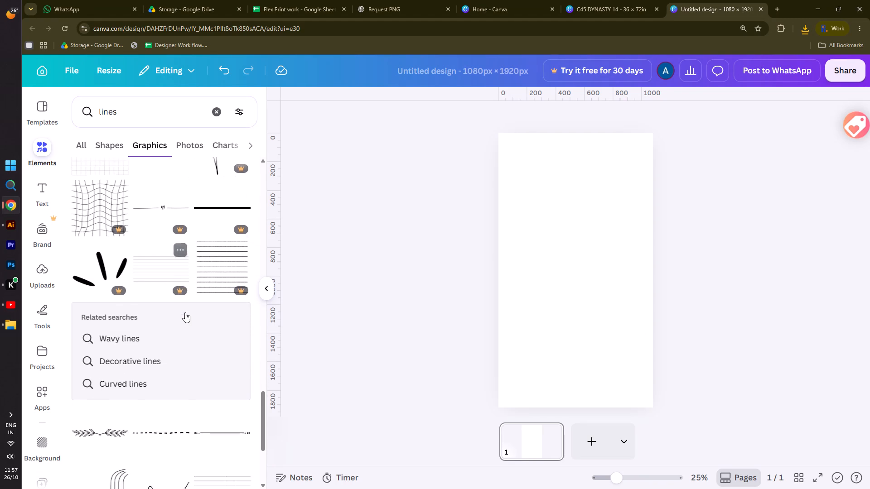
pyautogui.scroll(-5, 184, 312)
pyautogui.scroll(2, 184, 312)
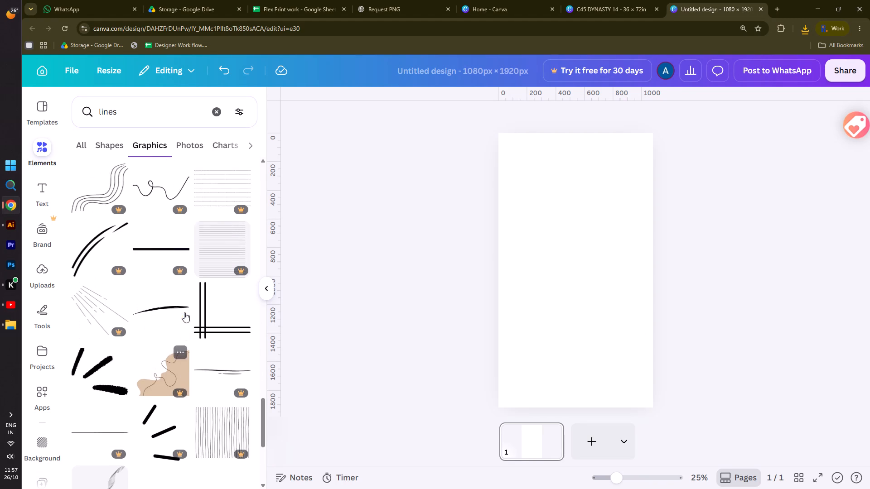
pyautogui.scroll(-3, 184, 312)
pyautogui.scroll(2, 184, 312)
pyautogui.click(169, 268)
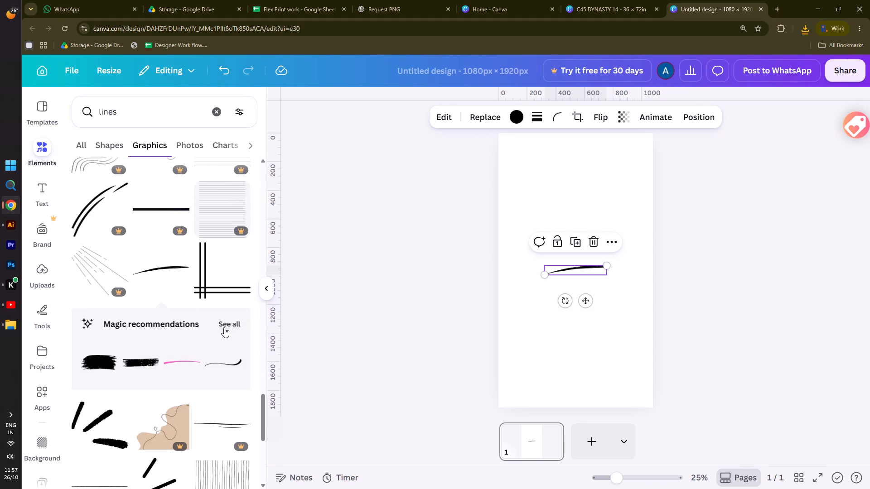
pyautogui.click(226, 326)
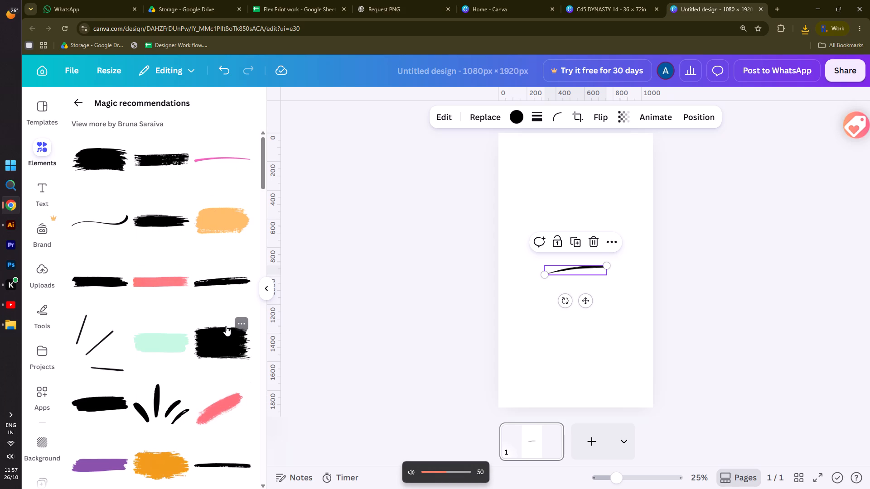
pyautogui.scroll(-6, 203, 322)
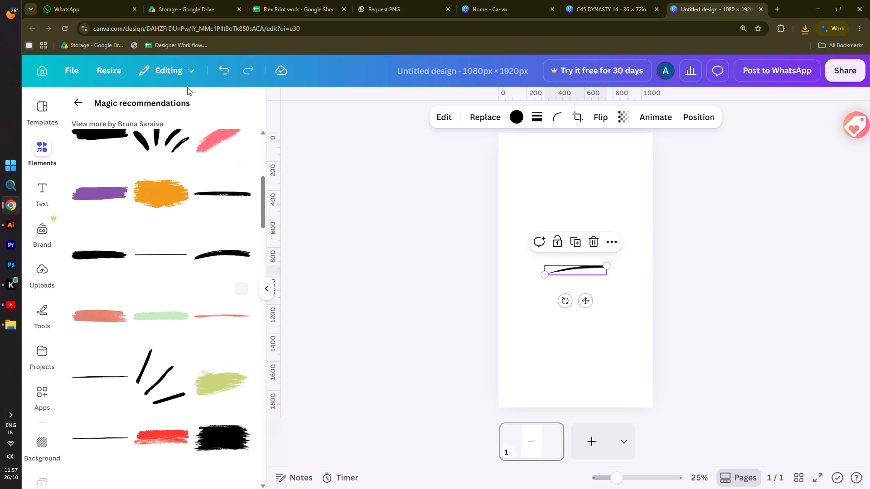
# Switch to Illustrator and apply the ffff33 yellow fill to the AT LUTYENS BASECAMP text.
pyautogui.click(1, 222)
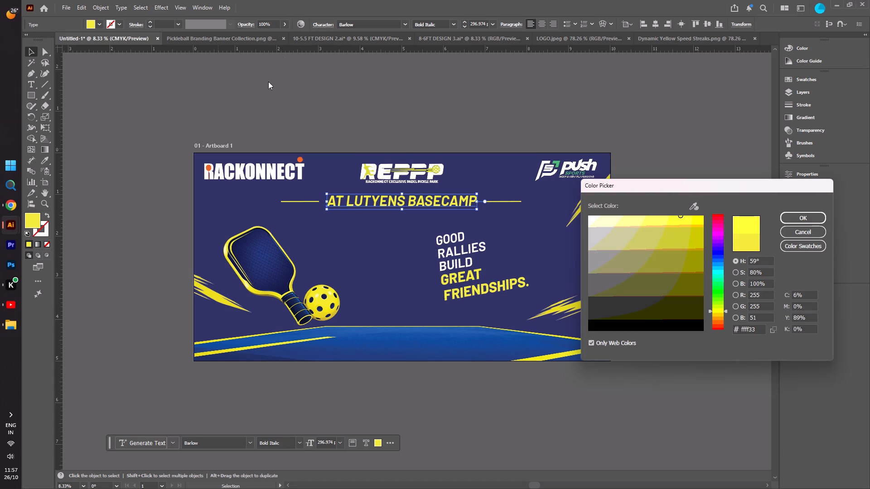
pyautogui.click(232, 38)
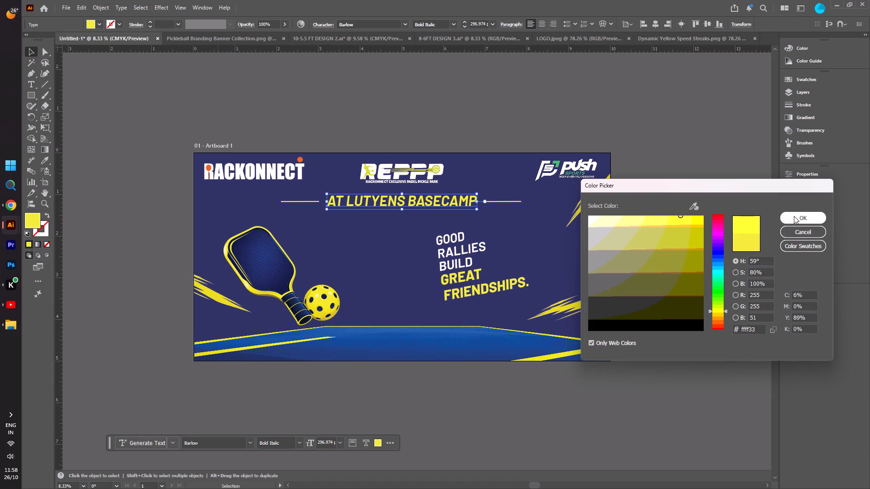
pyautogui.click(794, 216)
# Check the Pickleball Branding Banner Collection reference for its line style and return to Canva.
pyautogui.click(226, 36)
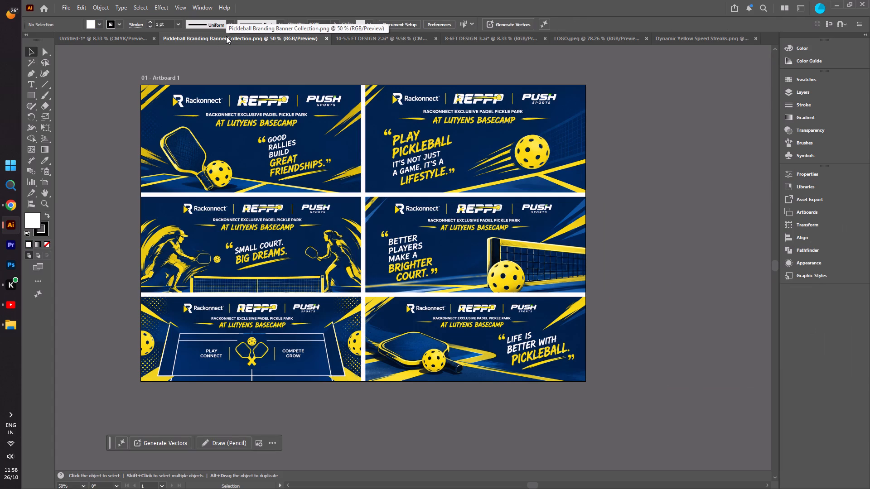
pyautogui.click(7, 204)
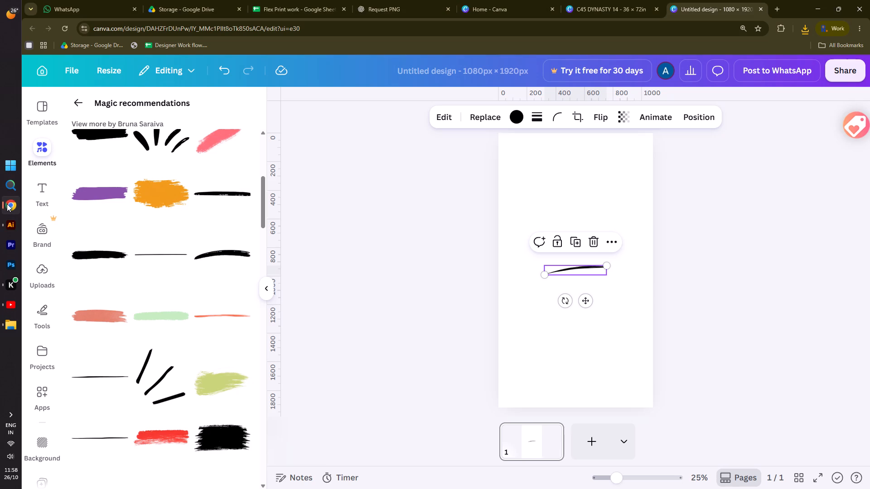
# Add a thicker tapered dry-brush stroke from the magic recommendations and place it below the existing line on the page.
pyautogui.scroll(-3, 145, 315)
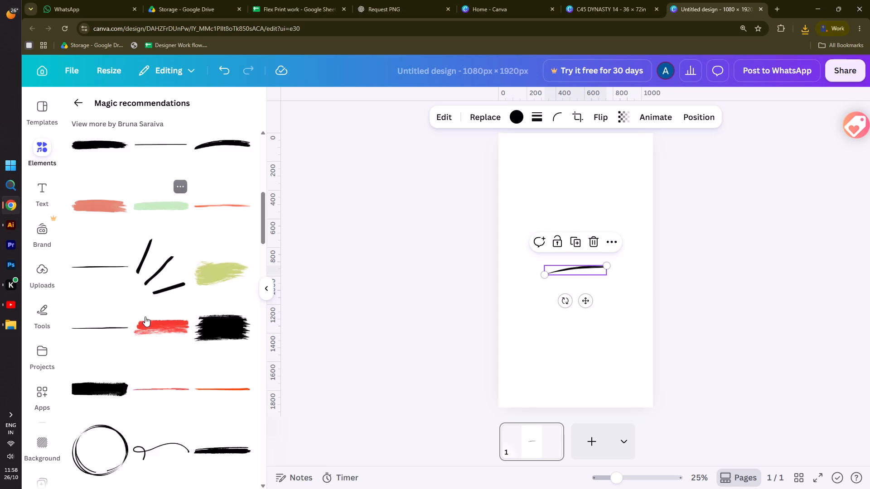
pyautogui.scroll(-4, 145, 316)
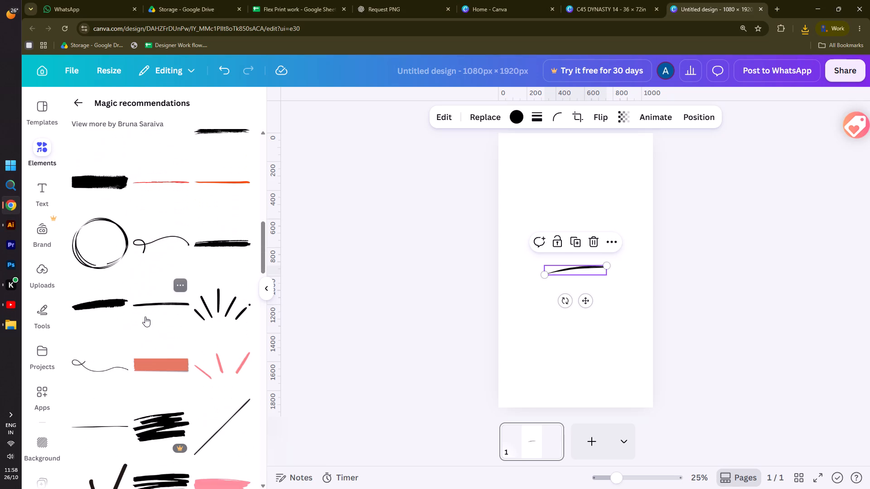
pyautogui.scroll(-7, 145, 316)
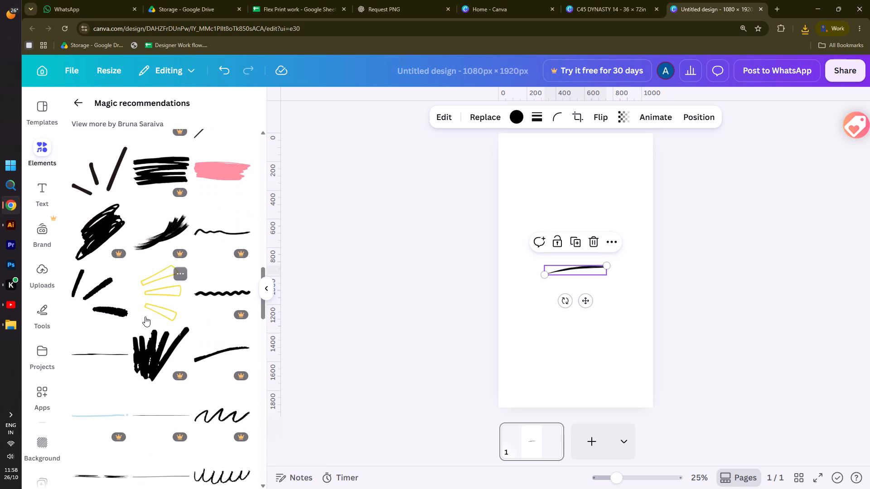
pyautogui.scroll(-7, 145, 316)
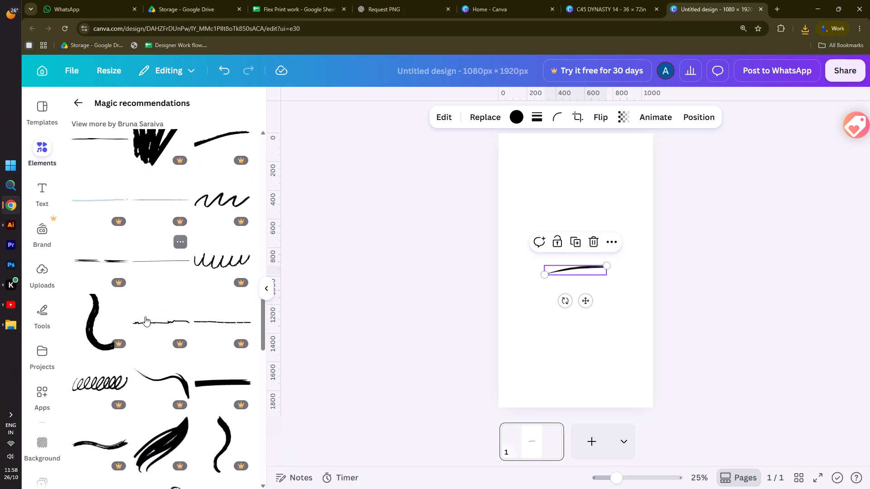
pyautogui.scroll(-4, 145, 316)
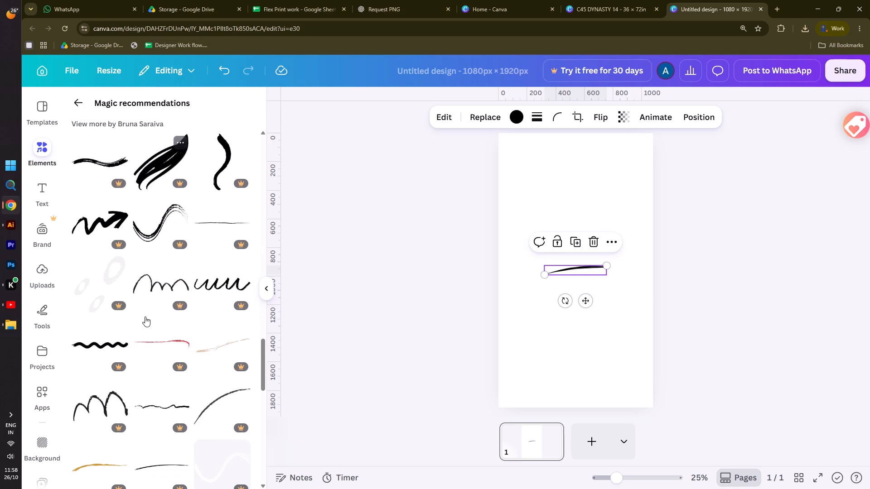
pyautogui.scroll(-9, 145, 316)
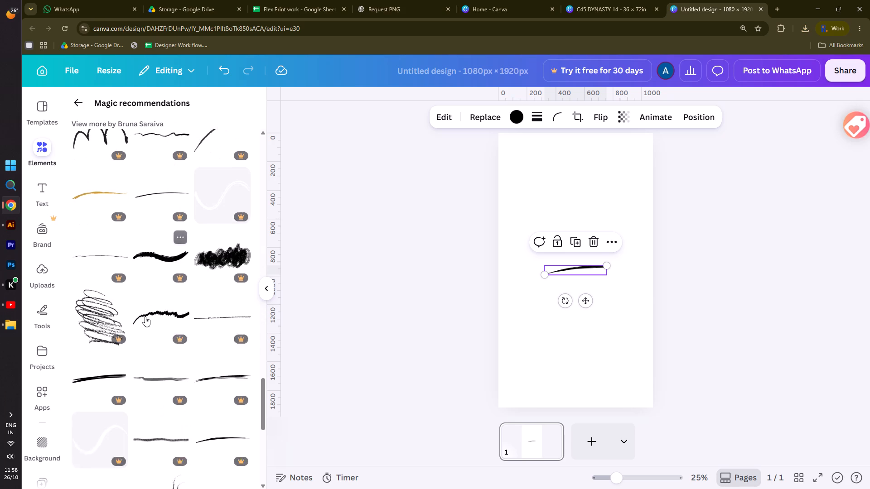
pyautogui.scroll(-4, 145, 316)
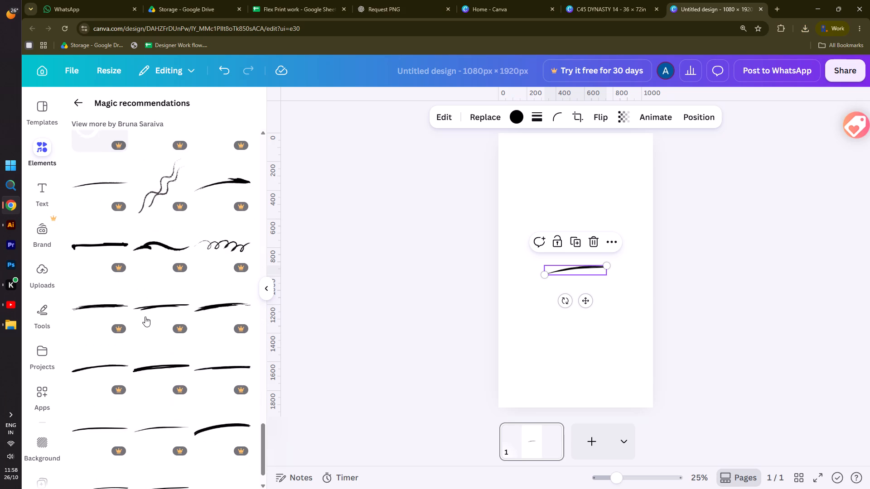
pyautogui.click(219, 305)
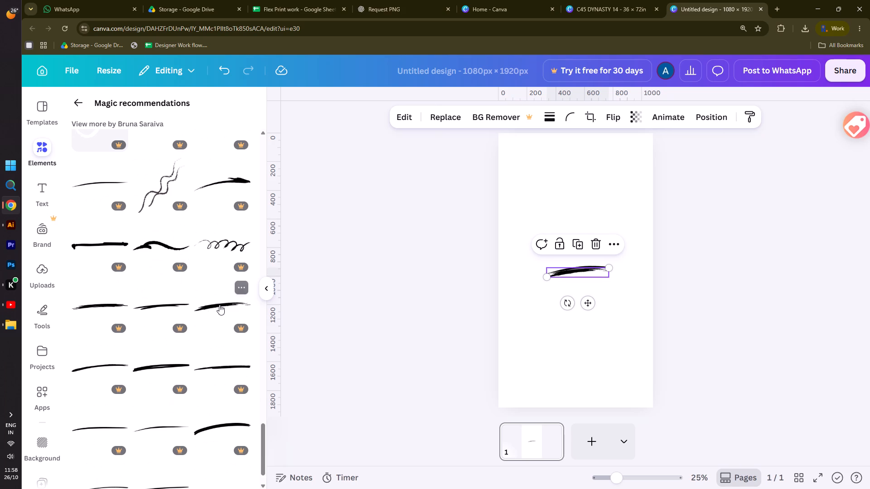
pyautogui.moveTo(593, 274); pyautogui.dragTo(605, 305)
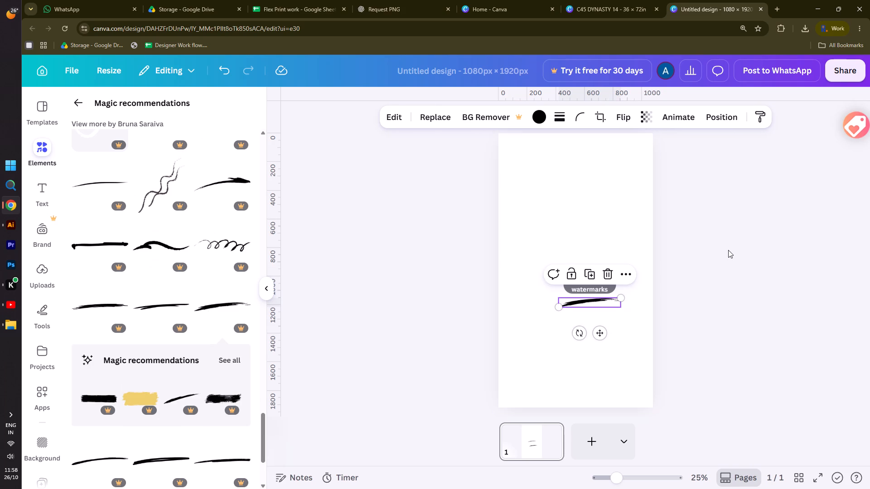
pyautogui.click(728, 250)
# Delete the thin curved line and move the brush stroke up on the page.
pyautogui.click(555, 270)
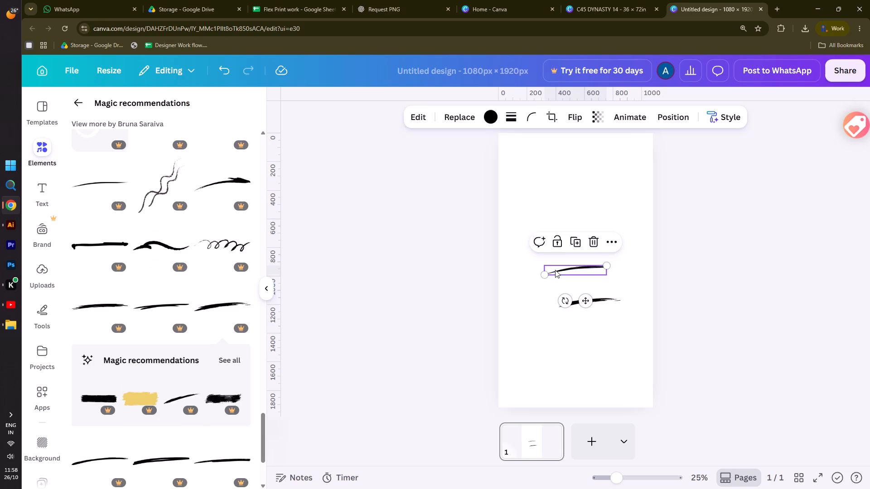
pyautogui.press('Delete')
pyautogui.moveTo(586, 302); pyautogui.dragTo(556, 235)
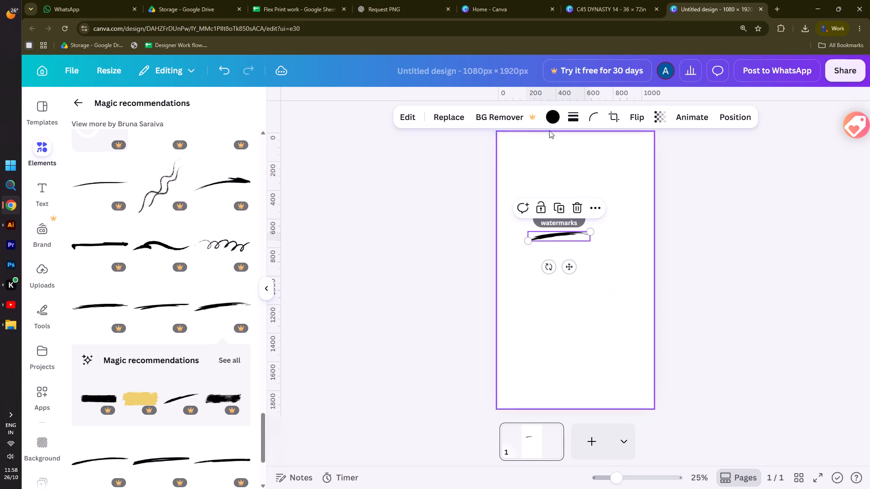
# Recolor the brush stroke to yellow #FFFF33 and shift it slightly on the page.
pyautogui.click(548, 120)
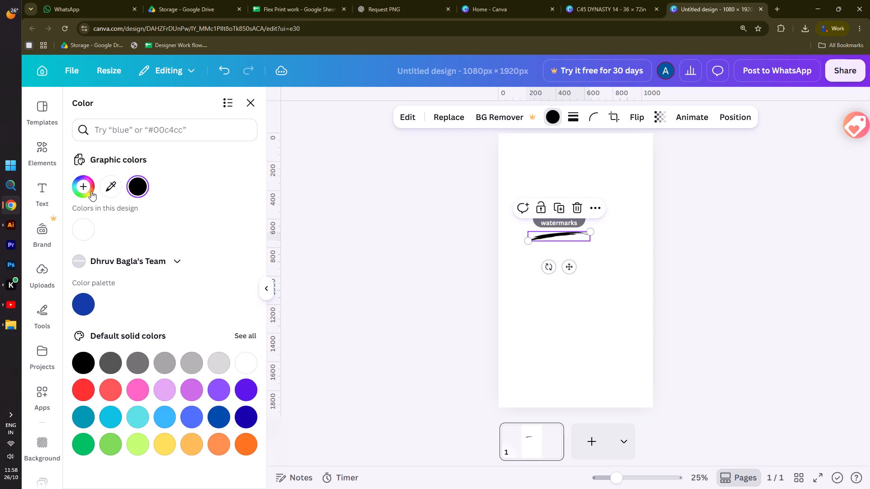
pyautogui.click(87, 188)
pyautogui.click(151, 307)
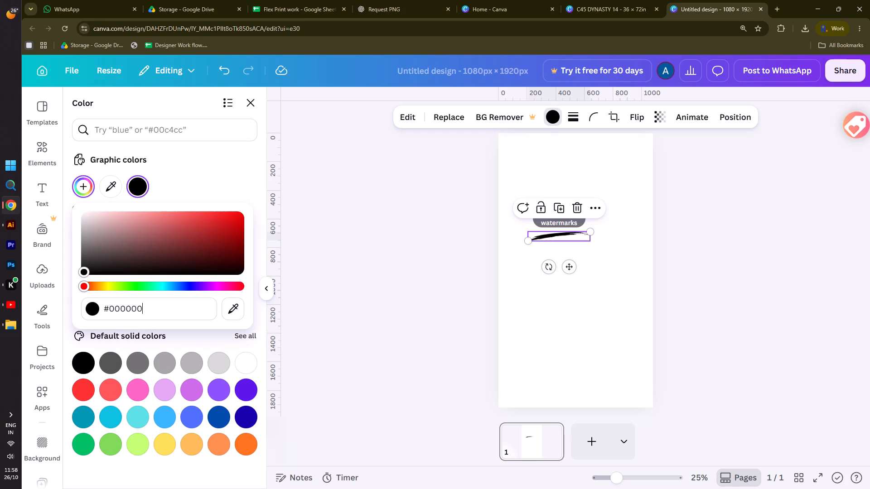
pyautogui.tripleClick(150, 309)
pyautogui.hotkey('ctrl', 'v')
pyautogui.doubleClick(392, 279)
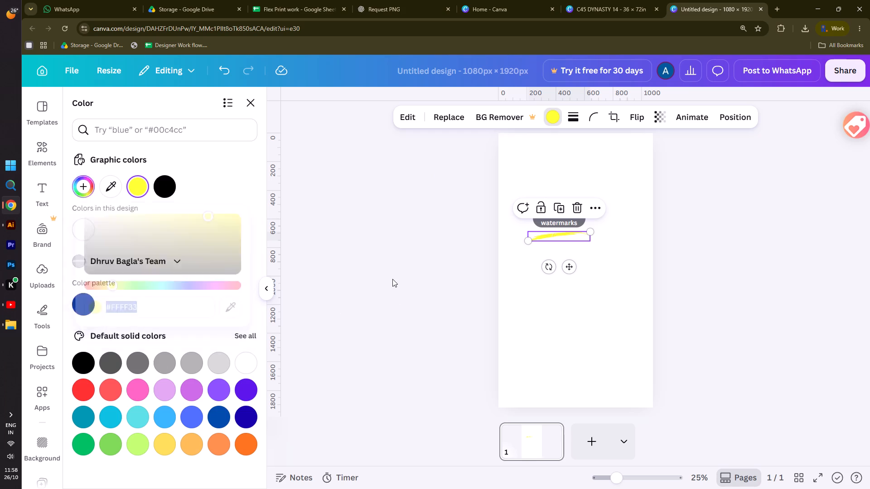
pyautogui.moveTo(551, 235); pyautogui.dragTo(560, 242)
pyautogui.click(401, 233)
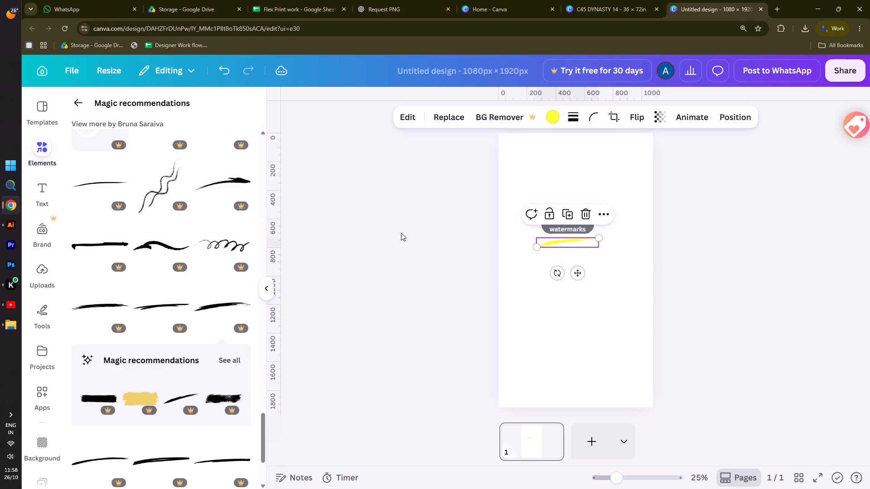
# Download the brush stroke design as a free watermarked JPG draft, saved to the Desktop as 2.
pyautogui.click(68, 67)
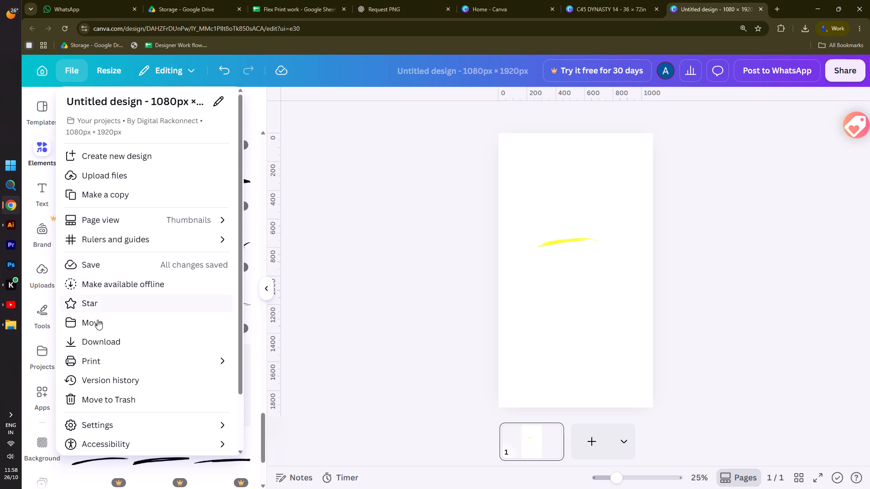
pyautogui.click(101, 341)
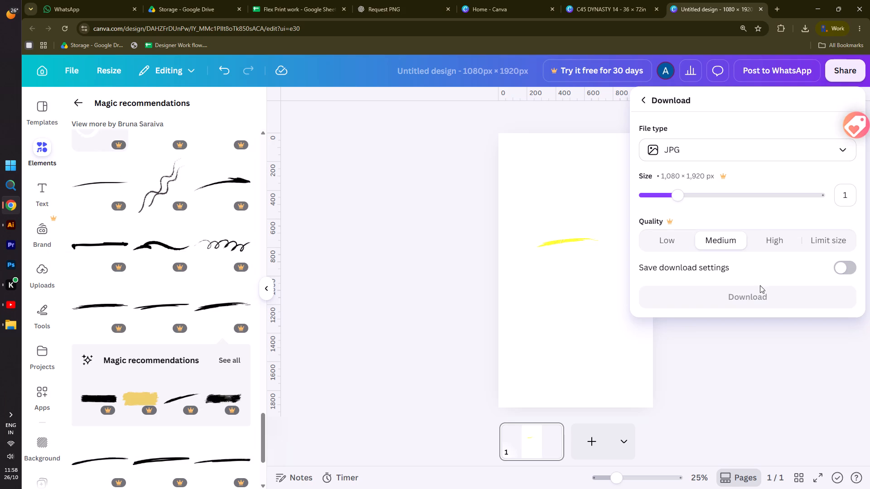
pyautogui.click(758, 349)
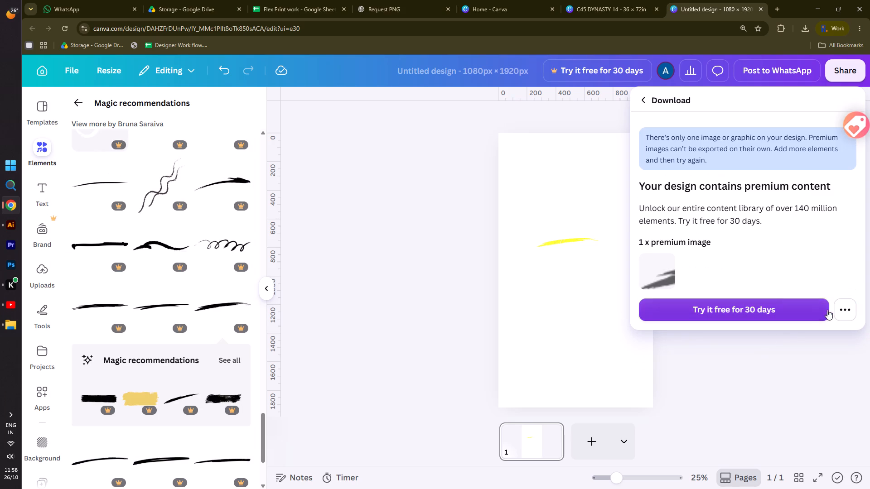
pyautogui.click(841, 309)
pyautogui.click(747, 381)
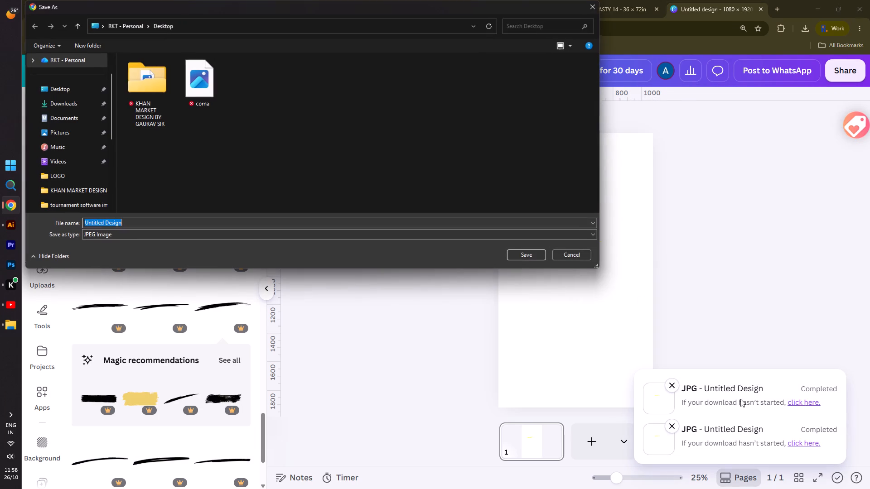
pyautogui.click(63, 85)
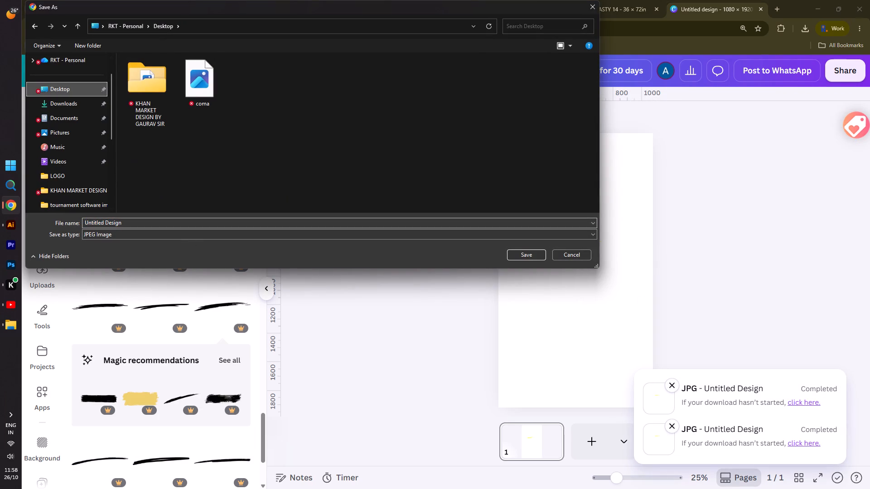
pyautogui.click(143, 223)
pyautogui.press('2')
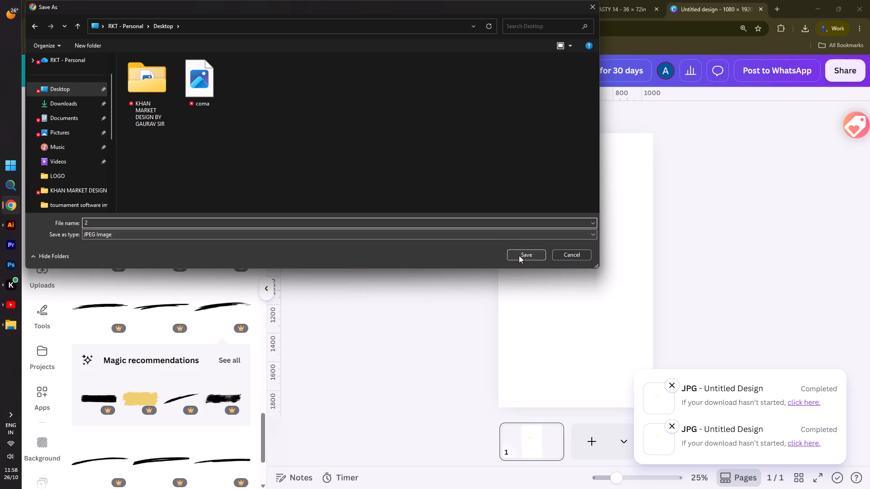
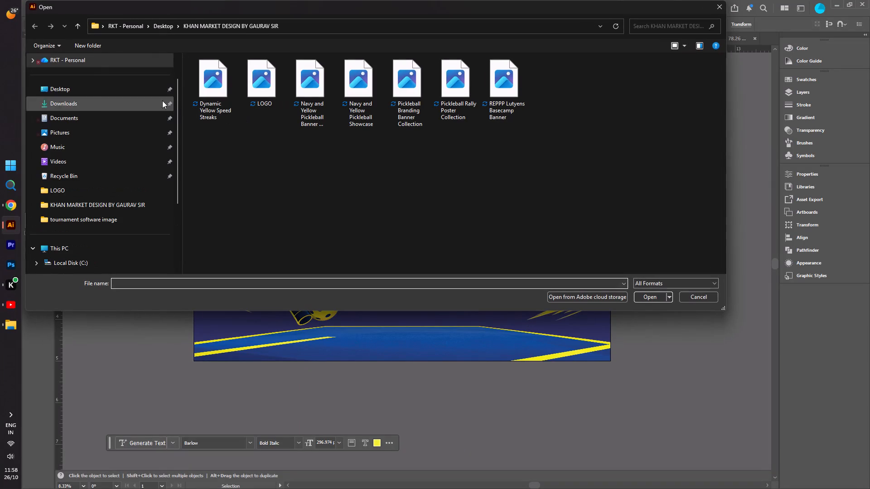
# Open the exported images 2 and coma from the Desktop.
pyautogui.click(45, 84)
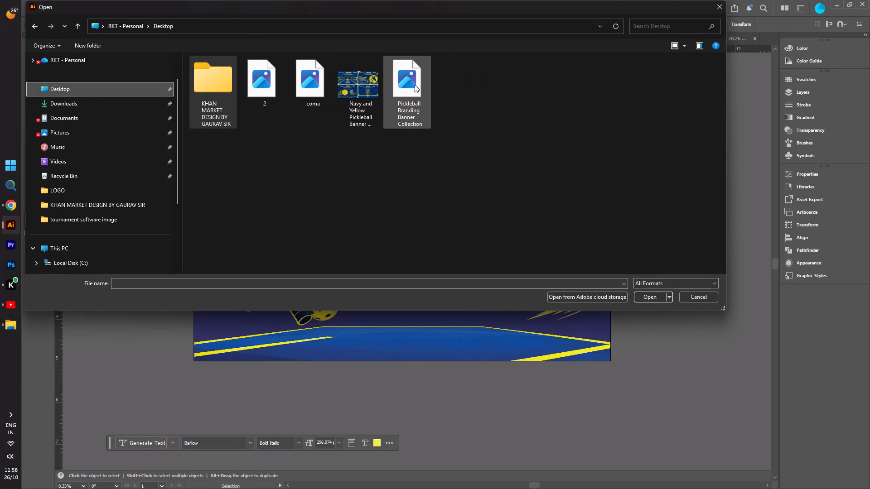
pyautogui.click(319, 91)
pyautogui.keyDown('ctrl'); pyautogui.click(257, 96); pyautogui.keyUp('ctrl')
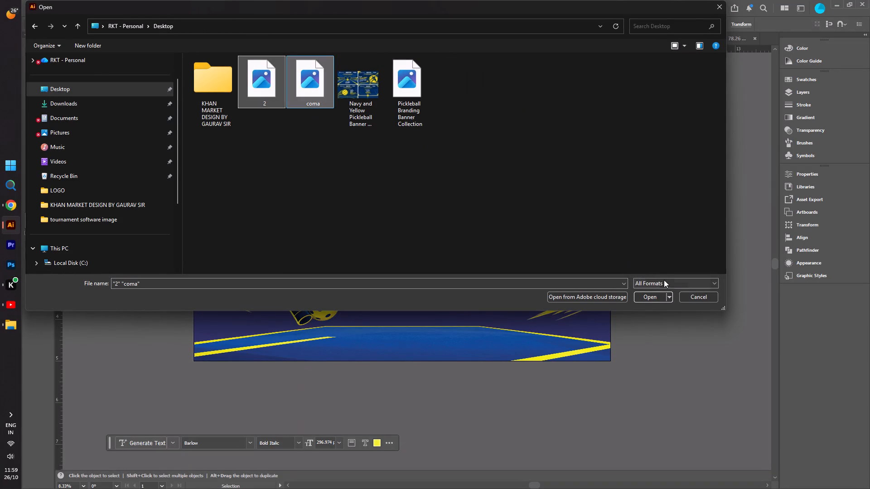
pyautogui.click(656, 299)
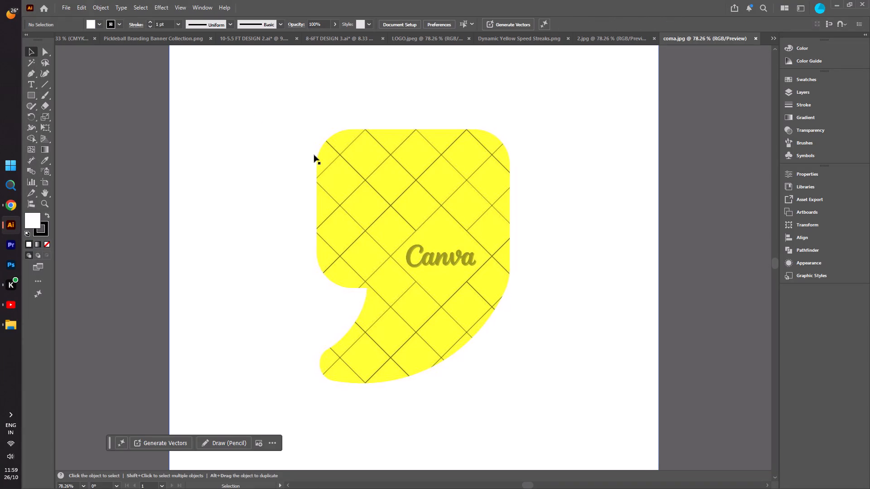
# Copy the yellow comma image from coma.jpg into the Untitled-1 banner document.
pyautogui.click(406, 186)
pyautogui.hotkey('ctrl', 'c')
pyautogui.press('c')
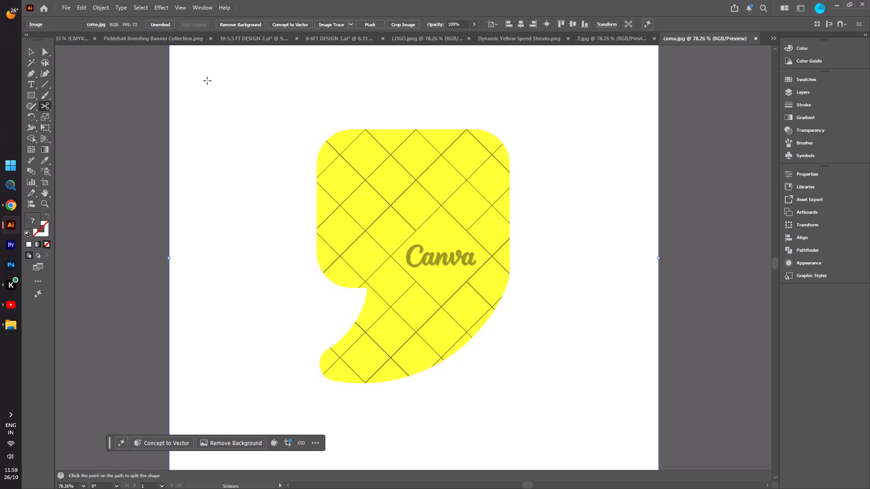
pyautogui.click(83, 36)
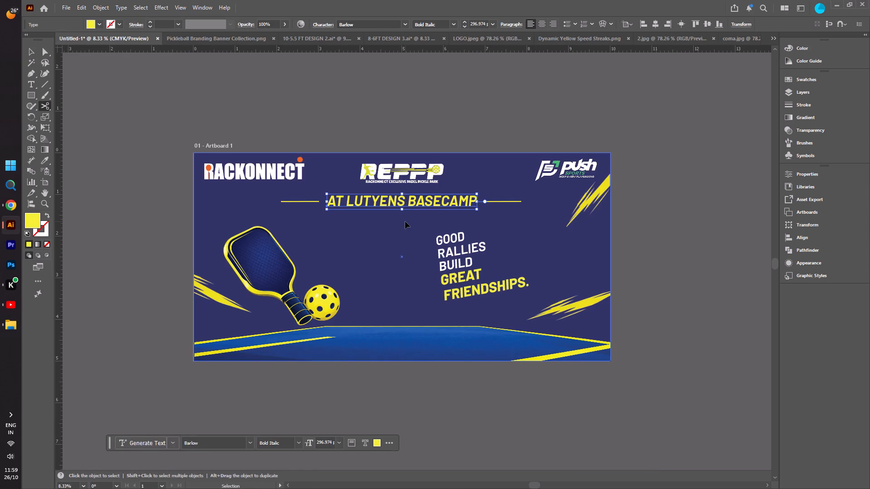
pyautogui.hotkey('ctrl', 'v')
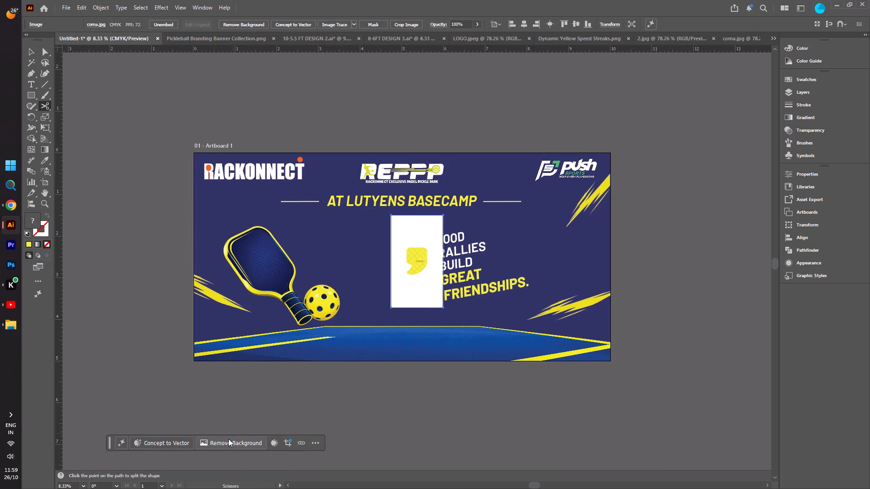
# Remove the pasted comma image's white background and crop the image closely around the comma.
pyautogui.click(228, 439)
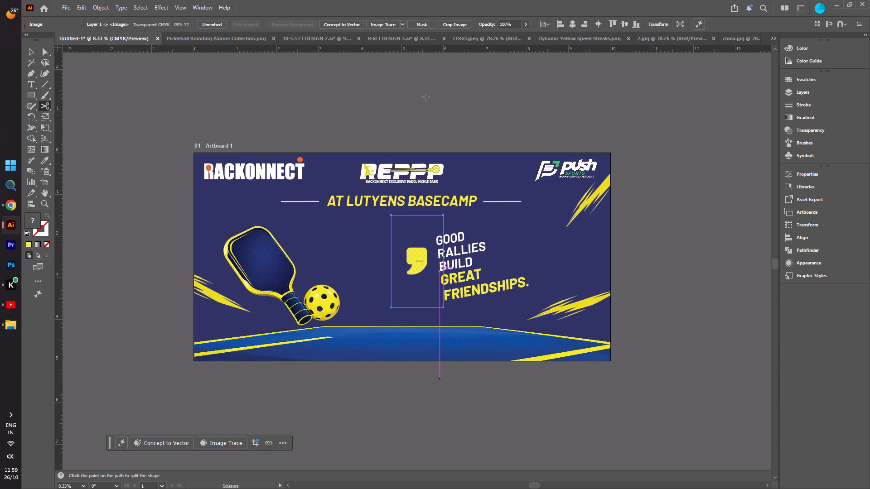
pyautogui.click(460, 24)
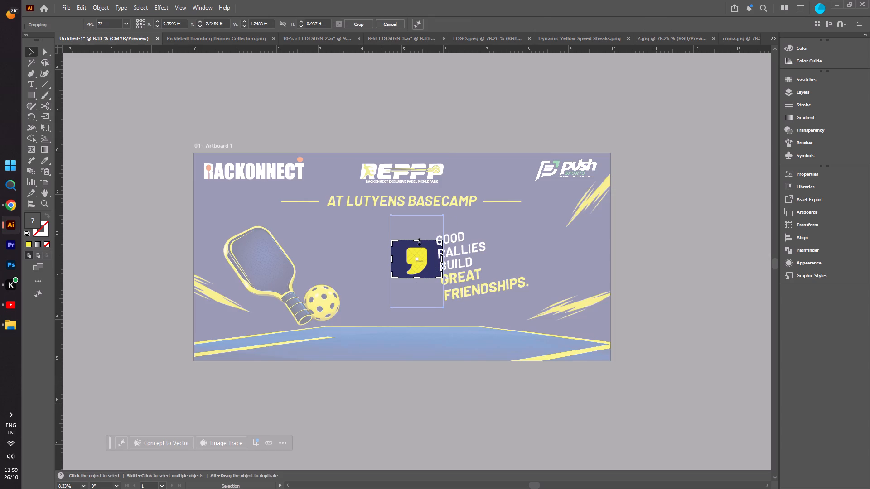
pyautogui.moveTo(418, 241); pyautogui.dragTo(418, 246)
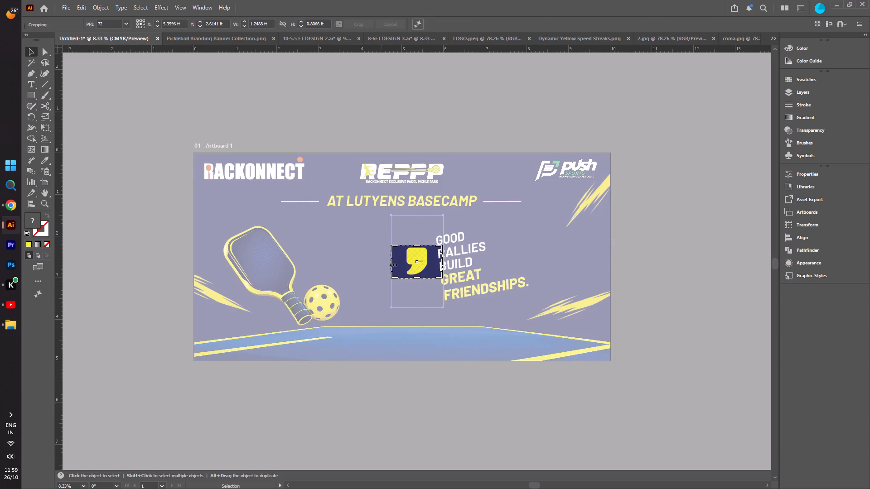
pyautogui.moveTo(392, 264); pyautogui.dragTo(404, 260)
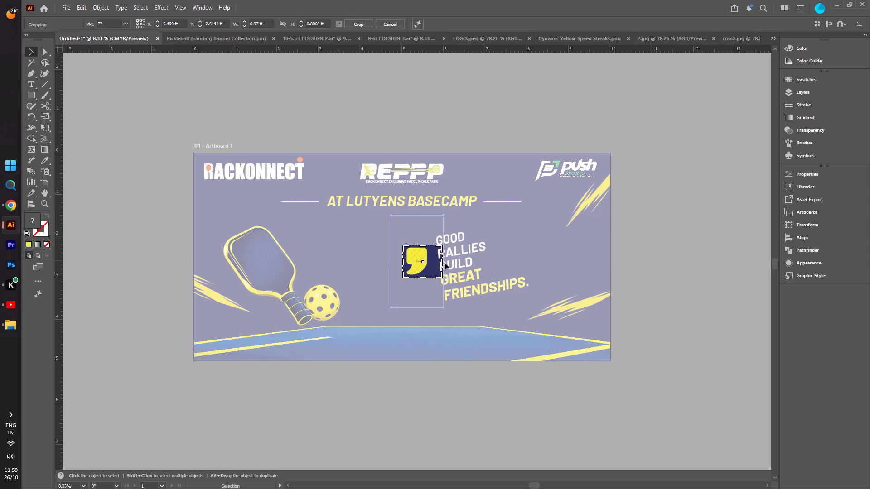
pyautogui.moveTo(442, 263); pyautogui.dragTo(429, 263)
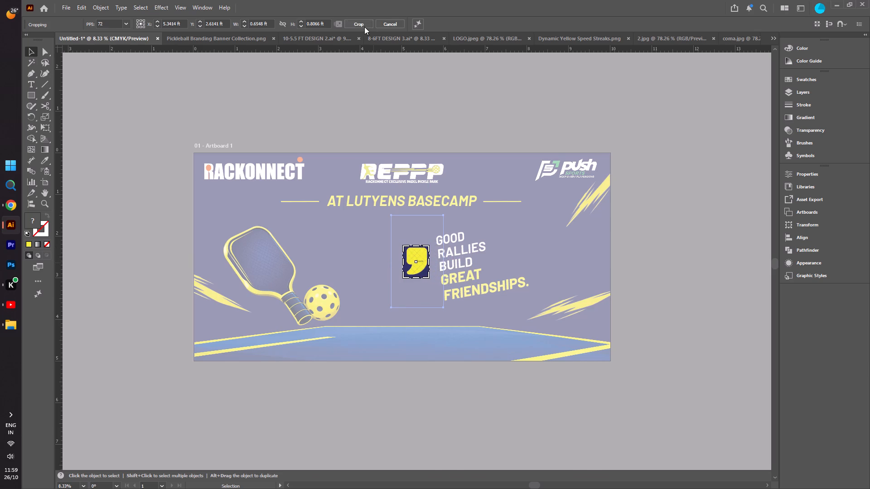
pyautogui.click(361, 24)
# Scale the comma down to a small quotation-mark size beside the slogan.
pyautogui.keyDown('alt'); pyautogui.scroll(3, 416, 288); pyautogui.keyUp('alt')
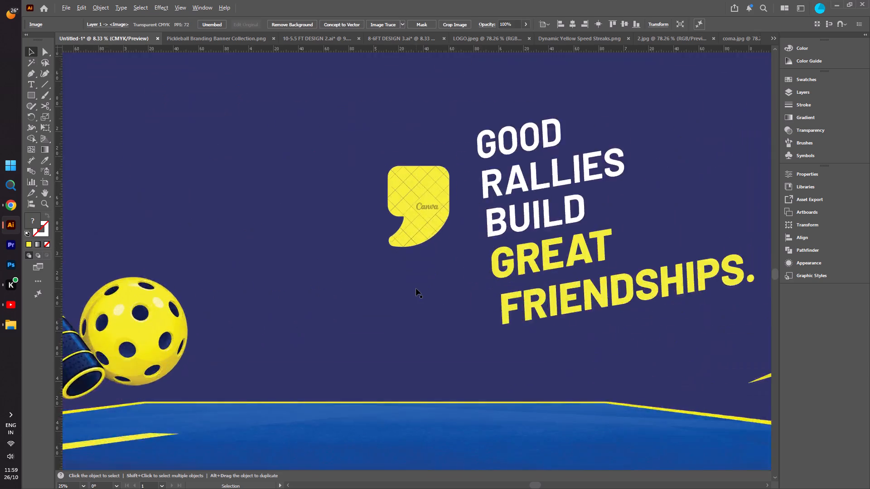
pyautogui.keyDown('alt'); pyautogui.scroll(2, 416, 288); pyautogui.keyUp('alt')
pyautogui.keyDown('alt'); pyautogui.scroll(-4, 431, 272); pyautogui.keyUp('alt')
pyautogui.keyDown('shift'); pyautogui.moveTo(449, 266); pyautogui.dragTo(431, 249); pyautogui.keyUp('shift')
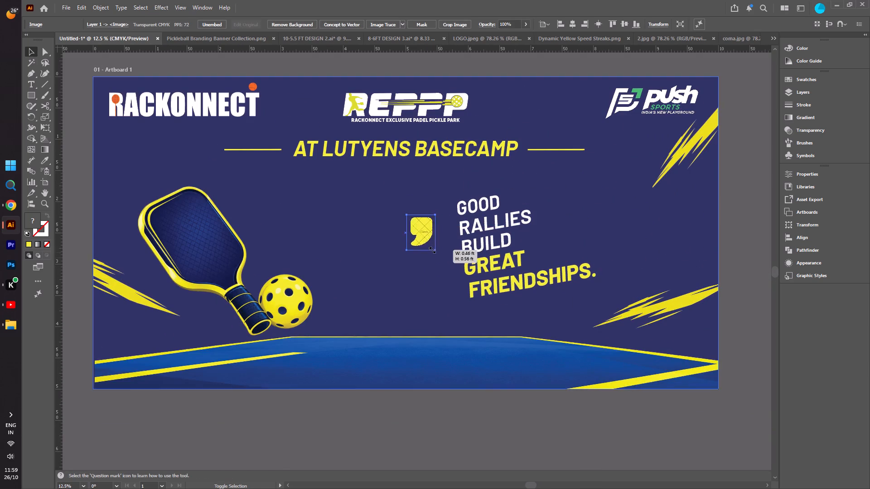
pyautogui.keyDown('shift'); pyautogui.moveTo(431, 249); pyautogui.dragTo(416, 228); pyautogui.keyUp('shift')
pyautogui.click(411, 249)
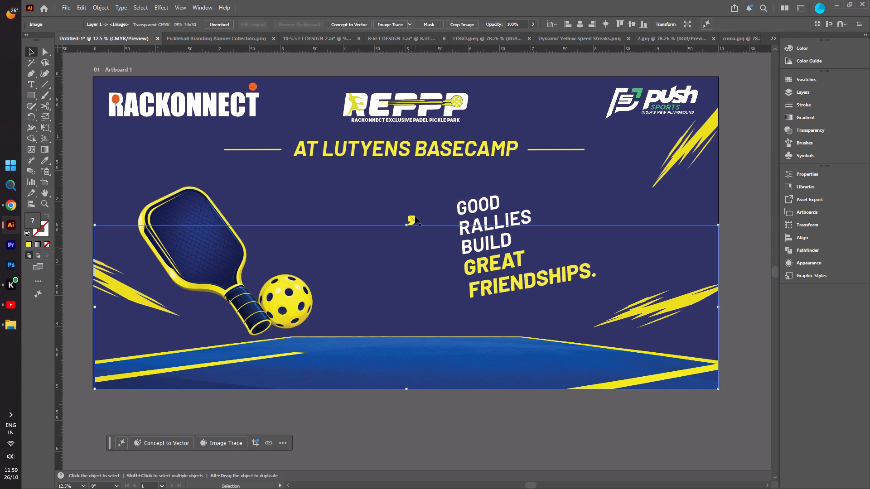
pyautogui.click(412, 216)
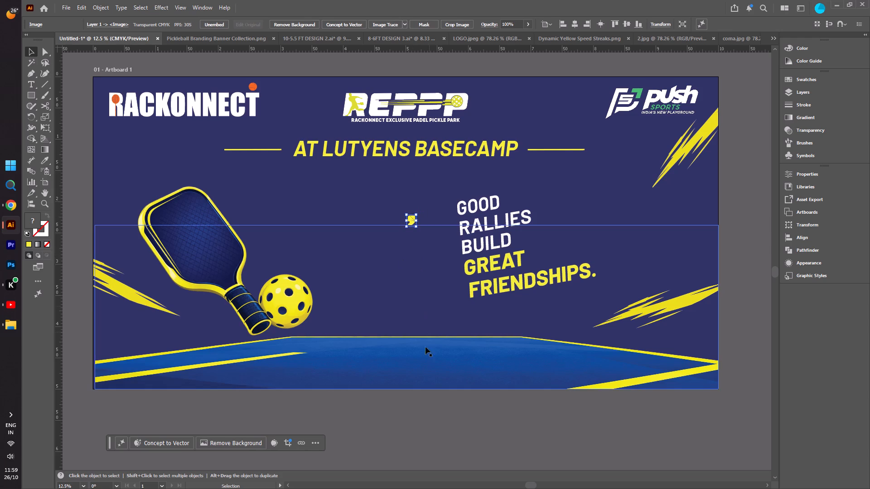
pyautogui.click(386, 422)
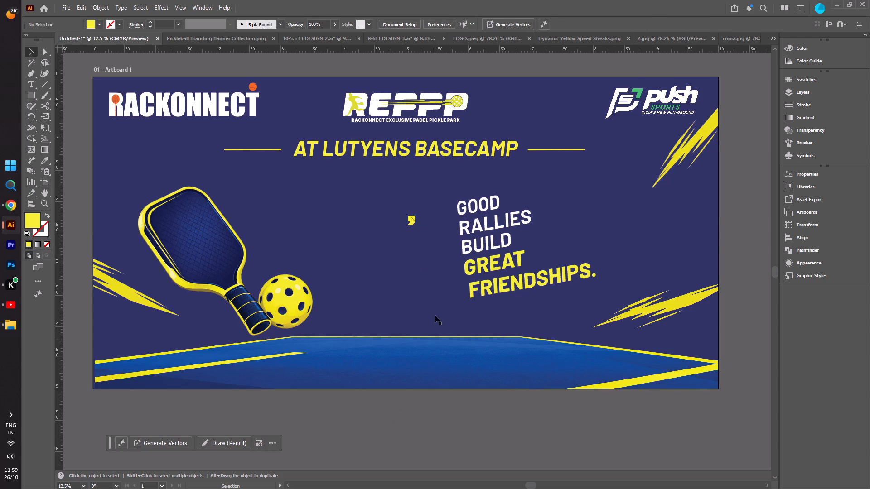
# Move the comma next to the word GOOD at the start of the slogan.
pyautogui.scroll(3, 414, 228)
pyautogui.keyDown('alt'); pyautogui.scroll(4, 429, 272); pyautogui.keyUp('alt')
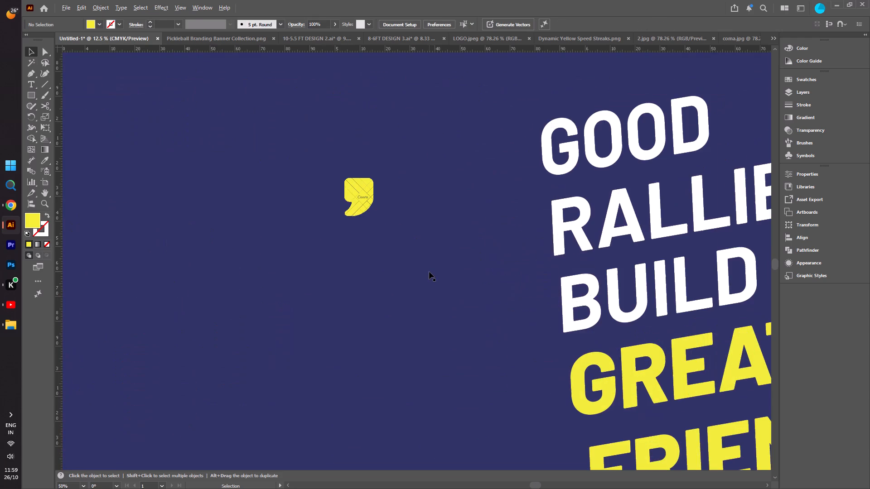
pyautogui.keyDown('alt'); pyautogui.scroll(2, 383, 249); pyautogui.keyUp('alt')
pyautogui.keyDown('alt'); pyautogui.scroll(-3, 351, 254); pyautogui.keyUp('alt')
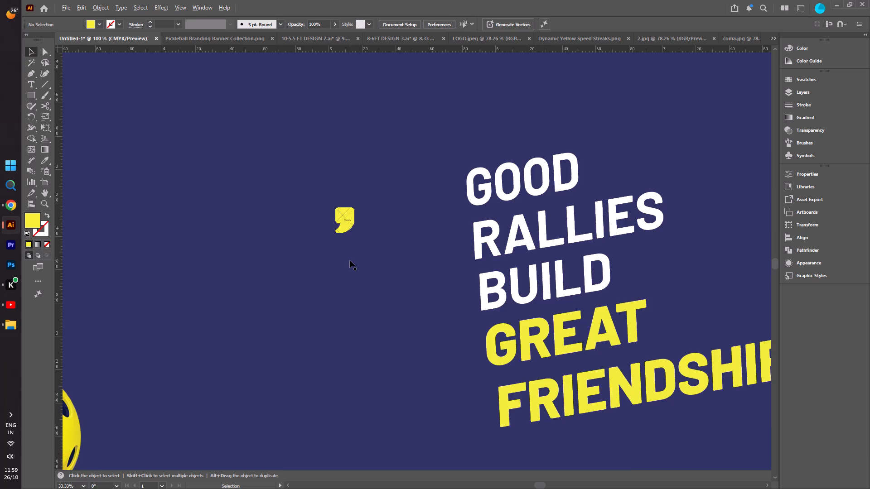
pyautogui.keyDown('alt'); pyautogui.scroll(-2, 350, 261); pyautogui.keyUp('alt')
pyautogui.keyDown('alt'); pyautogui.scroll(4, 354, 270); pyautogui.keyUp('alt')
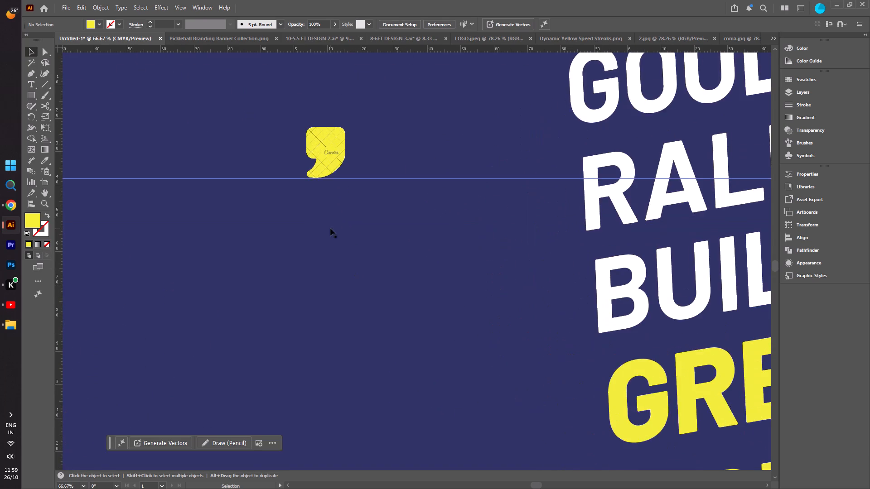
pyautogui.keyDown('alt'); pyautogui.scroll(-3, 331, 248); pyautogui.keyUp('alt')
pyautogui.moveTo(330, 208); pyautogui.dragTo(391, 174)
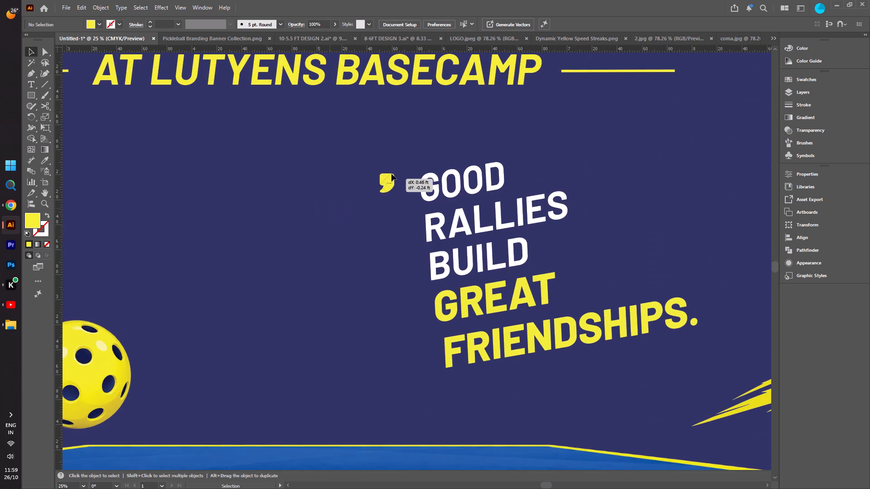
pyautogui.moveTo(391, 174); pyautogui.dragTo(402, 171)
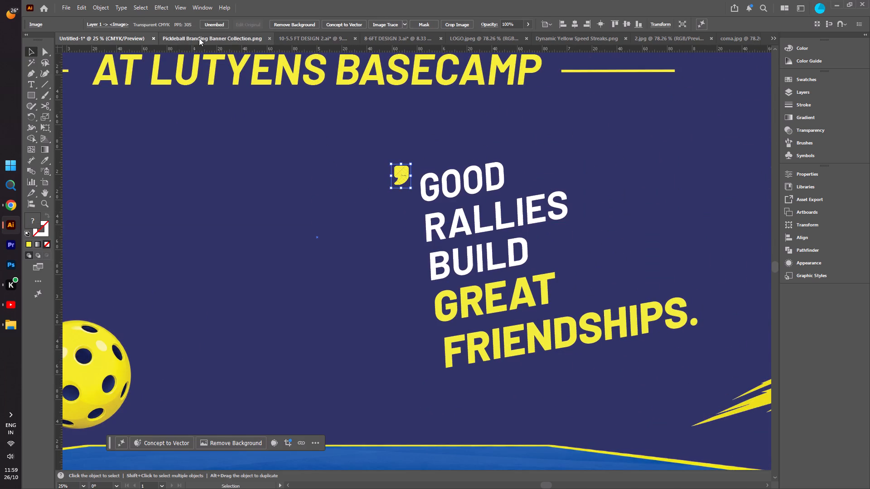
# Check the Pickleball Branding Banner Collection reference and rotate the comma upside down with a slight tilt to match the slogan's slant.
pyautogui.click(199, 38)
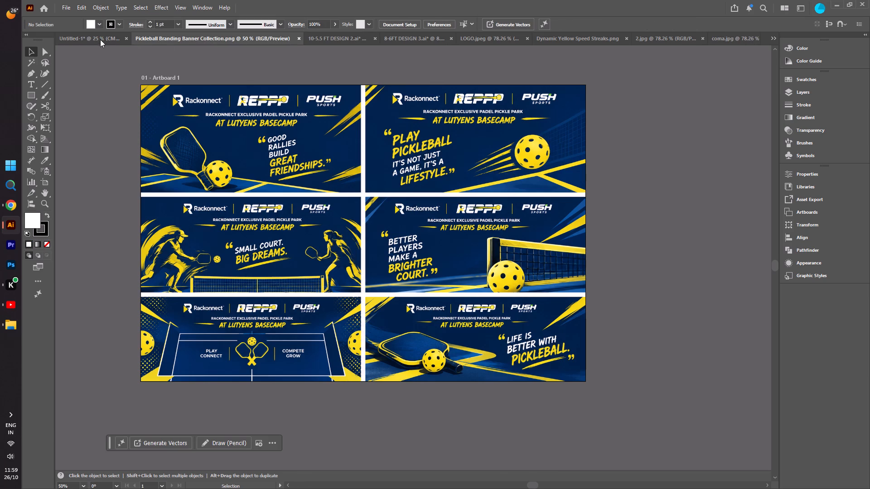
pyautogui.click(100, 39)
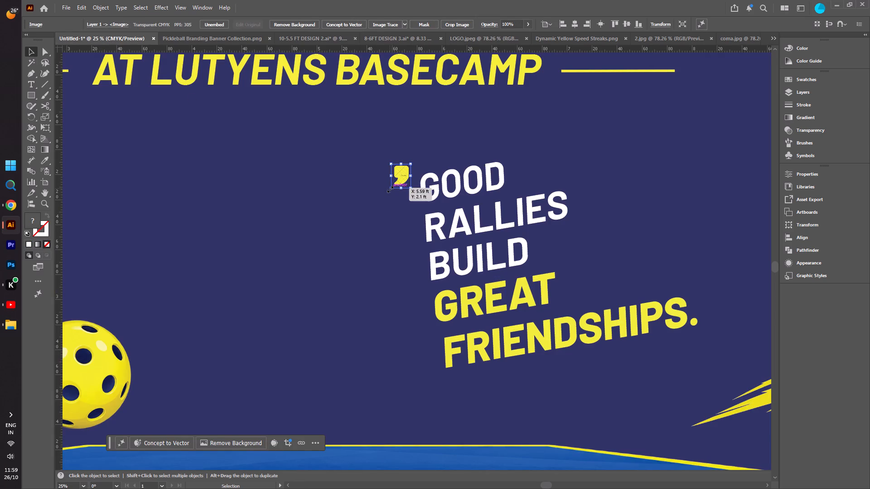
pyautogui.moveTo(391, 192); pyautogui.dragTo(411, 151)
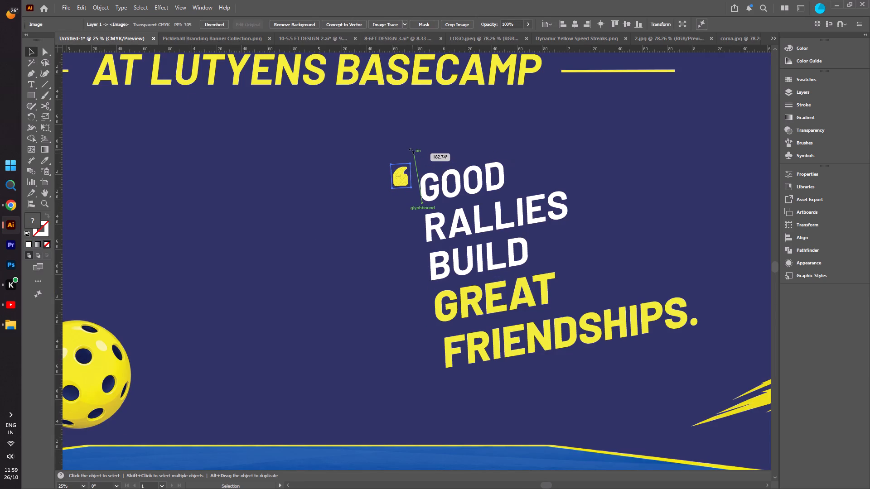
pyautogui.moveTo(411, 151); pyautogui.dragTo(409, 153)
# Compare with the banner collection reference again and shrink the rotated comma slightly.
pyautogui.click(196, 39)
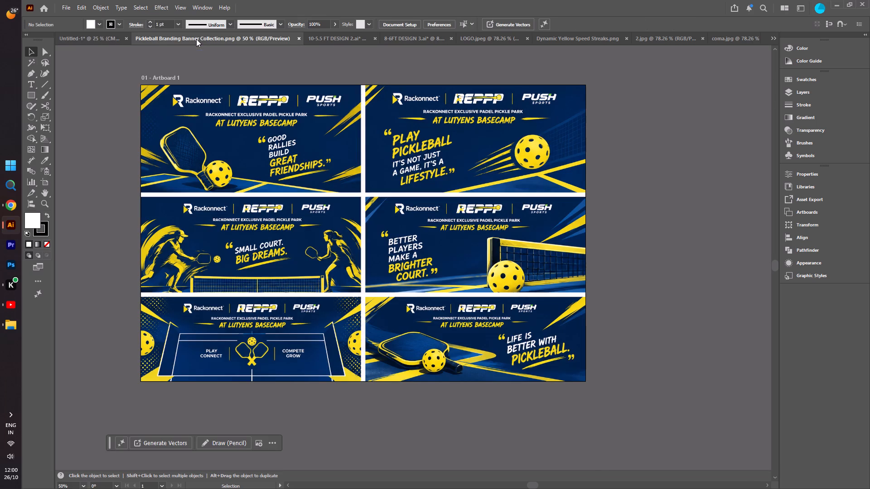
pyautogui.click(105, 38)
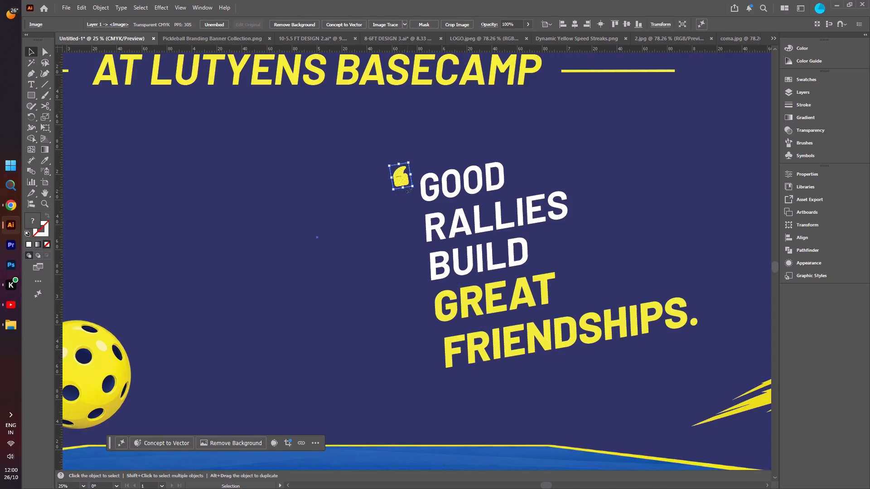
pyautogui.keyDown('shift'); pyautogui.moveTo(411, 187); pyautogui.dragTo(406, 186); pyautogui.keyUp('shift')
pyautogui.click(349, 193)
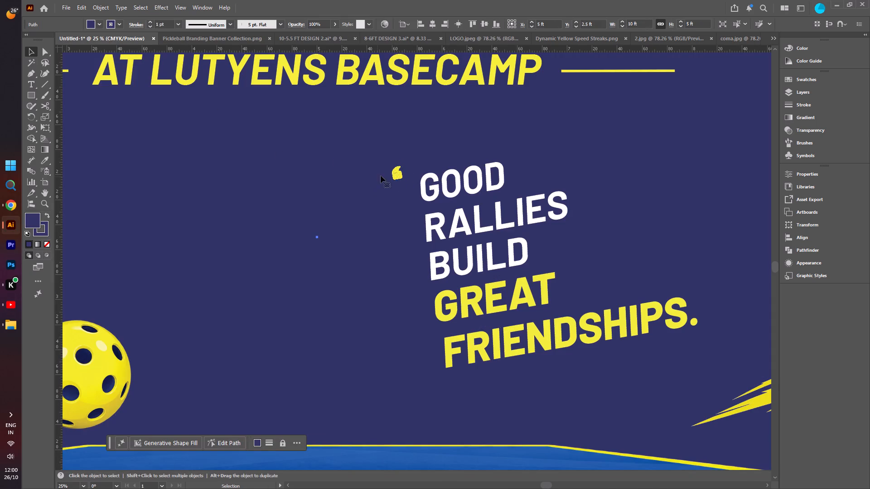
# Move the opening comma about 0.06 ft closer to the word GOOD and leave isolation mode.
pyautogui.click(397, 174)
pyautogui.moveTo(397, 174); pyautogui.dragTo(401, 180)
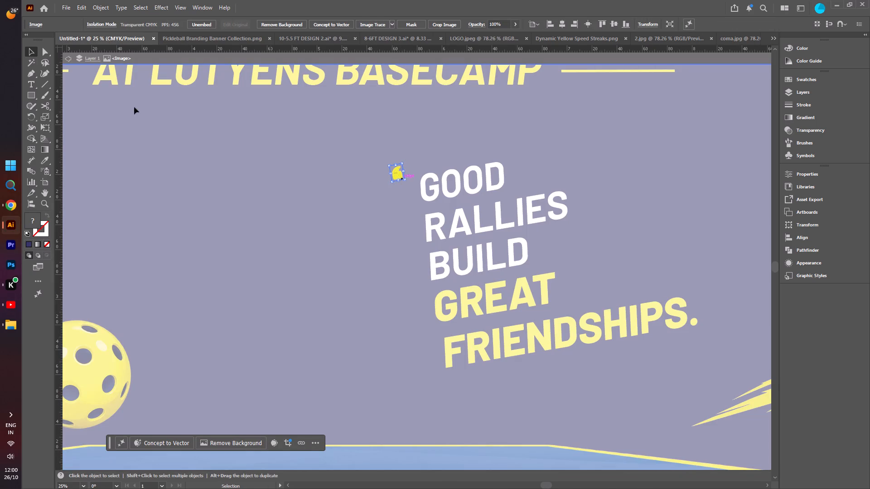
pyautogui.click(67, 54)
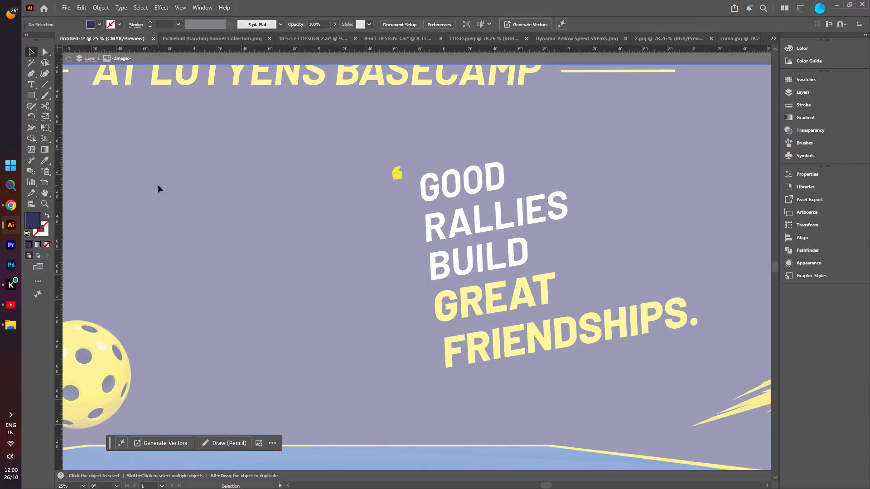
pyautogui.click(67, 60)
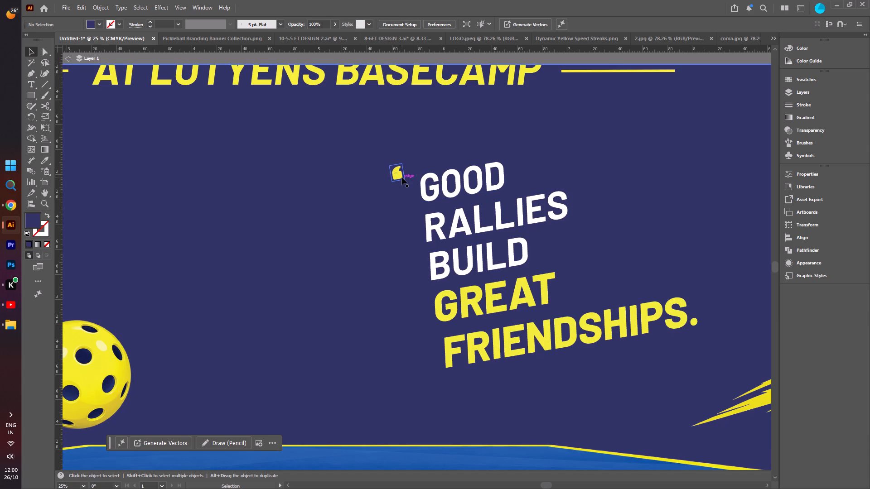
pyautogui.moveTo(400, 177); pyautogui.dragTo(404, 180)
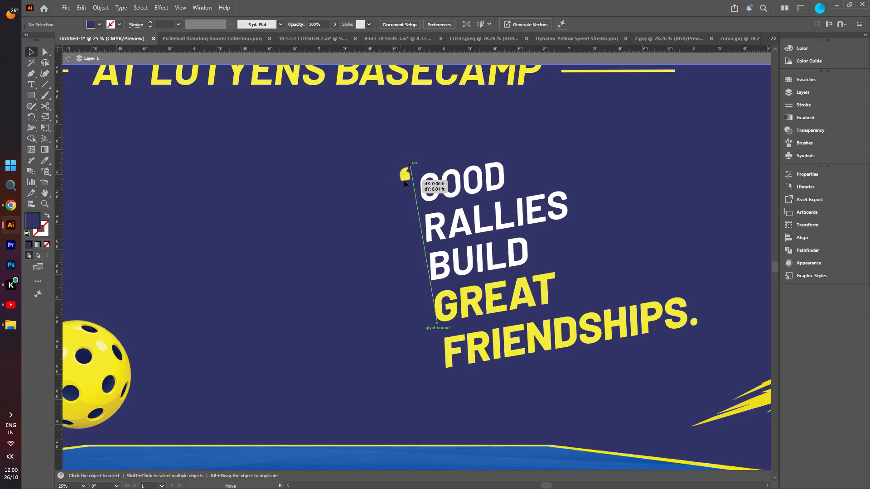
pyautogui.moveTo(404, 180); pyautogui.dragTo(405, 181)
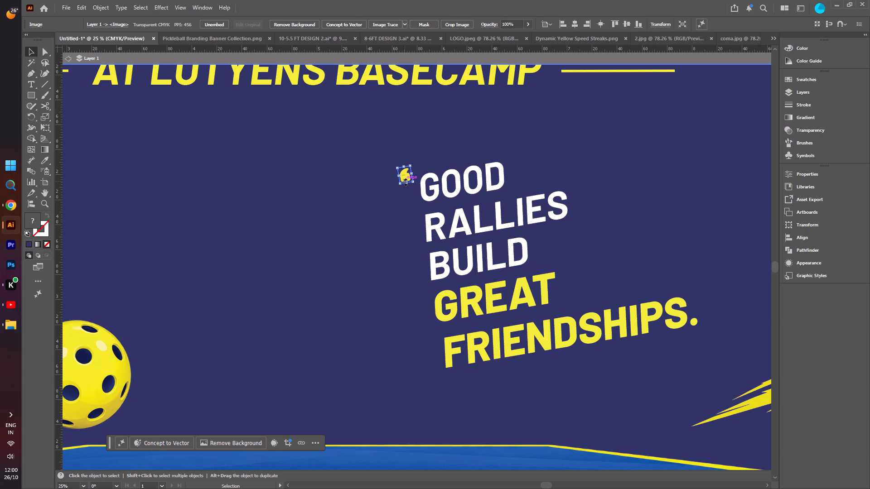
pyautogui.click(327, 169)
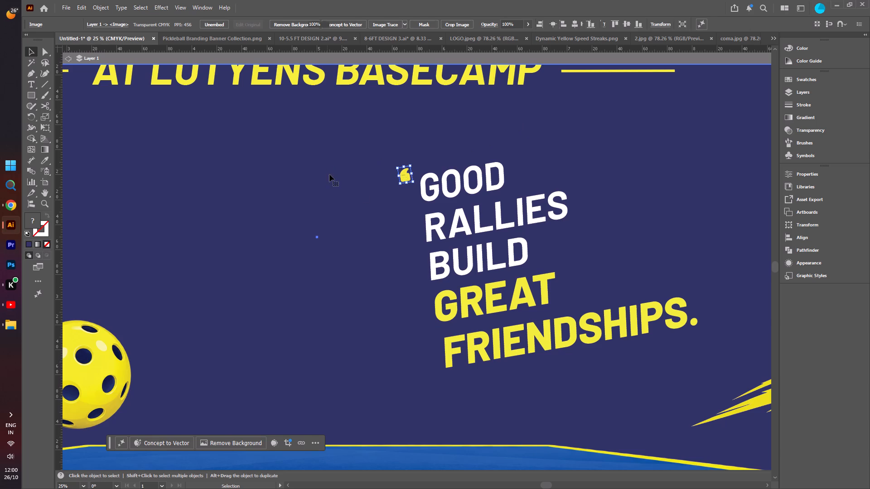
pyautogui.click(71, 58)
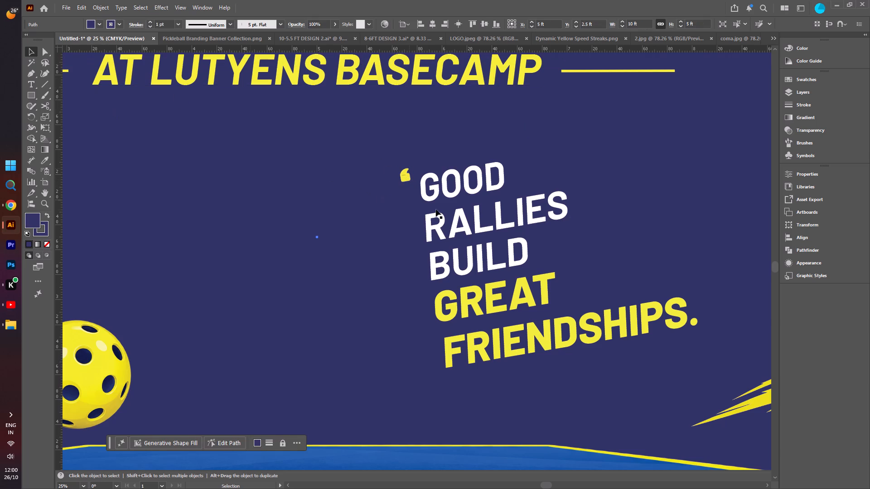
# Duplicate the rotated comma about 0.1 ft to its left to form the opening double quotation mark before GOOD.
pyautogui.keyDown('alt'); pyautogui.moveTo(406, 177); pyautogui.dragTo(401, 177); pyautogui.keyUp('alt')
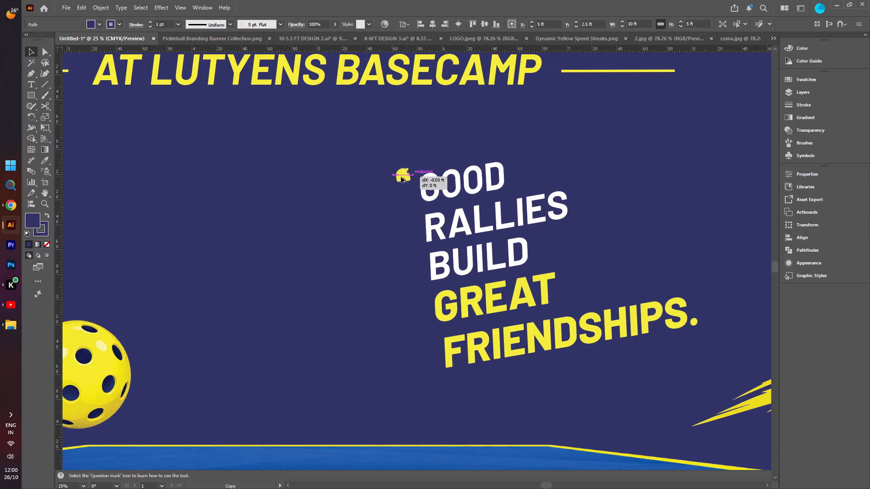
pyautogui.keyDown('alt'); pyautogui.moveTo(401, 177); pyautogui.dragTo(393, 177); pyautogui.keyUp('alt')
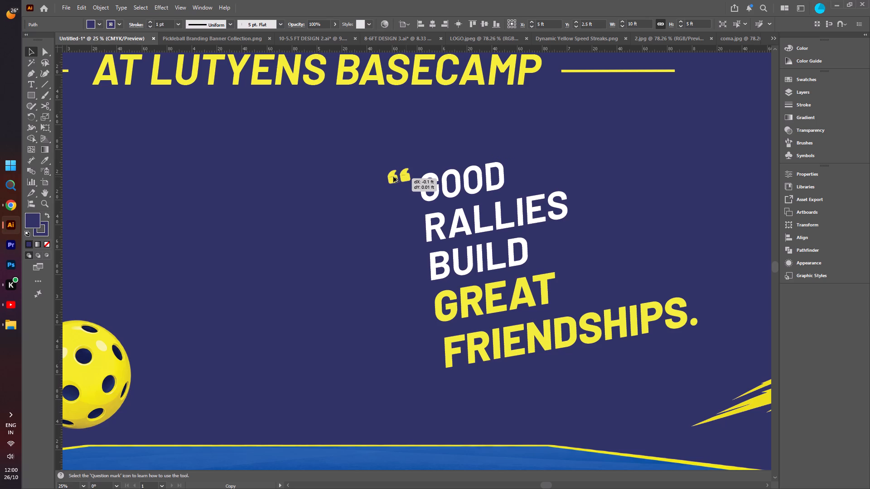
pyautogui.keyDown('alt'); pyautogui.moveTo(393, 177); pyautogui.dragTo(394, 178); pyautogui.keyUp('alt')
pyautogui.keyDown('alt'); pyautogui.moveTo(394, 178); pyautogui.dragTo(394, 178); pyautogui.keyUp('alt')
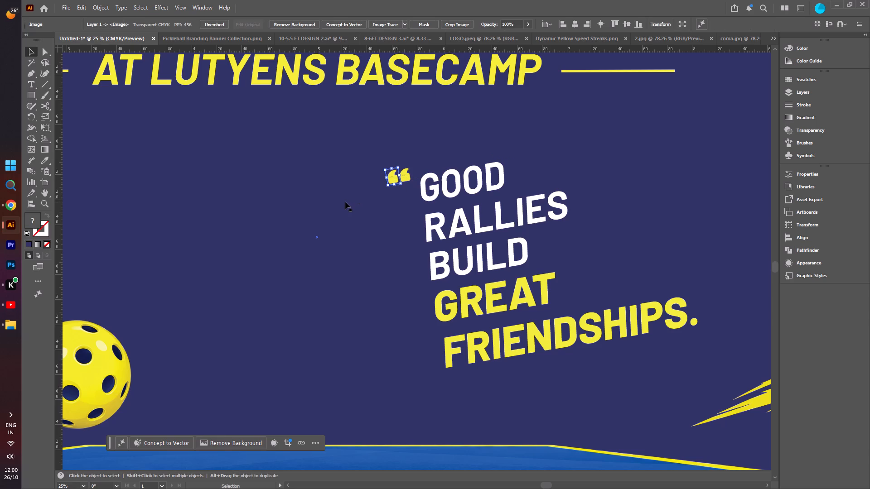
pyautogui.click(345, 202)
pyautogui.keyDown('alt'); pyautogui.scroll(-2, 280, 242); pyautogui.keyUp('alt')
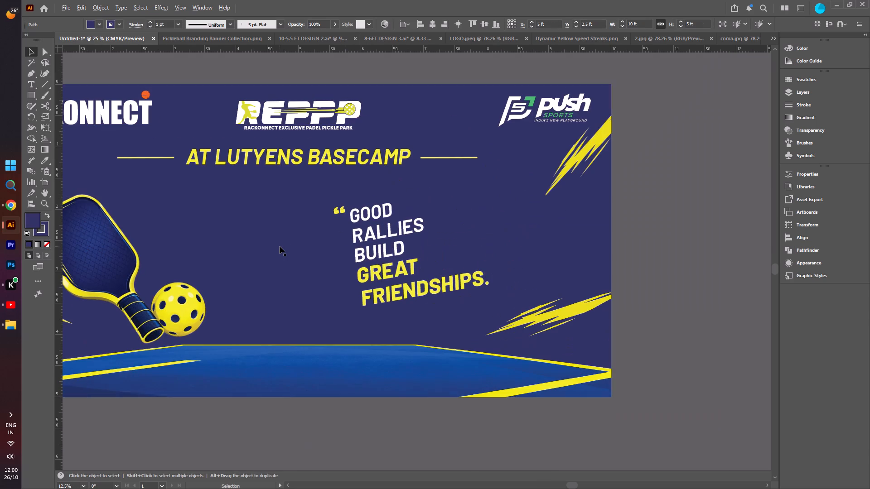
pyautogui.click(692, 234)
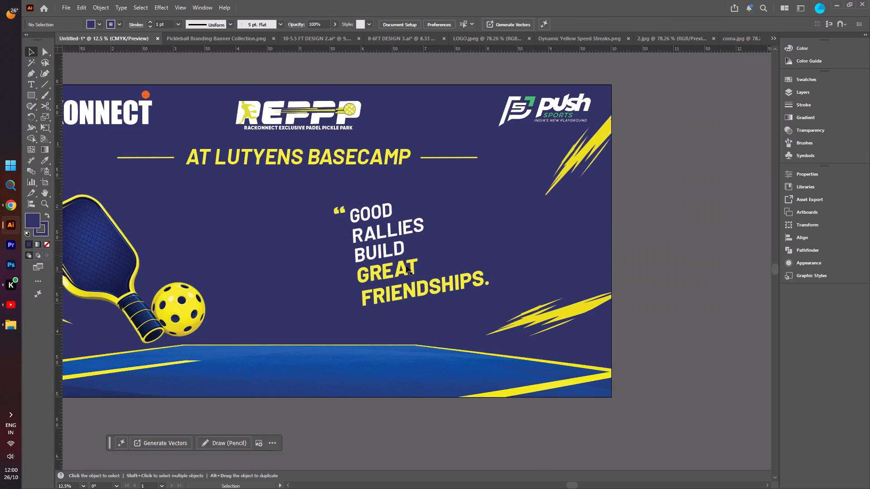
# Copy both opening commas just above and after the full stop of FRIENDSHIPS, about 2.49 ft across and 0.94 ft down.
pyautogui.keyDown('alt'); pyautogui.scroll(2, 382, 268); pyautogui.keyUp('alt')
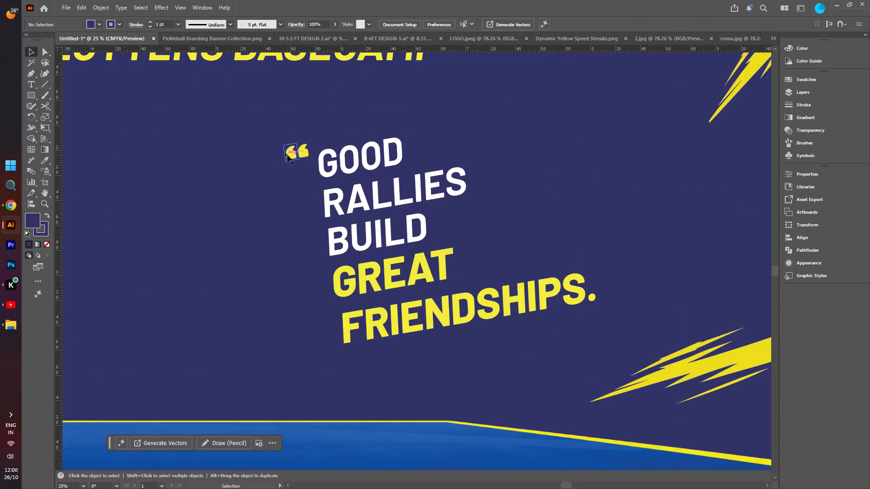
pyautogui.click(287, 155)
pyautogui.keyDown('shift'); pyautogui.click(306, 155); pyautogui.keyUp('shift')
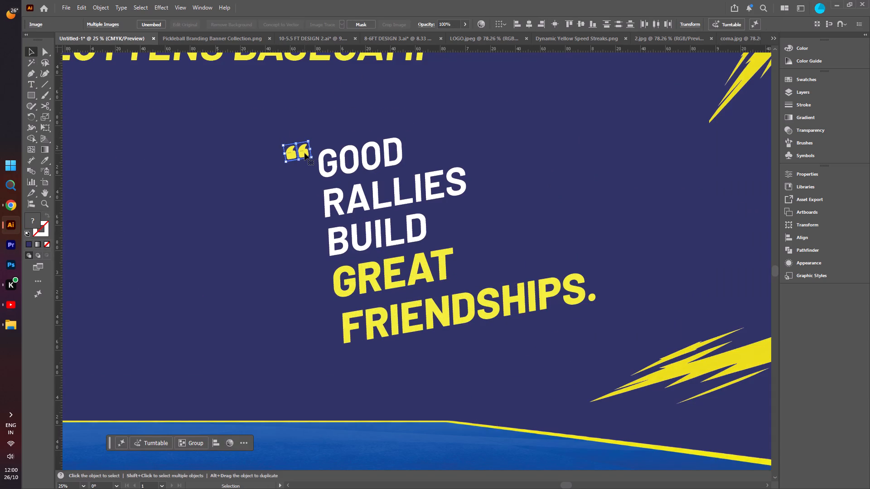
pyautogui.keyDown('alt'); pyautogui.moveTo(304, 153); pyautogui.dragTo(617, 295); pyautogui.keyUp('alt')
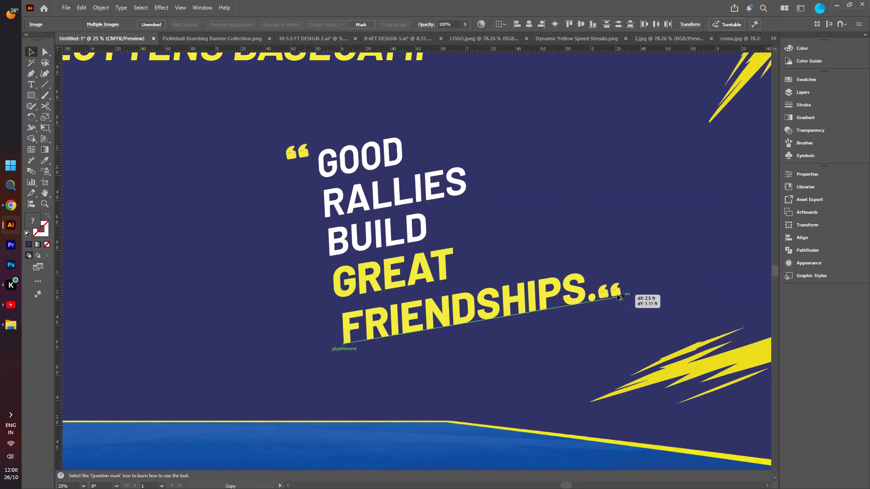
pyautogui.keyDown('alt'); pyautogui.moveTo(617, 295); pyautogui.dragTo(625, 287); pyautogui.keyUp('alt')
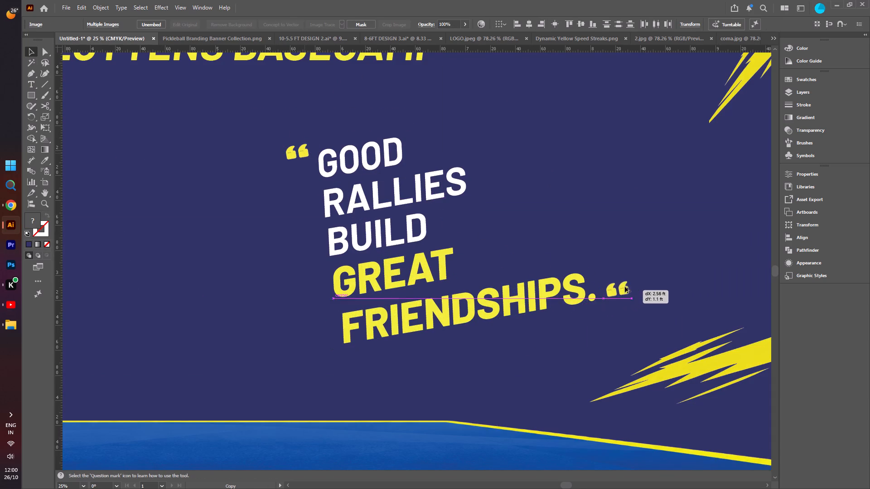
pyautogui.keyDown('alt'); pyautogui.moveTo(625, 287); pyautogui.dragTo(618, 271); pyautogui.keyUp('alt')
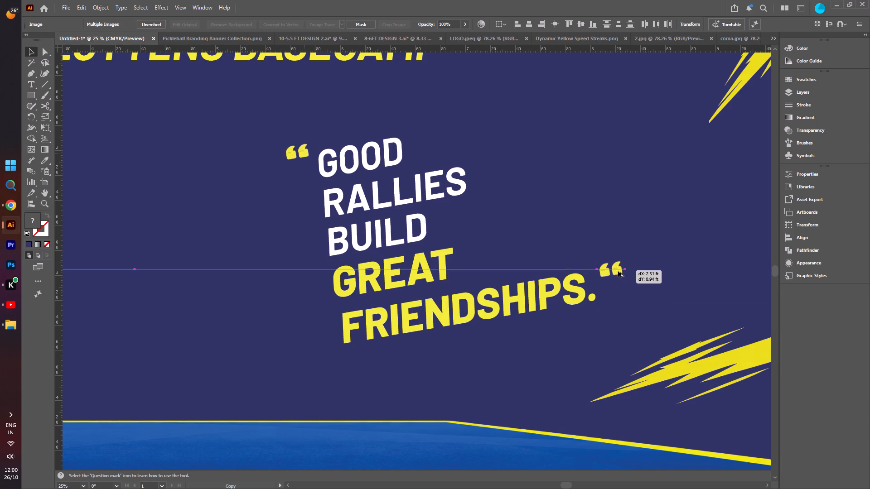
pyautogui.keyDown('alt'); pyautogui.moveTo(618, 271); pyautogui.dragTo(615, 272); pyautogui.keyUp('alt')
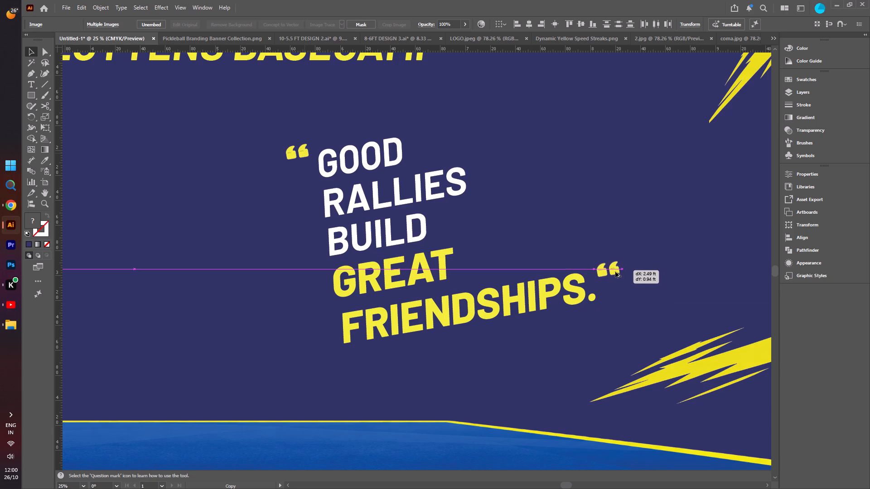
pyautogui.keyDown('alt'); pyautogui.moveTo(615, 272); pyautogui.dragTo(615, 271); pyautogui.keyUp('alt')
# Rotate the copied pair of commas about half a turn into a closing quotation mark that follows the slogan's slant.
pyautogui.keyDown('alt'); pyautogui.scroll(-2, 492, 329); pyautogui.keyUp('alt')
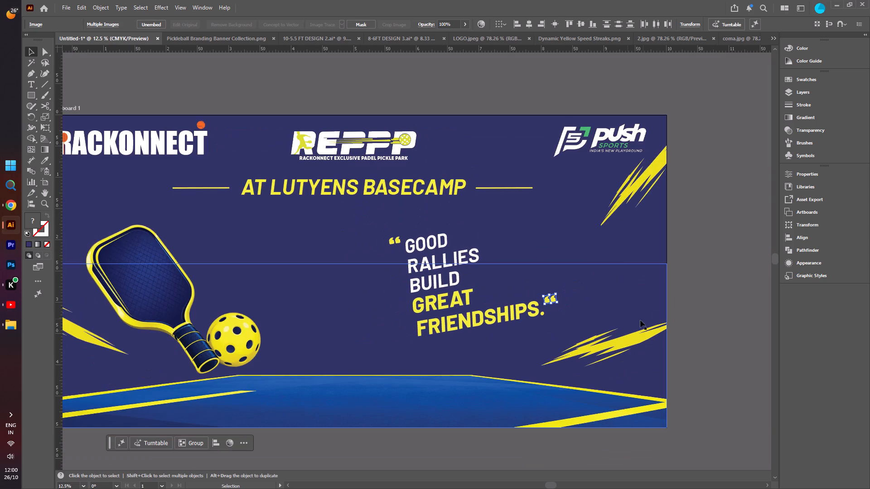
pyautogui.keyDown('alt'); pyautogui.scroll(3, 574, 322); pyautogui.keyUp('alt')
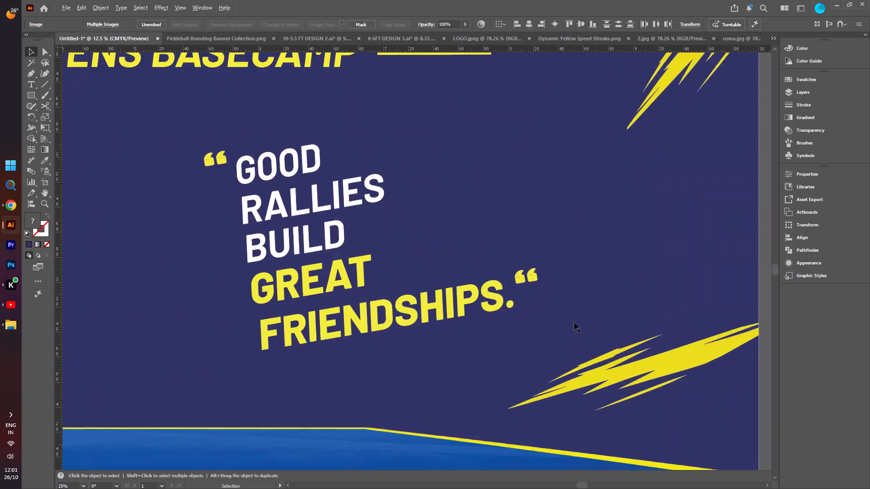
pyautogui.scroll(-1, 574, 322)
pyautogui.keyDown('alt'); pyautogui.scroll(2, 527, 298); pyautogui.keyUp('alt')
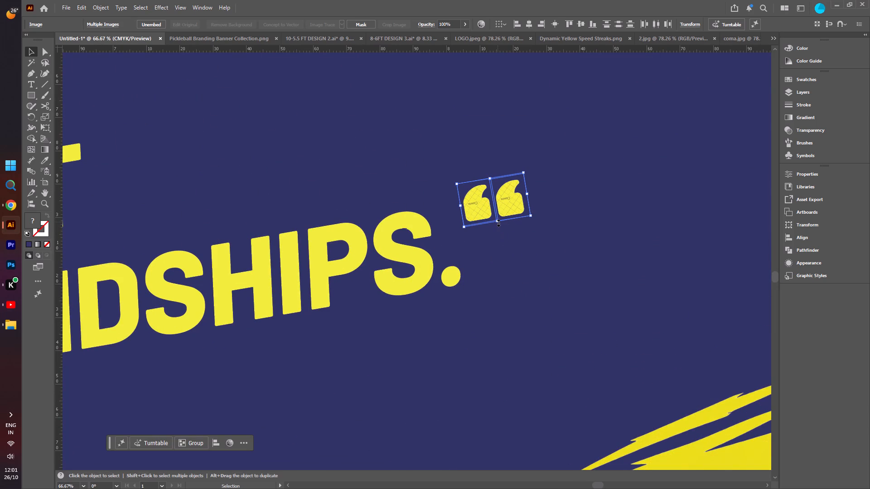
pyautogui.moveTo(498, 225); pyautogui.dragTo(504, 154)
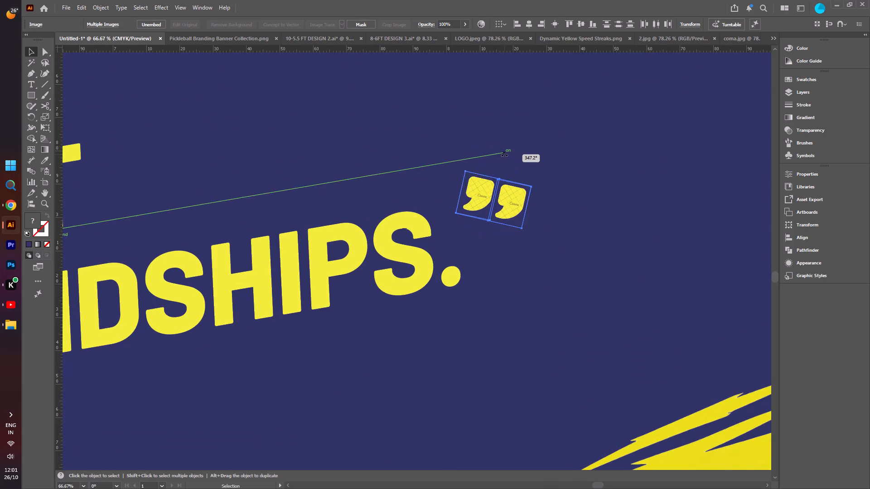
pyautogui.moveTo(504, 154); pyautogui.dragTo(487, 163)
pyautogui.keyDown('alt'); pyautogui.scroll(-2, 482, 301); pyautogui.keyUp('alt')
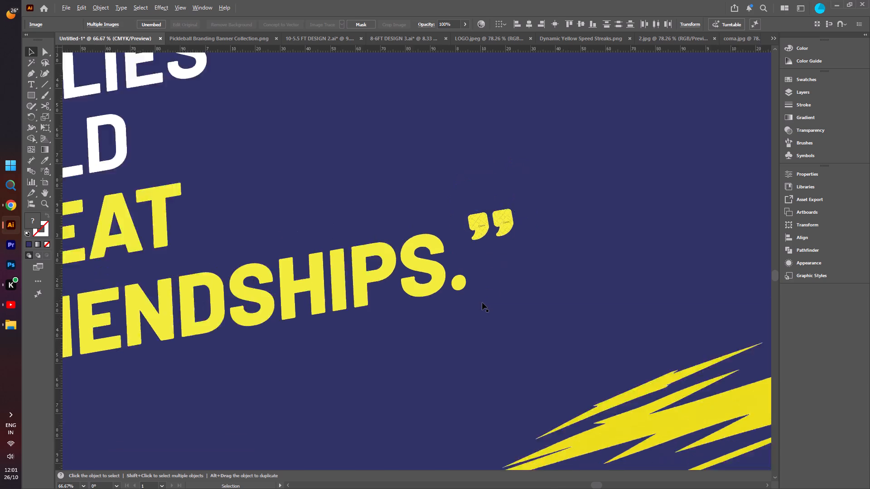
pyautogui.keyDown('alt'); pyautogui.scroll(-5, 482, 302); pyautogui.keyUp('alt')
pyautogui.click(590, 269)
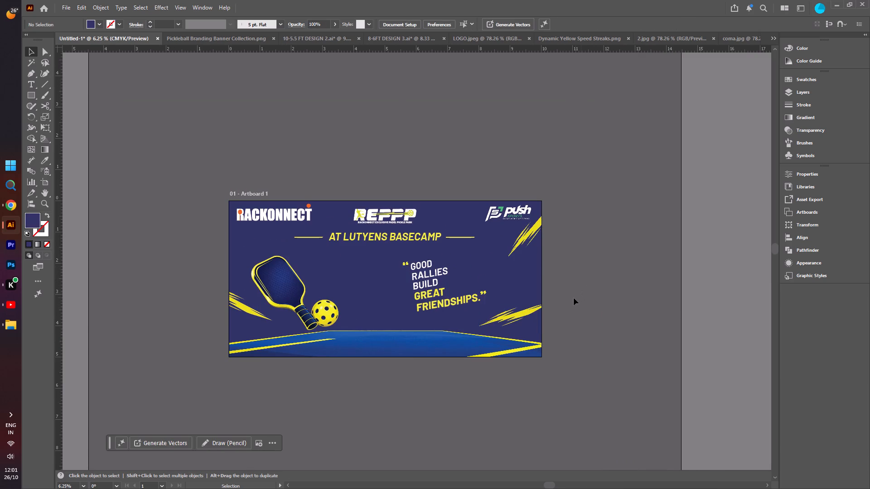
# Nudge the first comma of the closing quotation mark 13 increments left to widen the gap between the two commas.
pyautogui.keyDown('alt'); pyautogui.scroll(2, 570, 300); pyautogui.keyUp('alt')
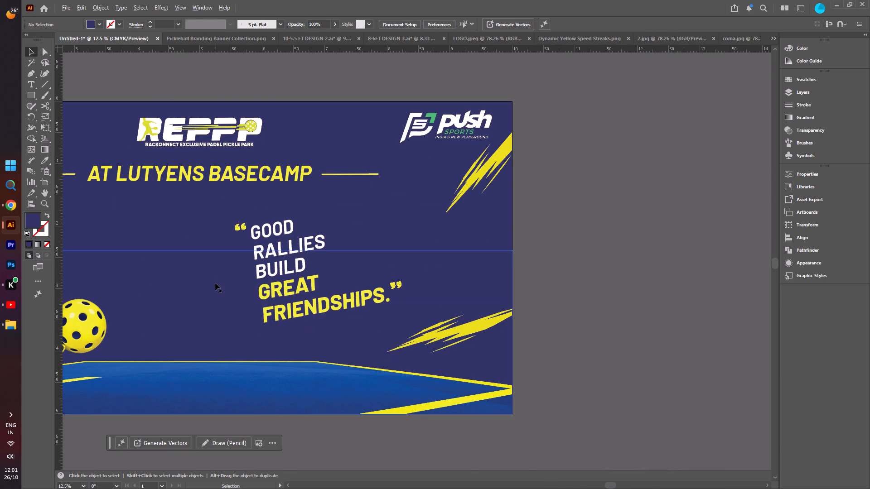
pyautogui.keyDown('alt'); pyautogui.scroll(2, 215, 283); pyautogui.keyUp('alt')
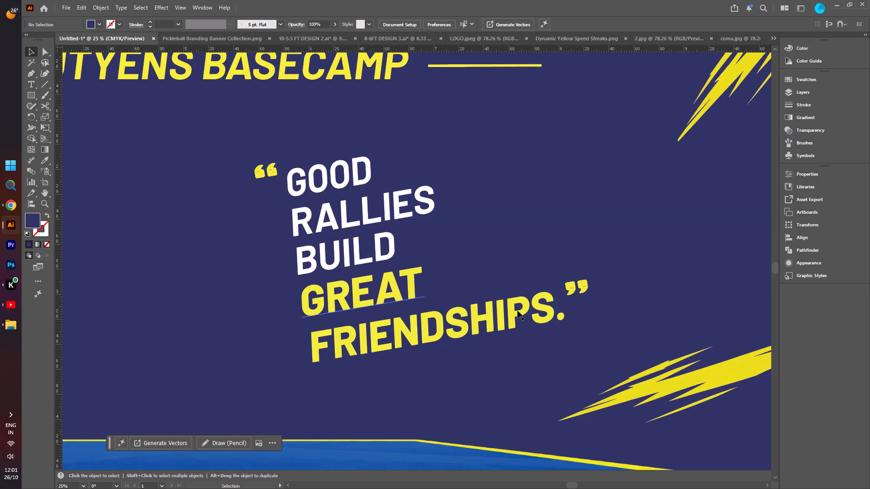
pyautogui.click(572, 289)
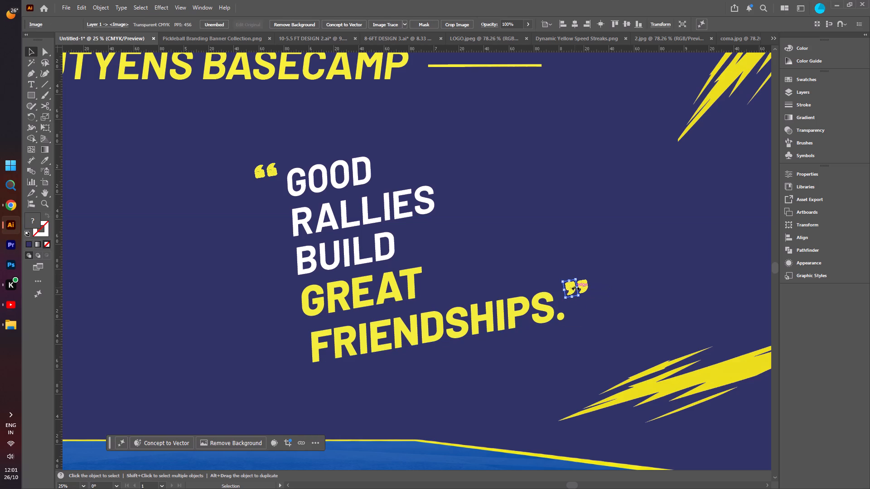
pyautogui.press('Left')
pyautogui.press('Left')
pyautogui.press('Left')
pyautogui.press('Left')
pyautogui.press('Left')
pyautogui.press('Left')
pyautogui.press('Left')
pyautogui.press('Left')
pyautogui.press('Left')
pyautogui.press('Left')
pyautogui.press('Left')
pyautogui.press('Left')
pyautogui.press('Left')
pyautogui.click(596, 255)
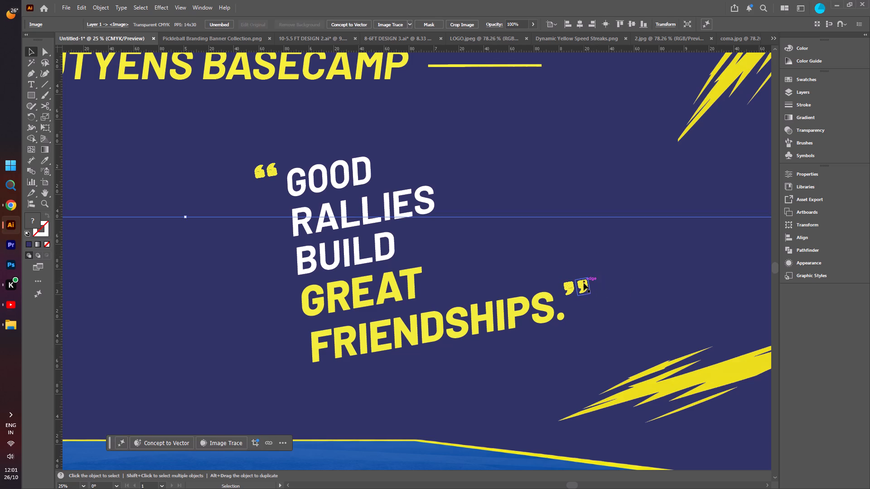
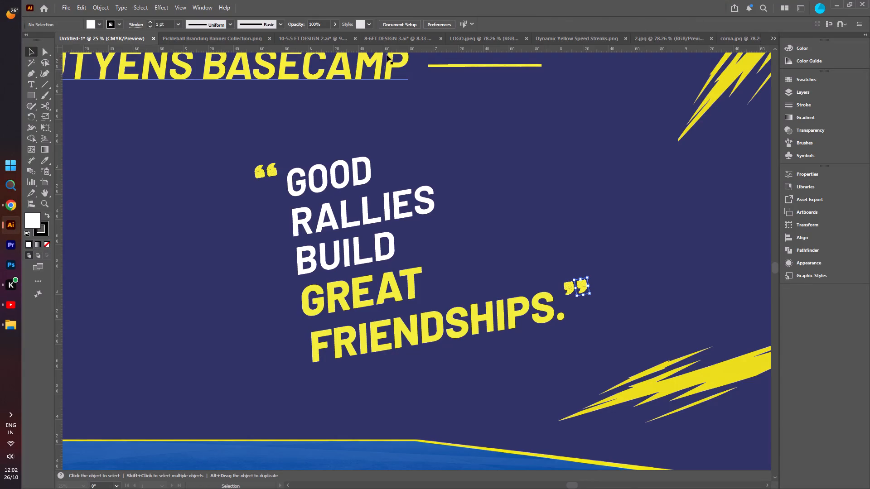
# Copy the yellow brush stroke image from 2.jpg into the banner document and remove its white background.
pyautogui.click(665, 38)
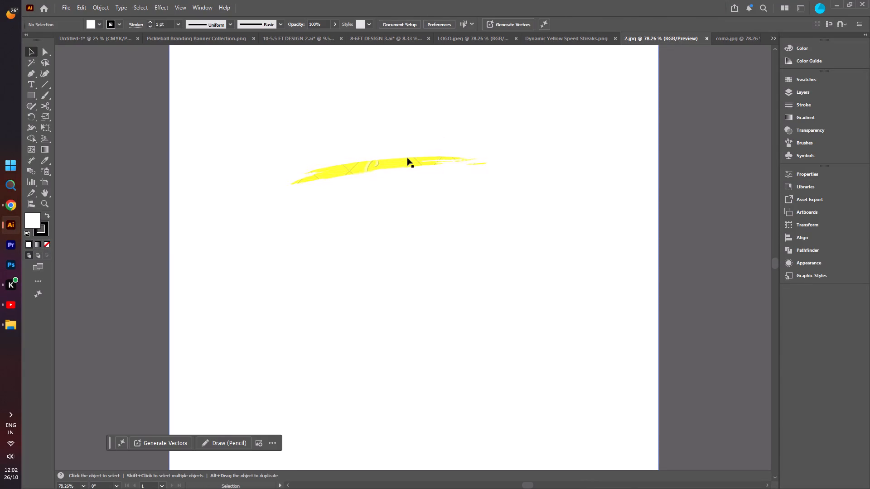
pyautogui.click(407, 159)
pyautogui.hotkey('ctrl', 'c')
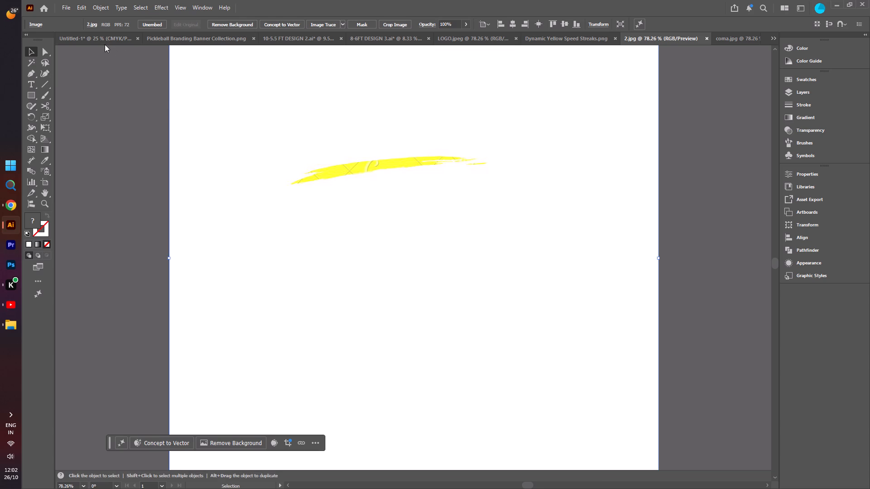
pyautogui.click(104, 40)
pyautogui.hotkey('ctrl', 'v')
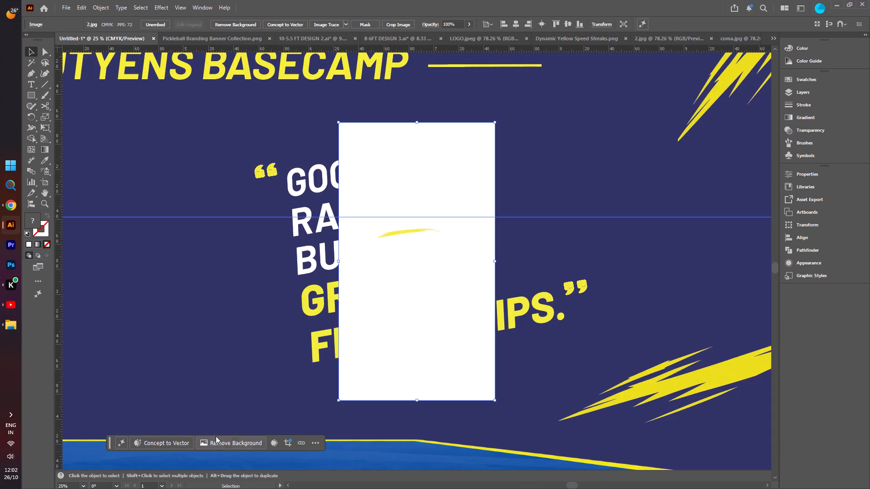
pyautogui.click(231, 441)
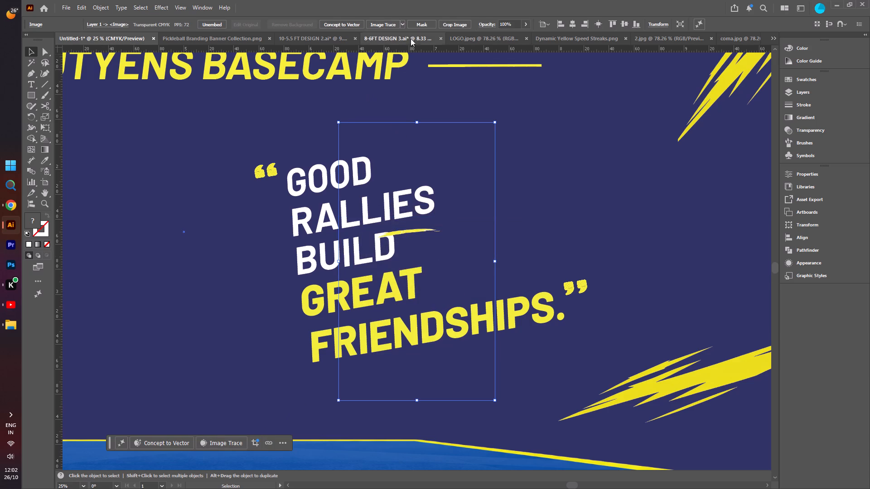
# Crop the brush stroke image tightly around the yellow stroke, to about 0.57 ft by 0.12 ft.
pyautogui.click(452, 26)
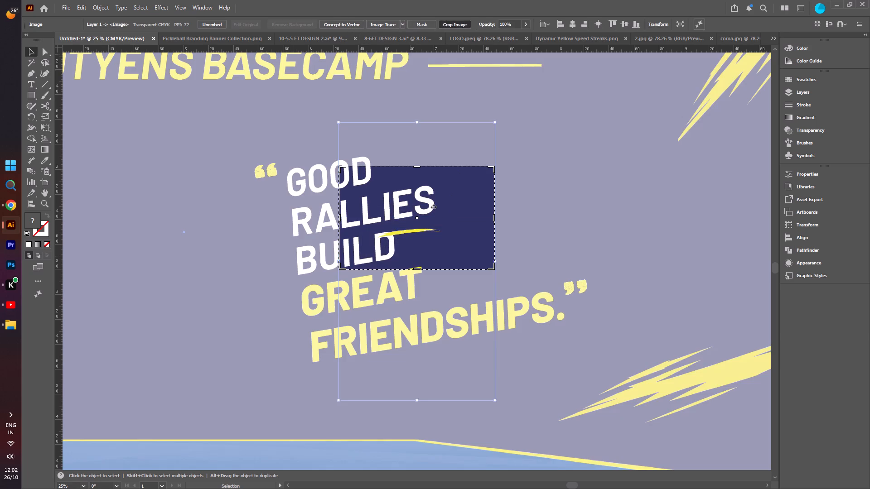
pyautogui.click(416, 165)
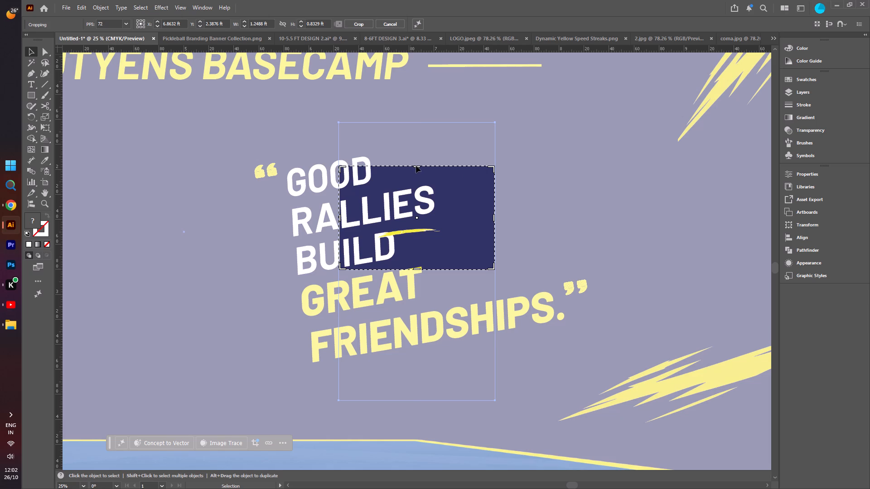
pyautogui.moveTo(417, 167); pyautogui.dragTo(415, 225)
pyautogui.moveTo(415, 267); pyautogui.dragTo(413, 240)
pyautogui.moveTo(493, 232); pyautogui.dragTo(467, 233)
pyautogui.moveTo(469, 235); pyautogui.dragTo(499, 231)
pyautogui.moveTo(498, 230); pyautogui.dragTo(445, 232)
pyautogui.moveTo(345, 233); pyautogui.dragTo(360, 233)
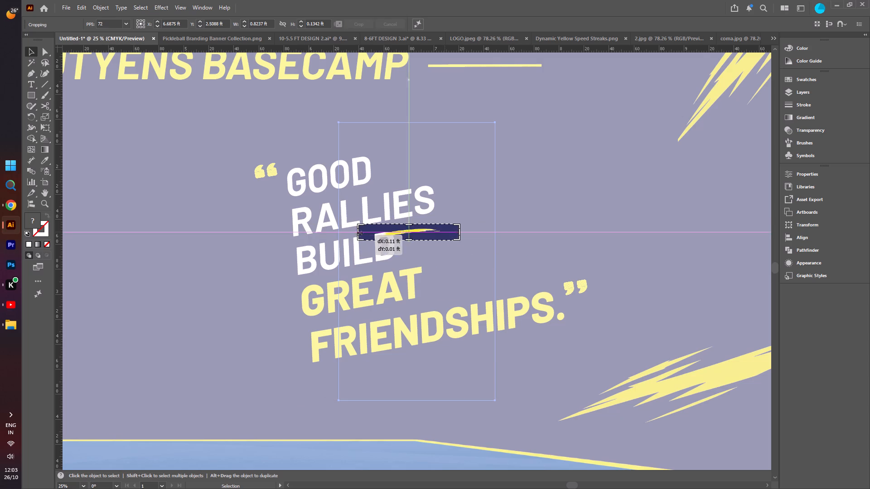
pyautogui.moveTo(360, 233); pyautogui.dragTo(375, 234)
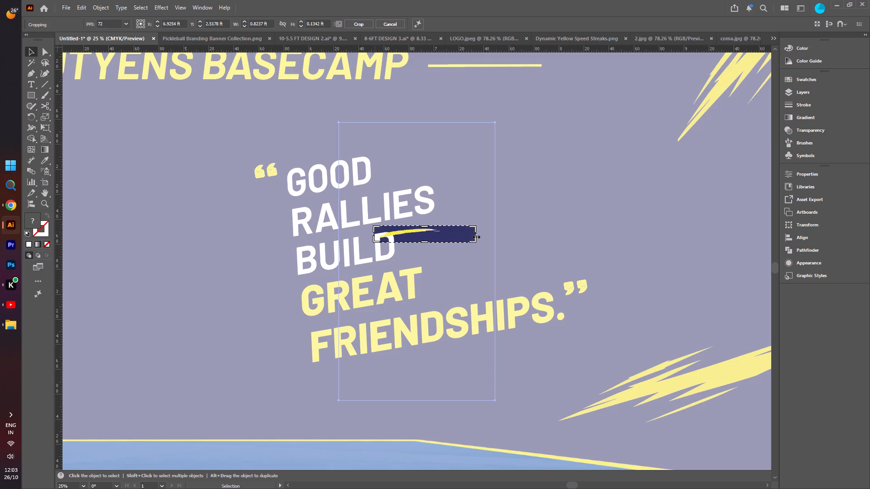
pyautogui.moveTo(475, 236); pyautogui.dragTo(444, 234)
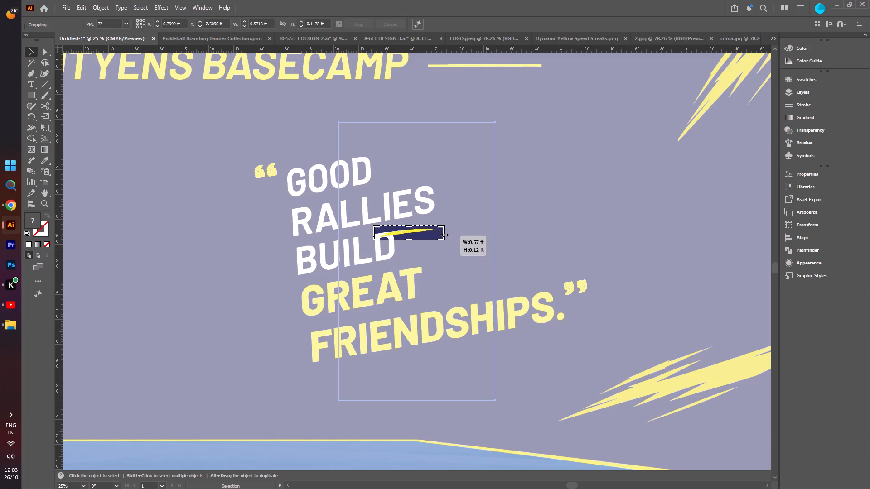
pyautogui.moveTo(444, 234); pyautogui.dragTo(442, 234)
pyautogui.click(359, 24)
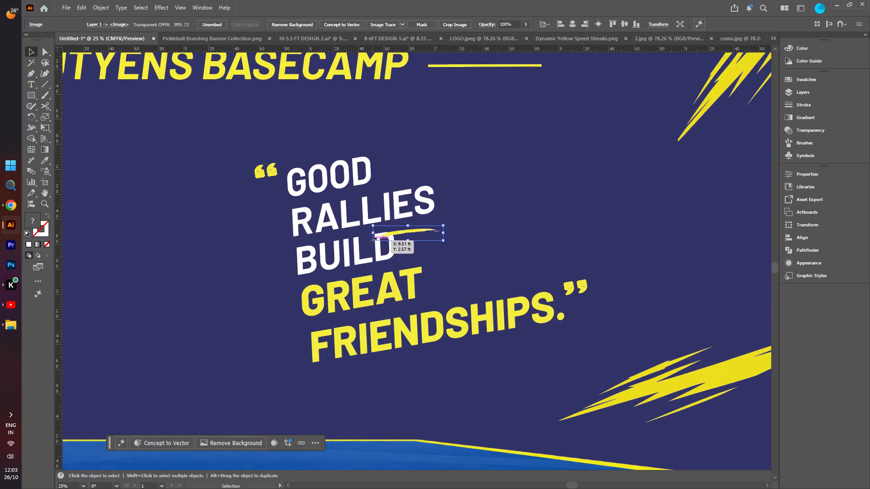
# Enlarge the cropped brush stroke and move it about 0.94 ft across and 1 ft down as an underline beneath FRIENDSHIPS.
pyautogui.keyDown('shift'); pyautogui.moveTo(372, 240); pyautogui.dragTo(182, 344); pyautogui.keyUp('shift')
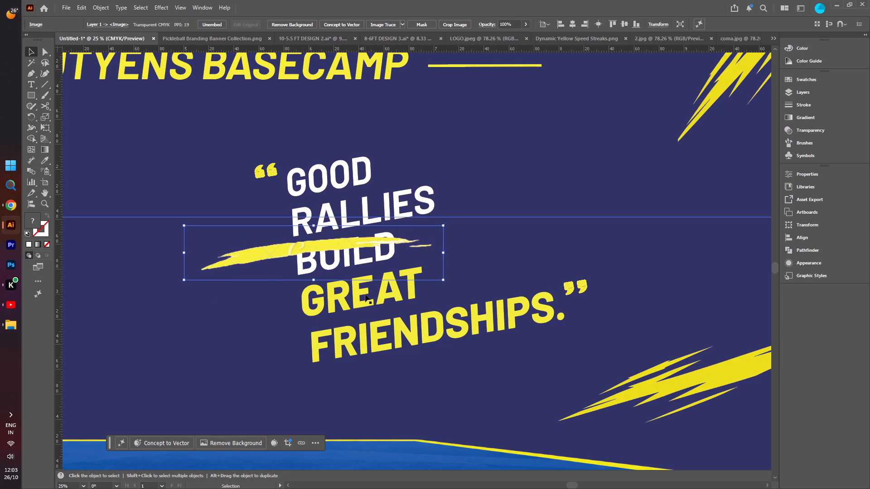
pyautogui.keyDown('alt'); pyautogui.scroll(-4, 318, 288); pyautogui.keyUp('alt')
pyautogui.keyDown('alt'); pyautogui.scroll(1, 310, 312); pyautogui.keyUp('alt')
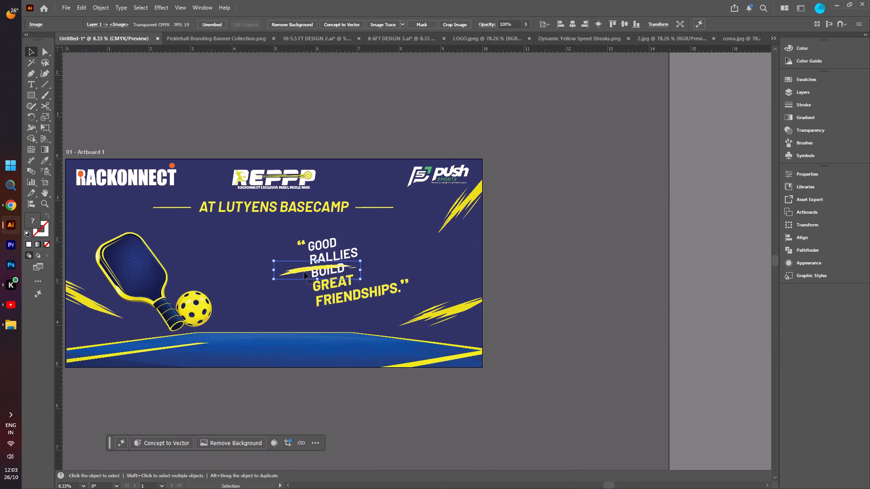
pyautogui.moveTo(304, 270); pyautogui.dragTo(344, 312)
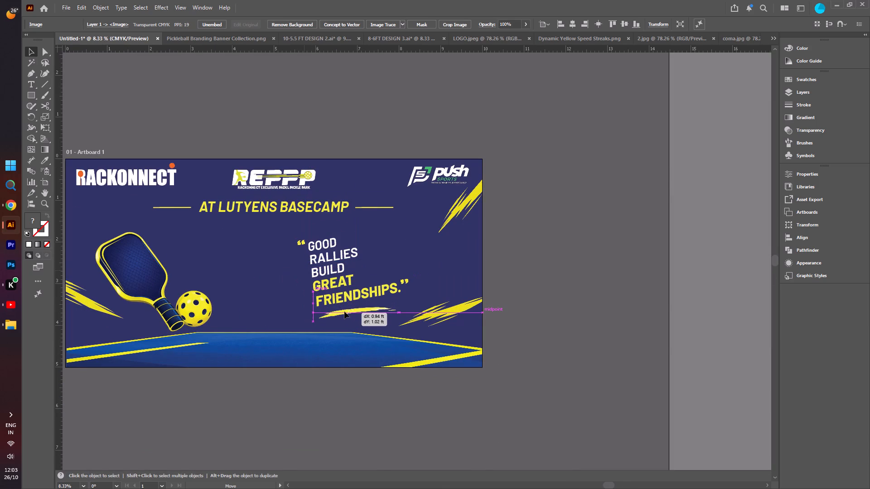
pyautogui.moveTo(344, 312); pyautogui.dragTo(344, 310)
pyautogui.click(558, 230)
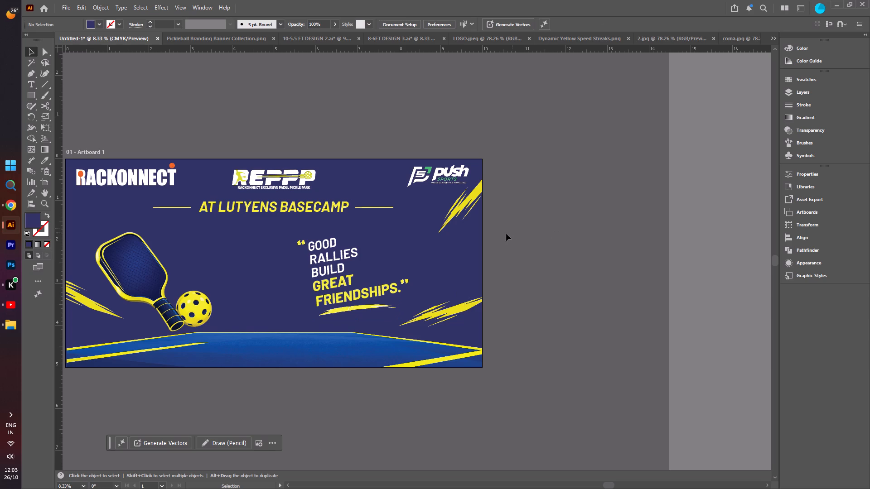
# Place a horizontal ruler guide along the top edge of the RACKONNECT logo's lettering.
pyautogui.keyDown('alt'); pyautogui.scroll(-3, 578, 256); pyautogui.keyUp('alt')
pyautogui.scroll(1, 582, 262)
pyautogui.keyDown('alt'); pyautogui.scroll(2, 550, 310); pyautogui.keyUp('alt')
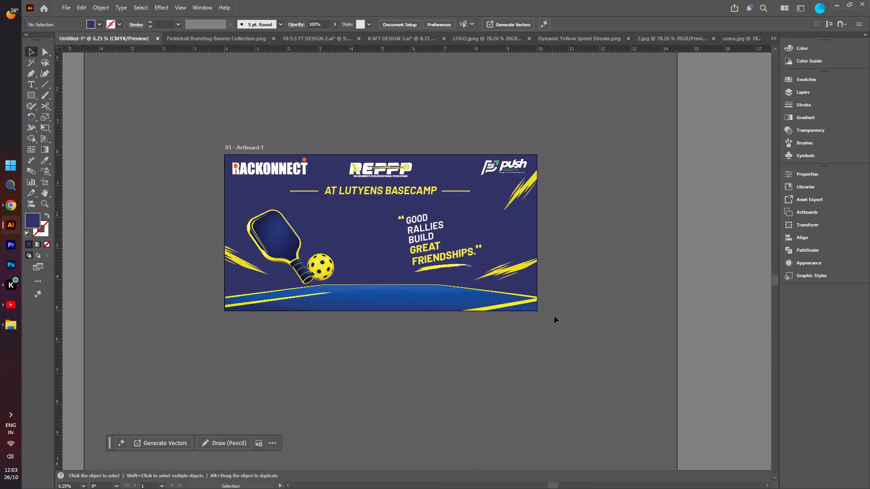
pyautogui.scroll(2, 330, 345)
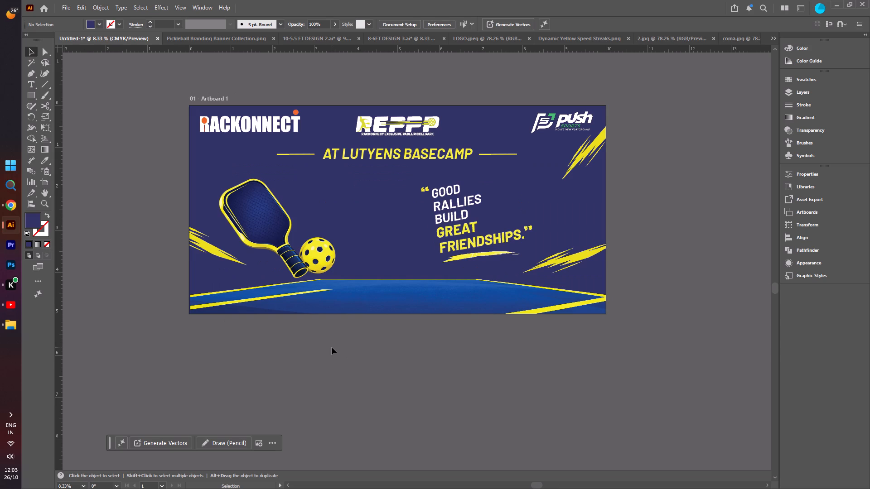
pyautogui.moveTo(317, 48); pyautogui.dragTo(293, 113)
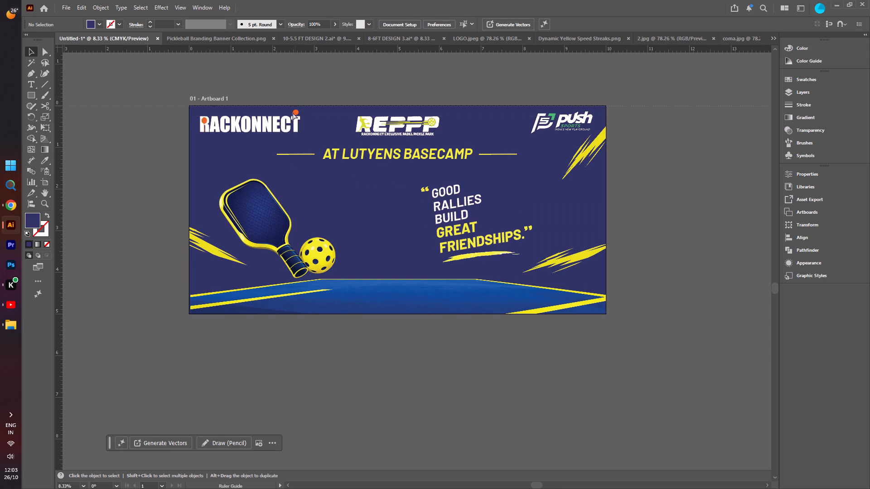
pyautogui.moveTo(293, 113); pyautogui.dragTo(299, 118)
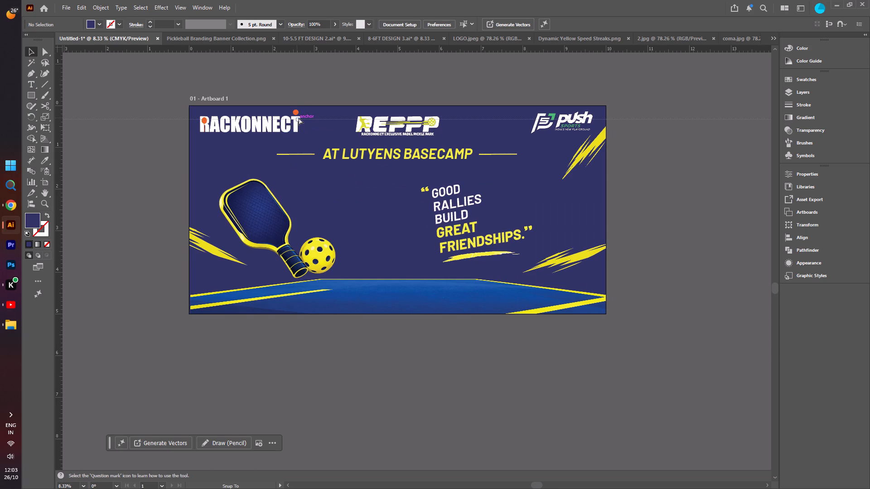
pyautogui.moveTo(299, 118); pyautogui.dragTo(299, 117)
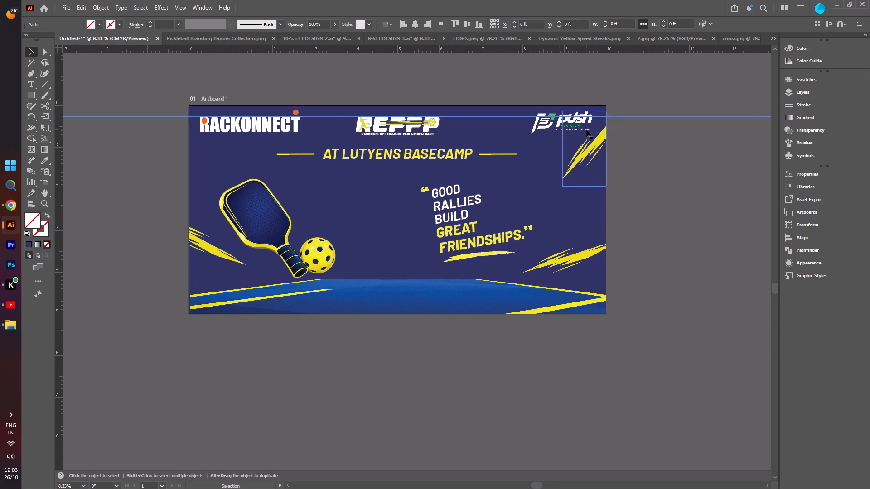
# Nudge the Push Sports logo down a net 36 increments to line its emblem's top up with the guide.
pyautogui.keyDown('alt'); pyautogui.scroll(3, 589, 129); pyautogui.keyUp('alt')
pyautogui.click(484, 119)
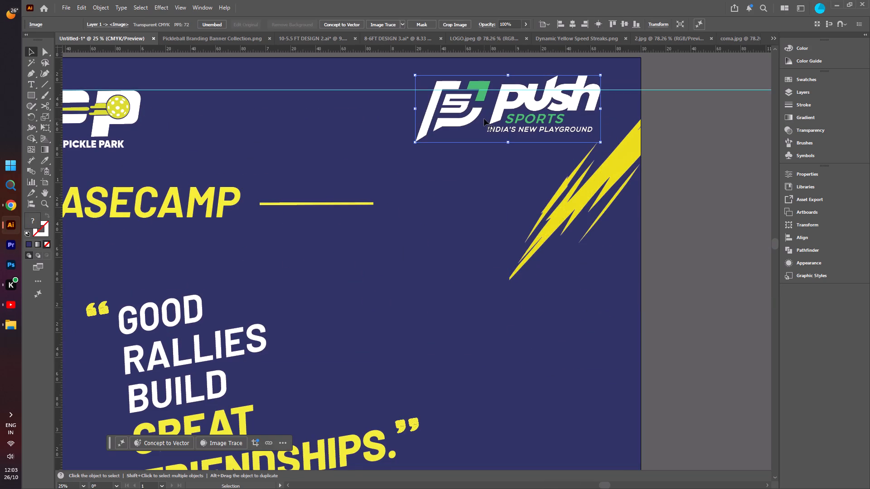
pyautogui.press('Down')
pyautogui.press('Down')
pyautogui.press('Down')
pyautogui.press('Down')
pyautogui.press('Down')
pyautogui.press('Down')
pyautogui.press('Down')
pyautogui.press('Down')
pyautogui.press('Down')
pyautogui.press('Down')
pyautogui.press('Down')
pyautogui.press('Down')
pyautogui.press('Down')
pyautogui.press('Down')
pyautogui.press('Down')
pyautogui.press('Down')
pyautogui.press('Down')
pyautogui.press('Down')
pyautogui.press('Down')
pyautogui.press('Down')
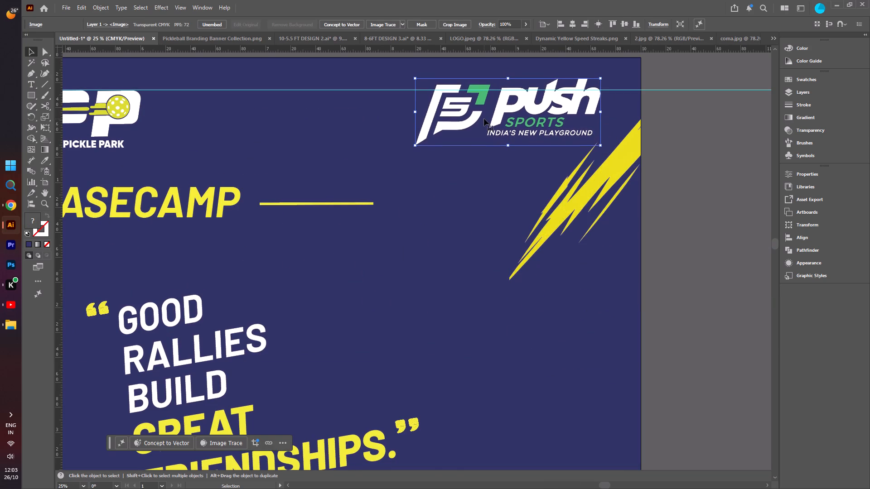
pyautogui.press('Up')
pyautogui.press('Up')
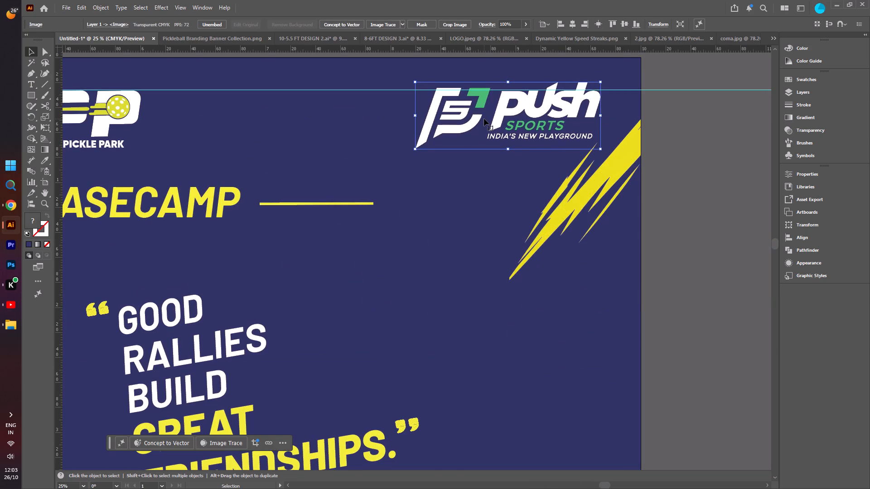
pyautogui.press('Down')
pyautogui.press('Down')
pyautogui.press('Down')
pyautogui.press('Down')
pyautogui.press('Down')
pyautogui.press('Down')
pyautogui.press('Down')
pyautogui.press('Down')
pyautogui.press('Up')
pyautogui.press('Up')
pyautogui.press('Up')
pyautogui.press('Up')
pyautogui.press('Up')
pyautogui.press('Up')
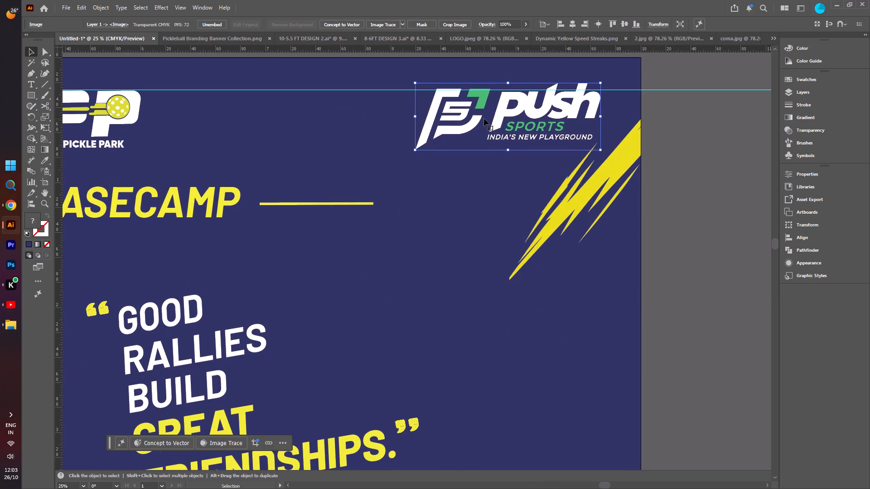
pyautogui.press('Down')
pyautogui.press('Down')
pyautogui.press('Down')
pyautogui.press('Down')
pyautogui.press('Down')
pyautogui.press('Down')
pyautogui.press('Down')
pyautogui.press('Down')
pyautogui.press('Down')
pyautogui.press('Down')
pyautogui.press('Down')
pyautogui.press('Down')
pyautogui.press('Down')
pyautogui.press('Down')
pyautogui.press('Down')
pyautogui.press('Down')
pyautogui.press('Down')
pyautogui.press('Down')
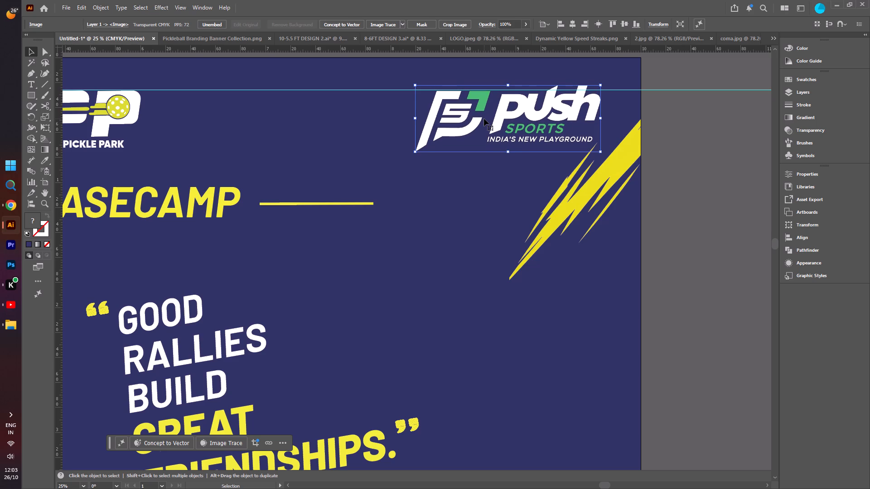
pyautogui.press('Up')
pyautogui.press('Up')
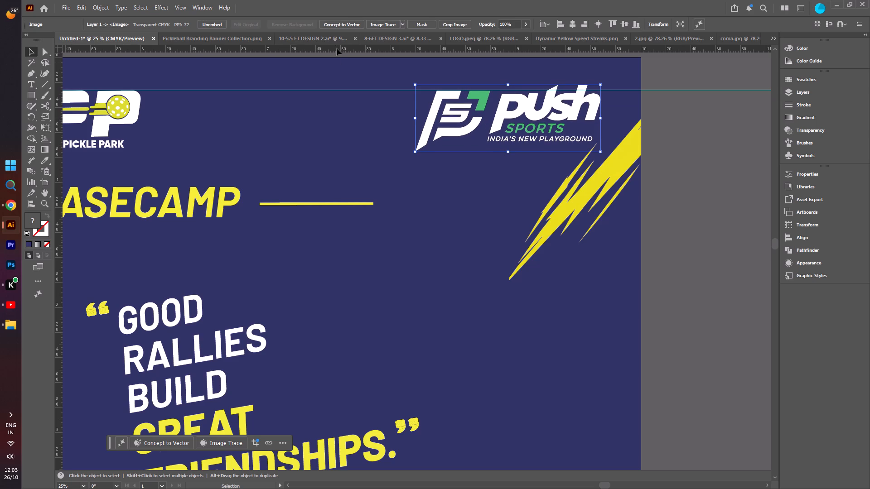
# Place a second horizontal guide along the bottom of the large REPPP letters, above the PICKLE PARK line.
pyautogui.moveTo(337, 51); pyautogui.dragTo(118, 135)
pyautogui.moveTo(118, 135); pyautogui.dragTo(115, 136)
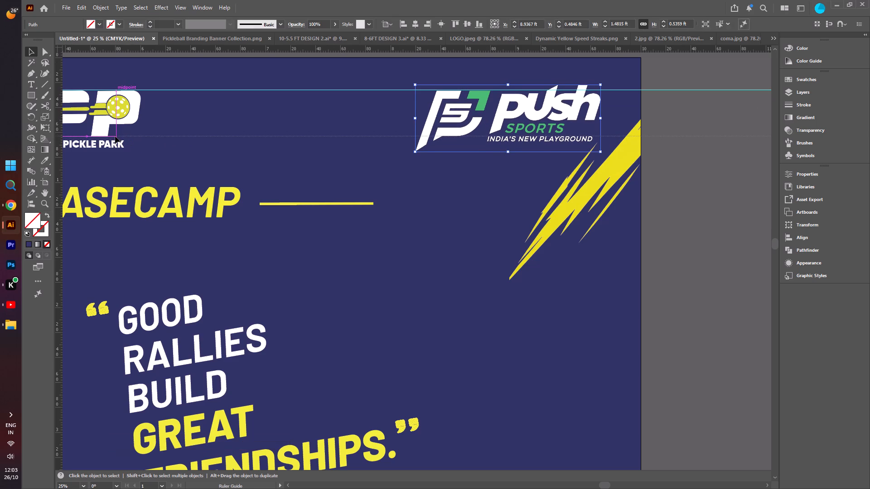
# Scale the Push Sports logo down proportionally to about 1.4 ft wide, fitting it roughly to the two guides.
pyautogui.click(462, 113)
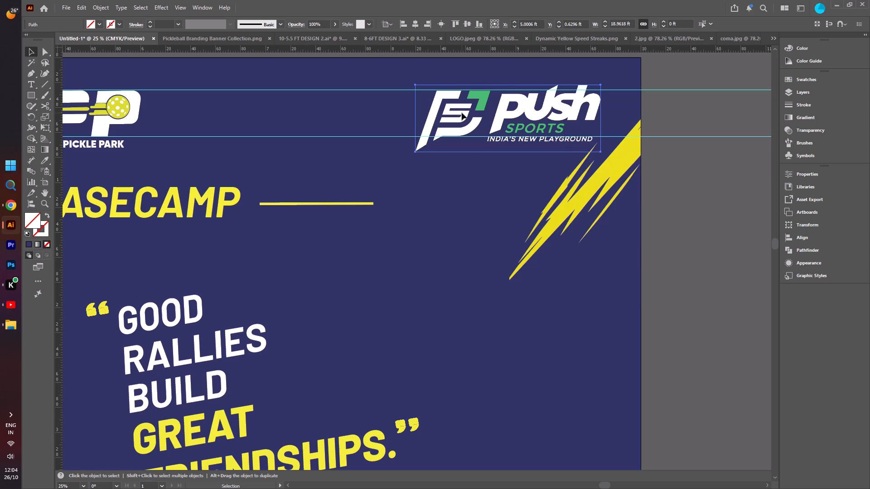
pyautogui.keyDown('shift'); pyautogui.moveTo(600, 152); pyautogui.dragTo(588, 149); pyautogui.keyUp('shift')
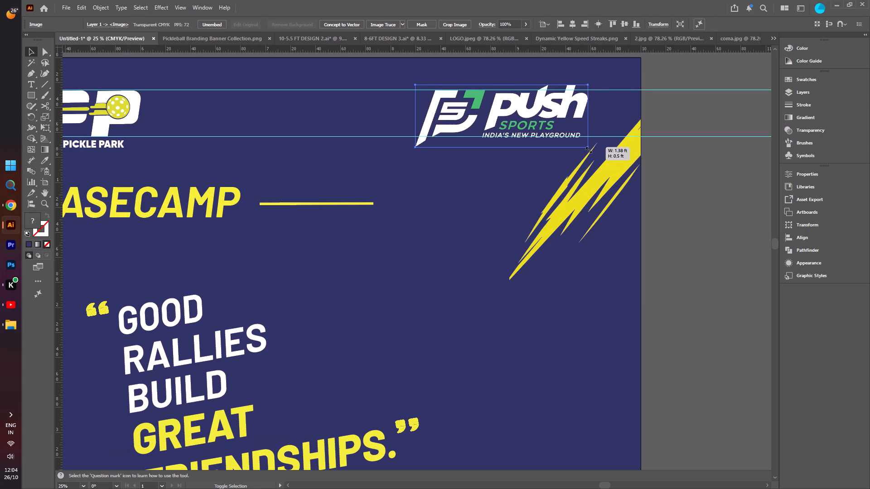
pyautogui.keyDown('shift'); pyautogui.moveTo(588, 149); pyautogui.dragTo(578, 147); pyautogui.keyUp('shift')
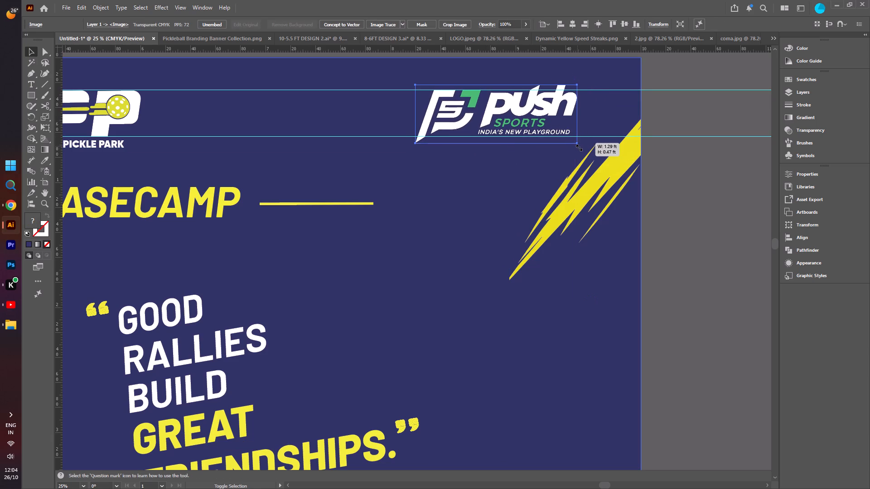
pyautogui.keyDown('shift'); pyautogui.moveTo(578, 147); pyautogui.dragTo(583, 148); pyautogui.keyUp('shift')
pyautogui.keyDown('shift'); pyautogui.moveTo(584, 86); pyautogui.dragTo(588, 83); pyautogui.keyUp('shift')
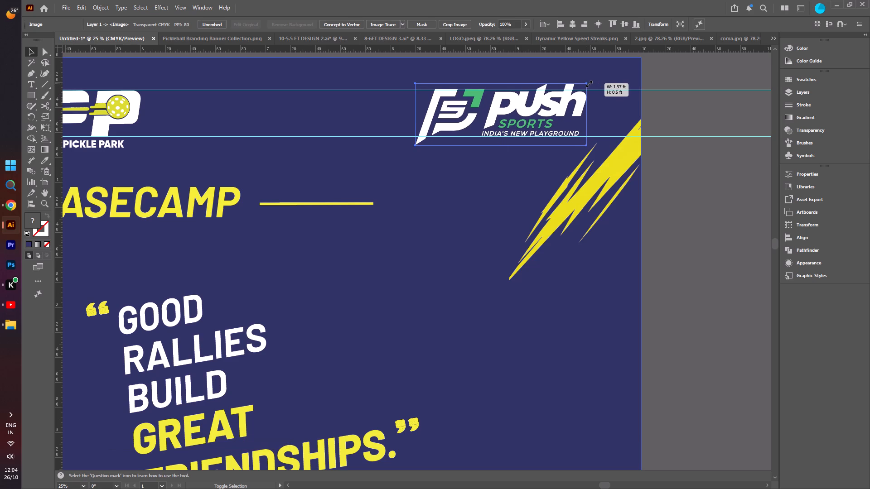
pyautogui.keyDown('shift'); pyautogui.moveTo(588, 83); pyautogui.dragTo(591, 81); pyautogui.keyUp('shift')
pyautogui.click(662, 192)
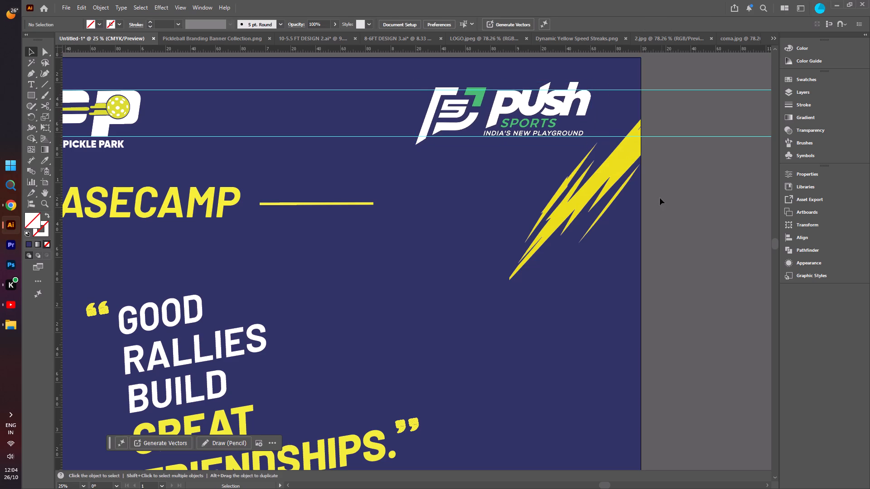
# Delete both horizontal guides from the logo row.
pyautogui.keyDown('alt'); pyautogui.scroll(-3, 651, 216); pyautogui.keyUp('alt')
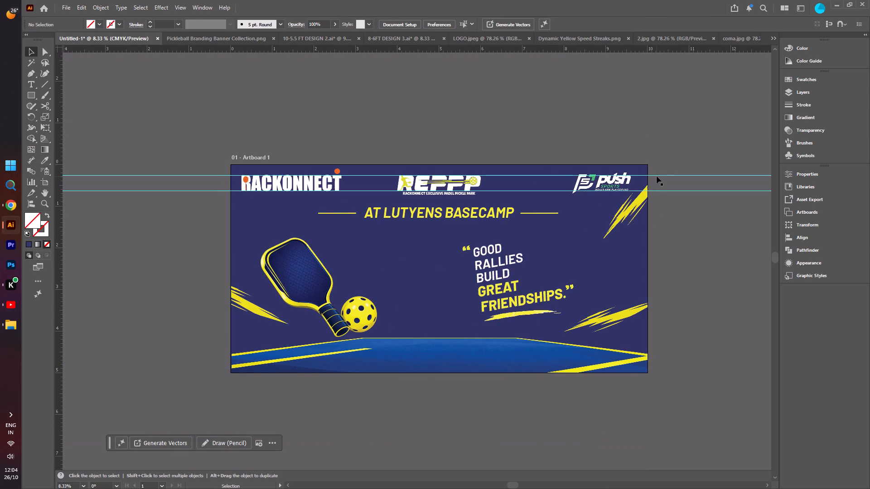
pyautogui.click(657, 174)
pyautogui.press('Delete')
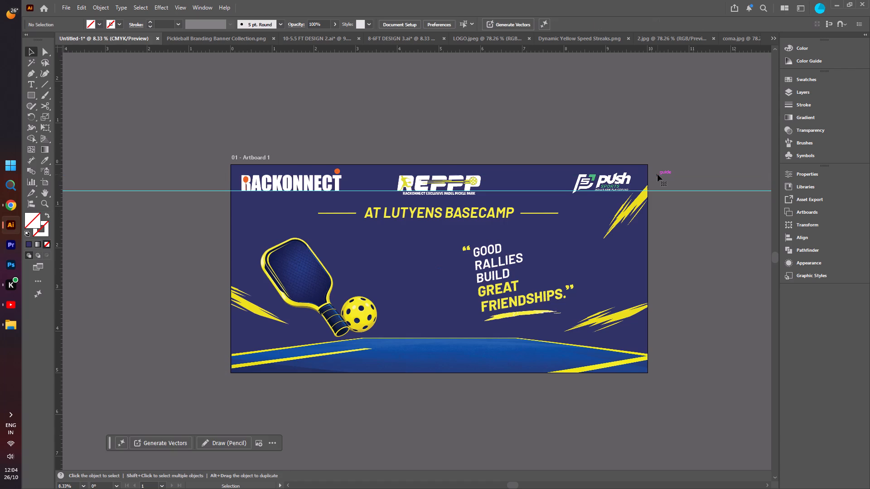
pyautogui.click(659, 190)
pyautogui.press('Delete')
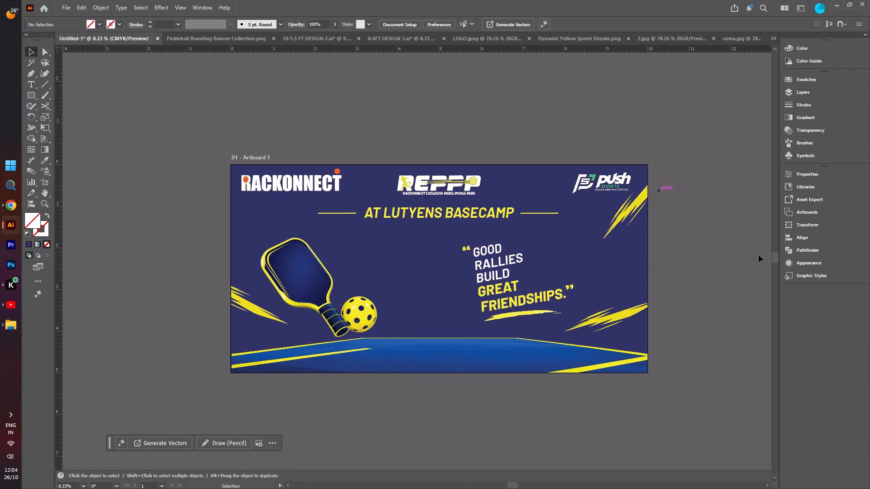
# Delete the steep yellow streak image at the banner's upper-right corner, below the Push Sports logo.
pyautogui.click(632, 218)
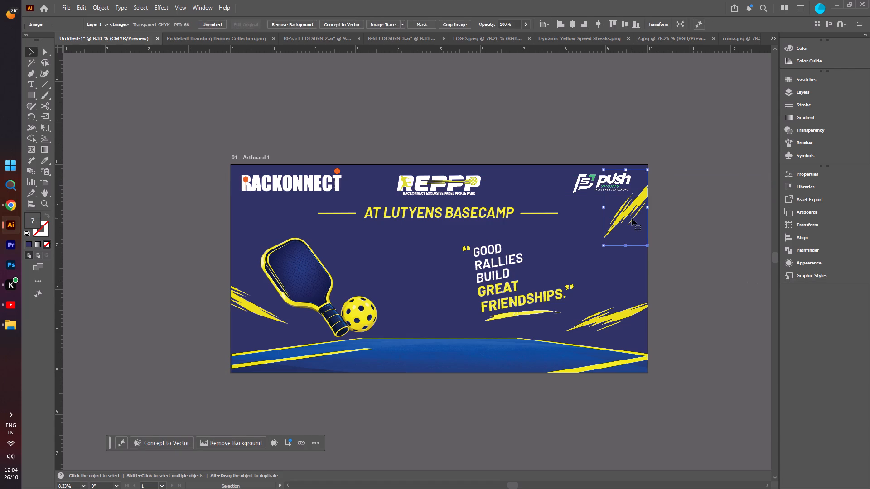
pyautogui.press('Delete')
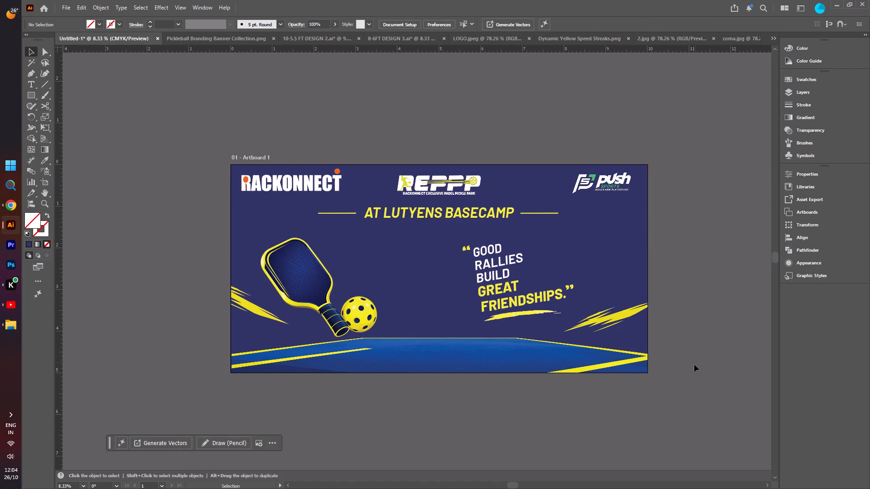
# Move the remaining right-hand yellow streak up about 1.76 ft, keeping it flush with the banner's right edge.
pyautogui.moveTo(614, 320); pyautogui.dragTo(618, 242)
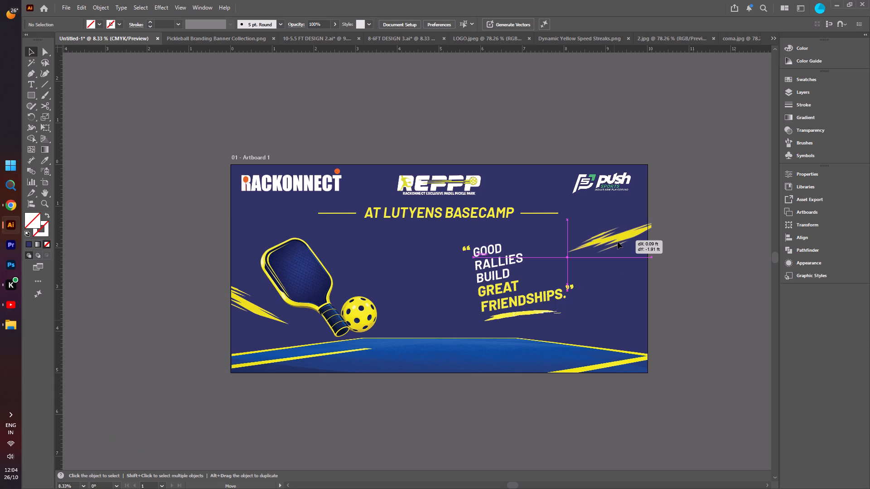
pyautogui.moveTo(618, 242); pyautogui.dragTo(612, 246)
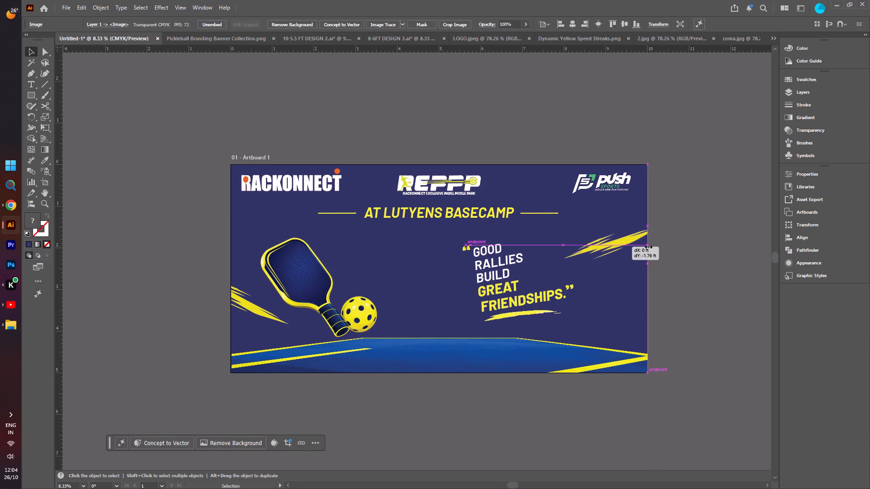
pyautogui.click(701, 236)
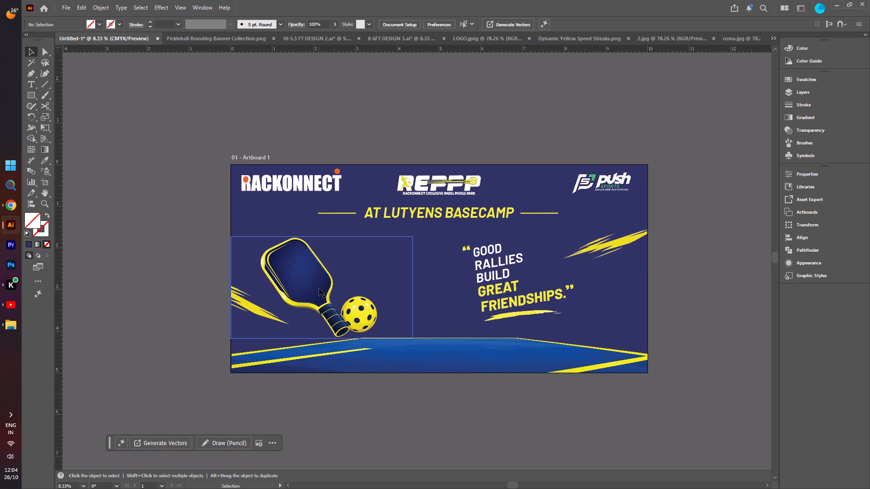
# Move the racket and ball image slightly down so the handle overlaps the court's top edge.
pyautogui.moveTo(319, 288); pyautogui.dragTo(320, 300)
pyautogui.click(117, 264)
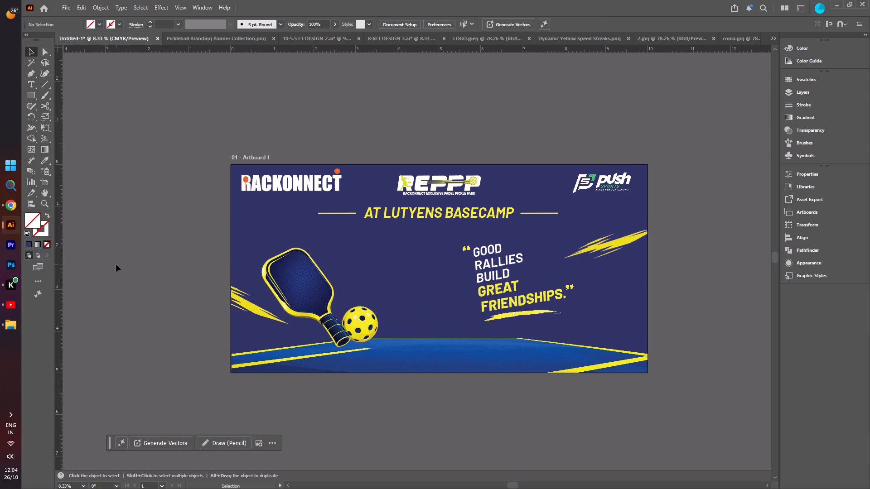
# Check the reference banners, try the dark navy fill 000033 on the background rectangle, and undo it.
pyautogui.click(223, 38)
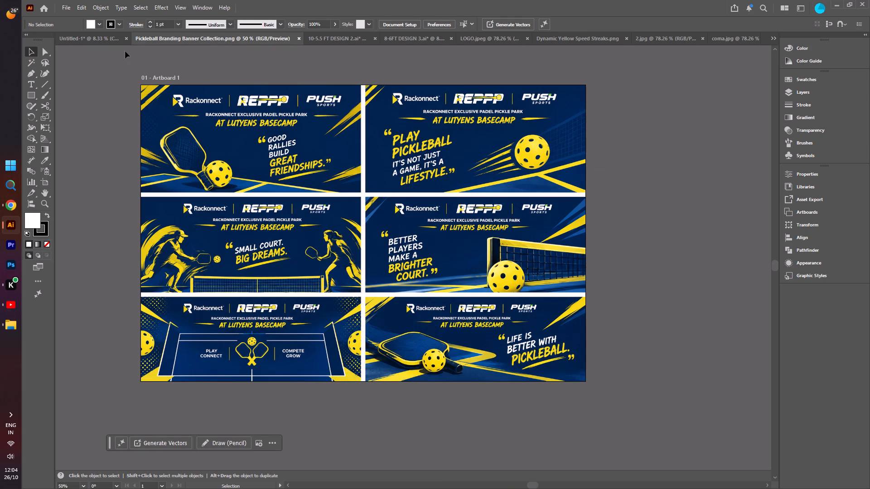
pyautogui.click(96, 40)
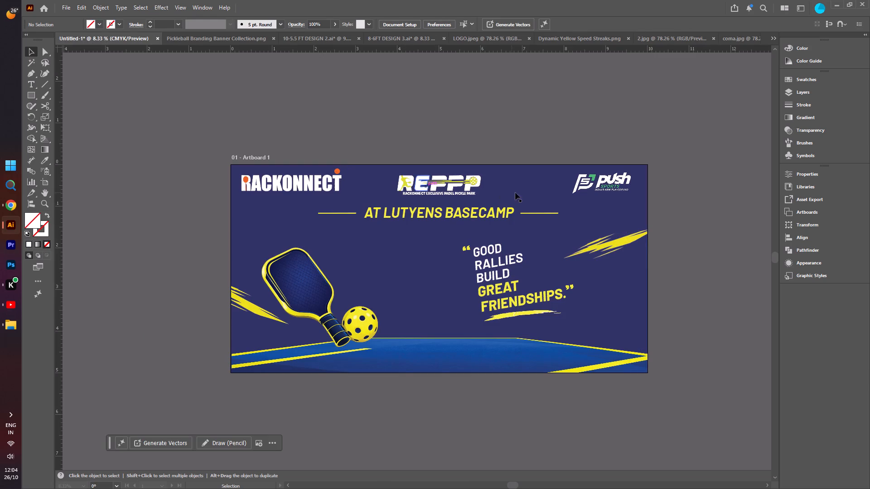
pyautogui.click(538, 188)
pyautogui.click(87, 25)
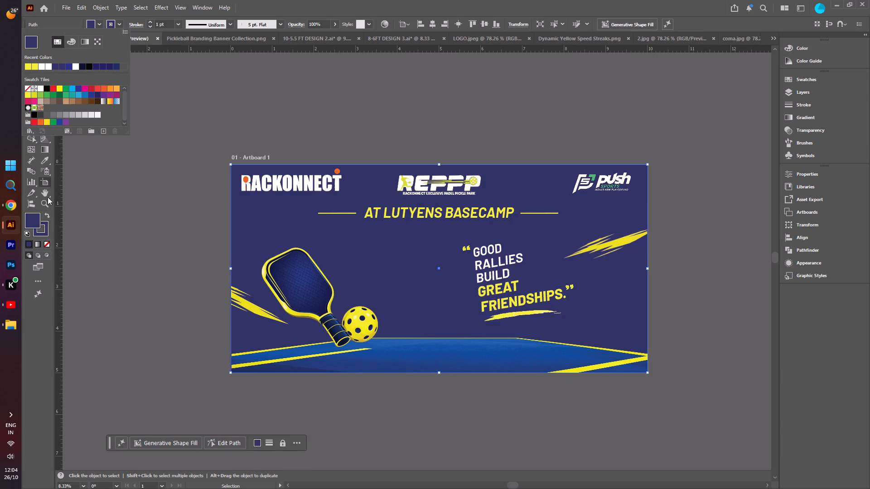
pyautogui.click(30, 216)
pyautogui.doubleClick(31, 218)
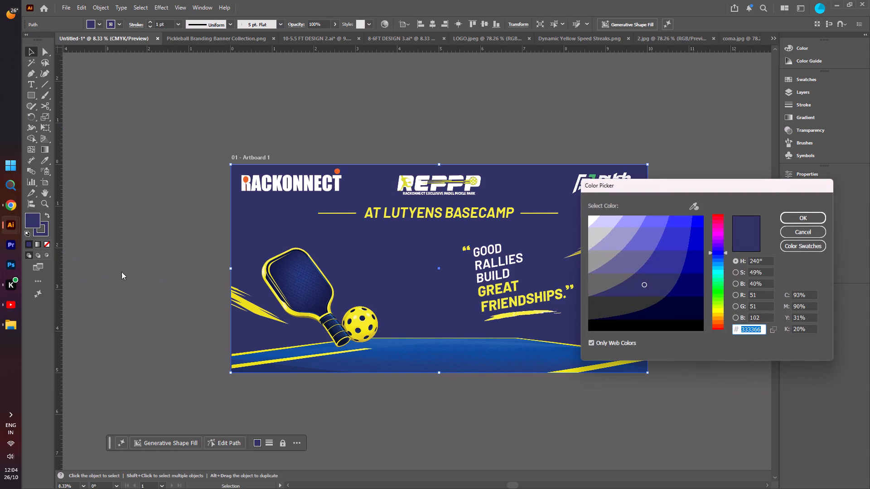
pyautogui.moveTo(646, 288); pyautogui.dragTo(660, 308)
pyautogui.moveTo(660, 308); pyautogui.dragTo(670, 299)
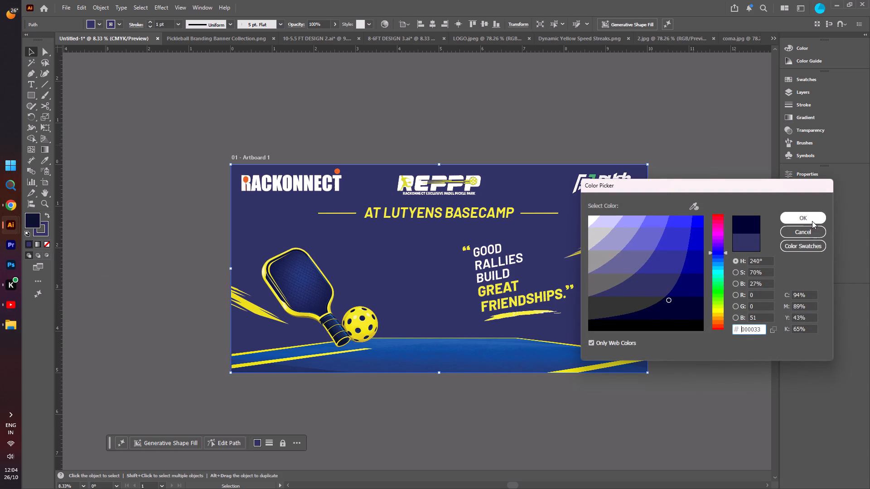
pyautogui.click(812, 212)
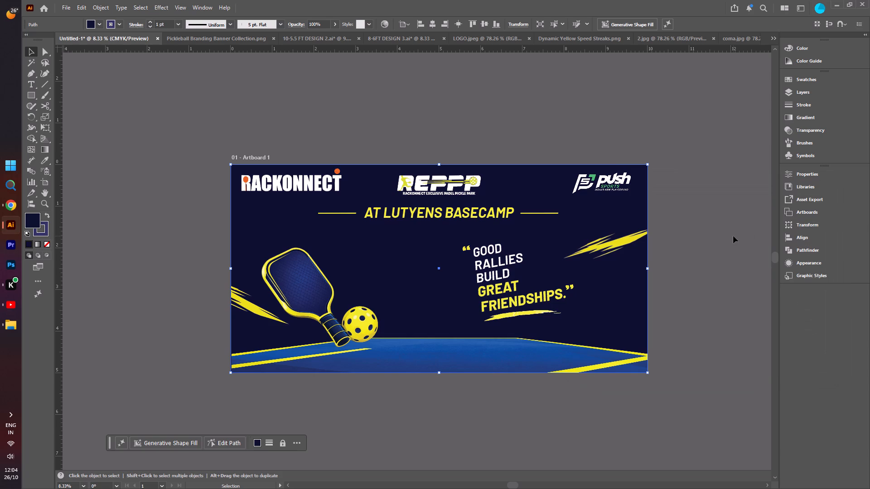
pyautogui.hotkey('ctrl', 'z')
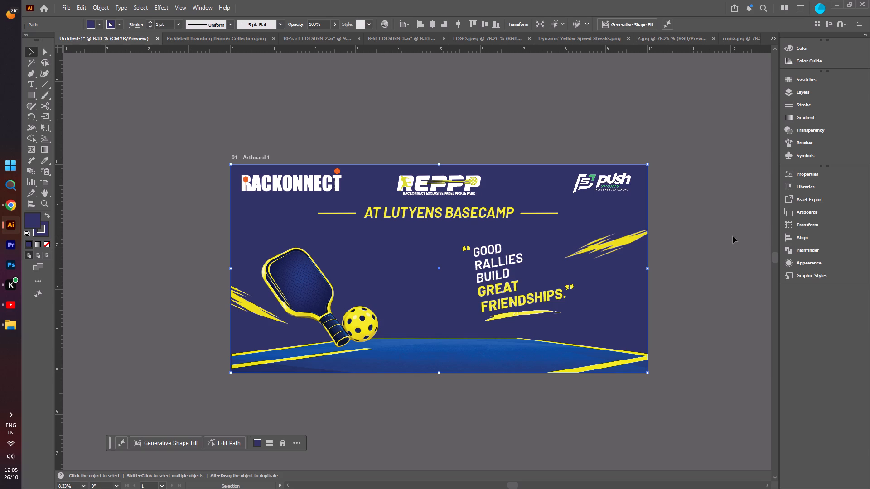
# Fill the background rectangle with a deeper navy blue from the recent colors.
pyautogui.click(250, 210)
pyautogui.click(88, 24)
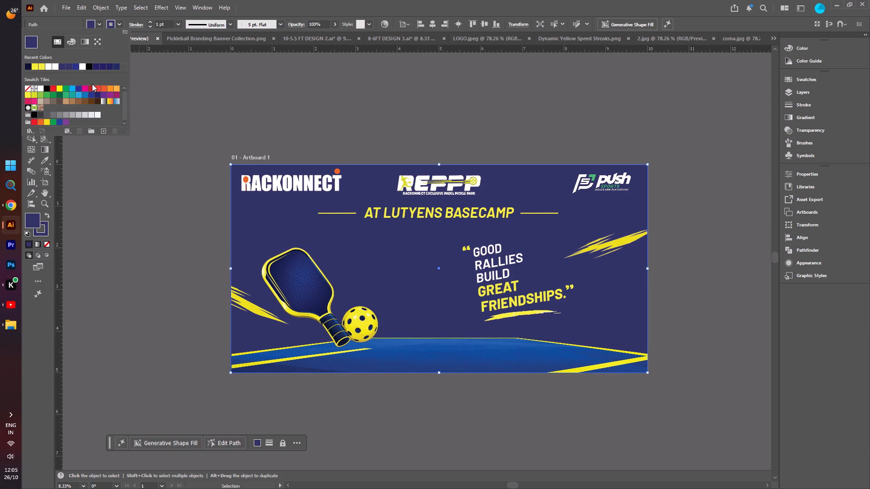
pyautogui.click(108, 67)
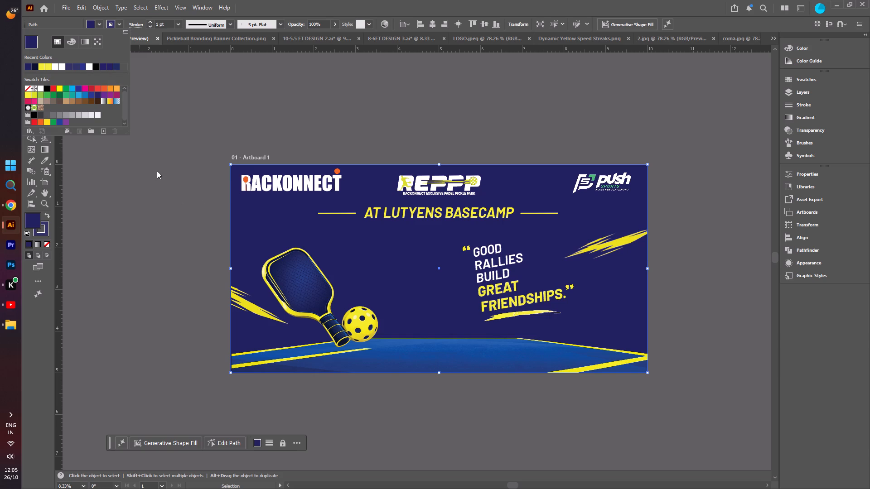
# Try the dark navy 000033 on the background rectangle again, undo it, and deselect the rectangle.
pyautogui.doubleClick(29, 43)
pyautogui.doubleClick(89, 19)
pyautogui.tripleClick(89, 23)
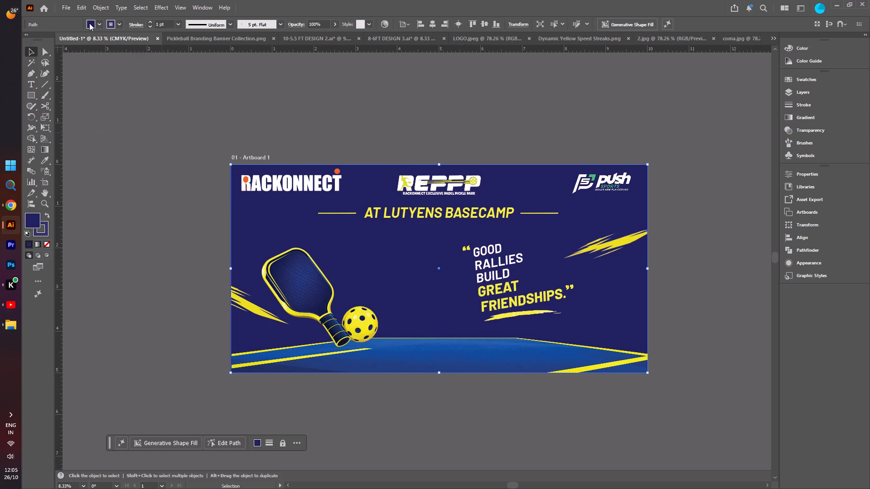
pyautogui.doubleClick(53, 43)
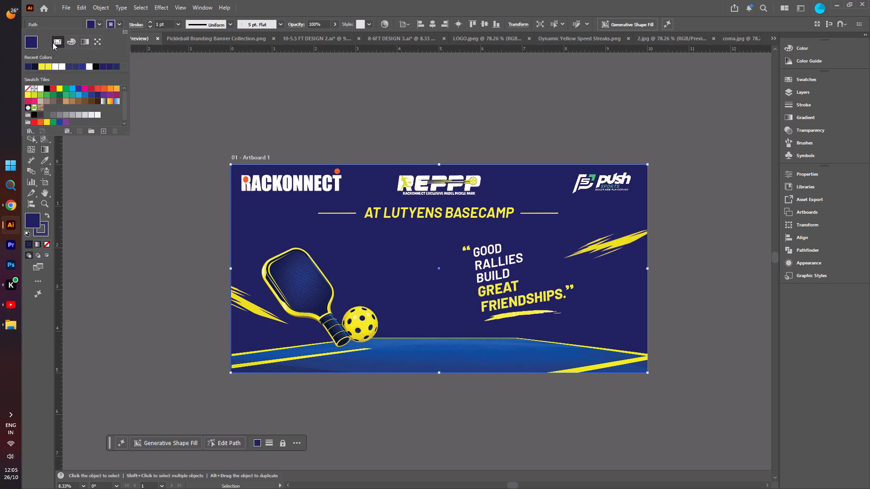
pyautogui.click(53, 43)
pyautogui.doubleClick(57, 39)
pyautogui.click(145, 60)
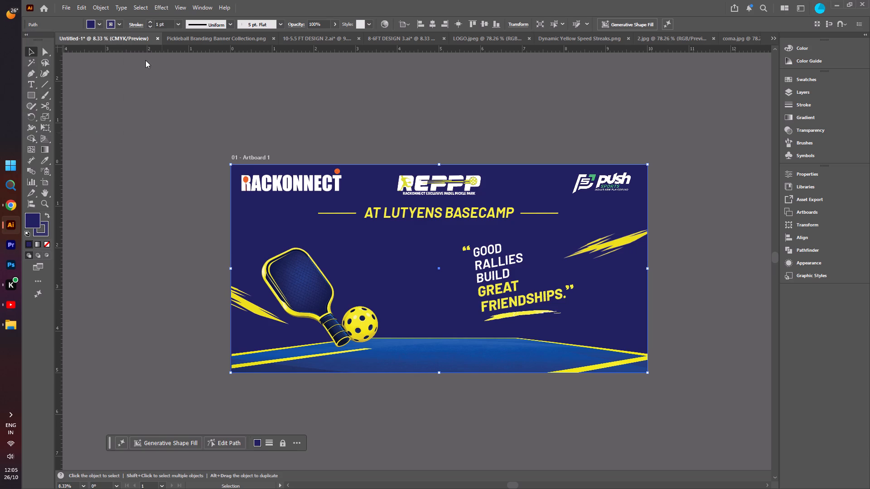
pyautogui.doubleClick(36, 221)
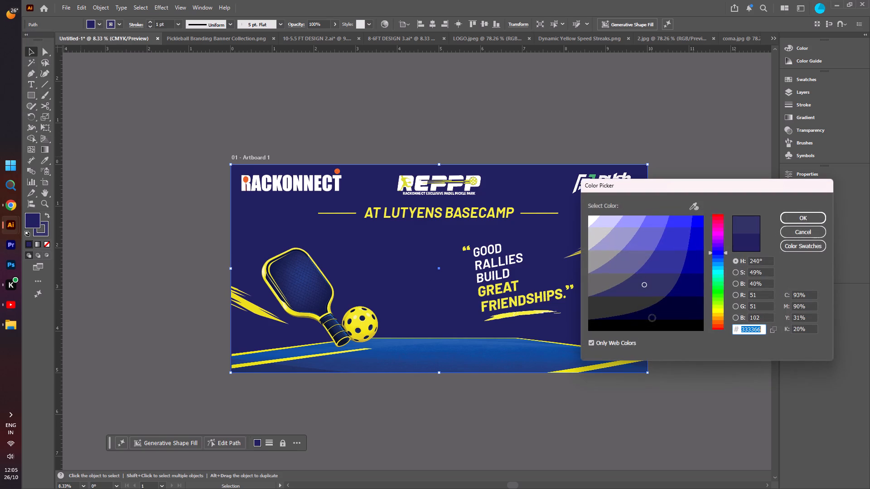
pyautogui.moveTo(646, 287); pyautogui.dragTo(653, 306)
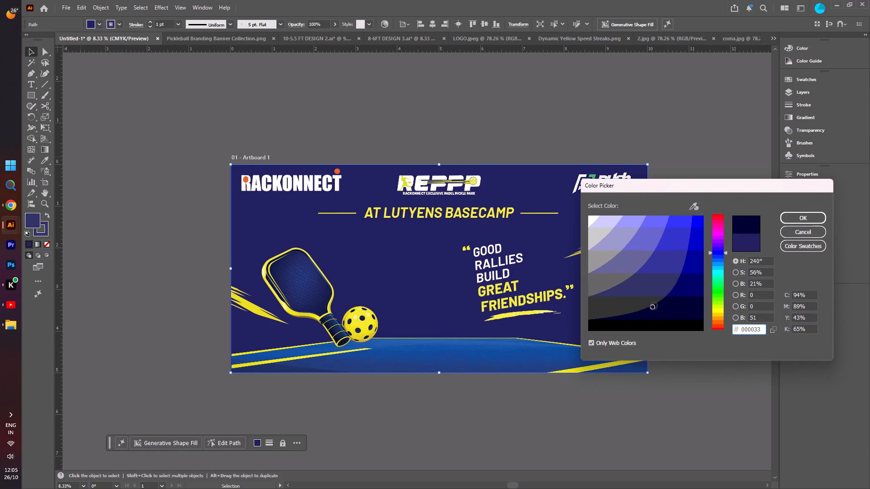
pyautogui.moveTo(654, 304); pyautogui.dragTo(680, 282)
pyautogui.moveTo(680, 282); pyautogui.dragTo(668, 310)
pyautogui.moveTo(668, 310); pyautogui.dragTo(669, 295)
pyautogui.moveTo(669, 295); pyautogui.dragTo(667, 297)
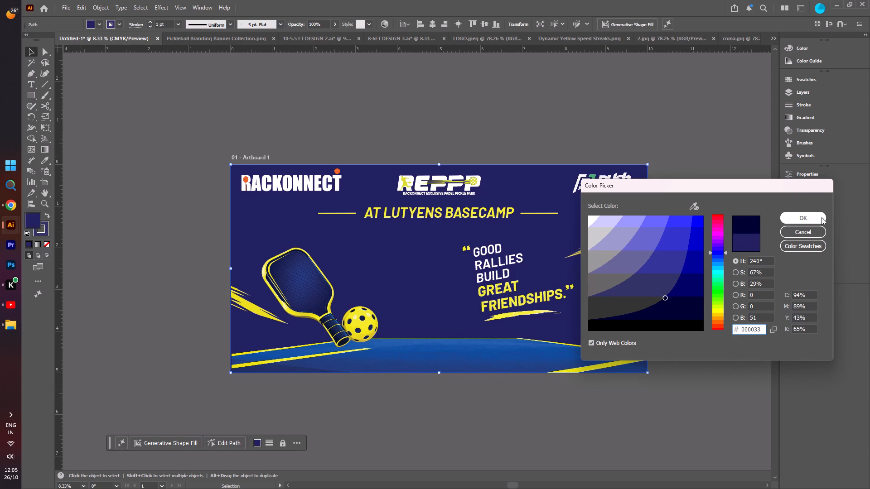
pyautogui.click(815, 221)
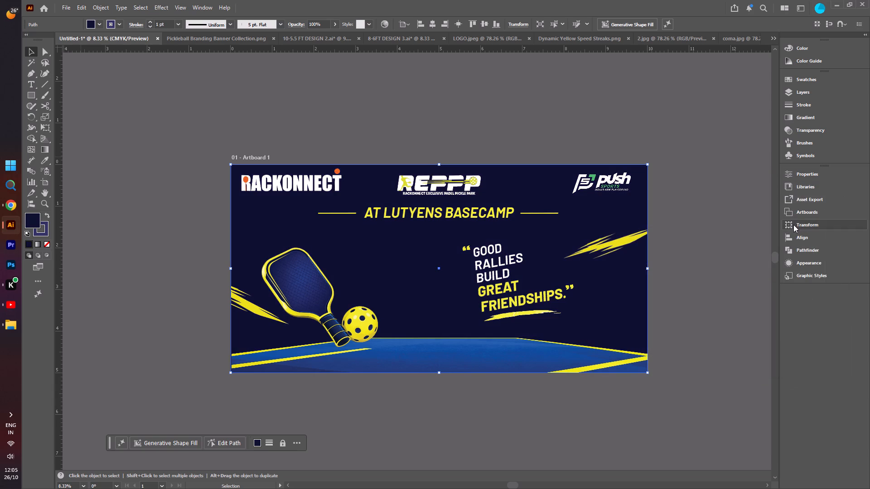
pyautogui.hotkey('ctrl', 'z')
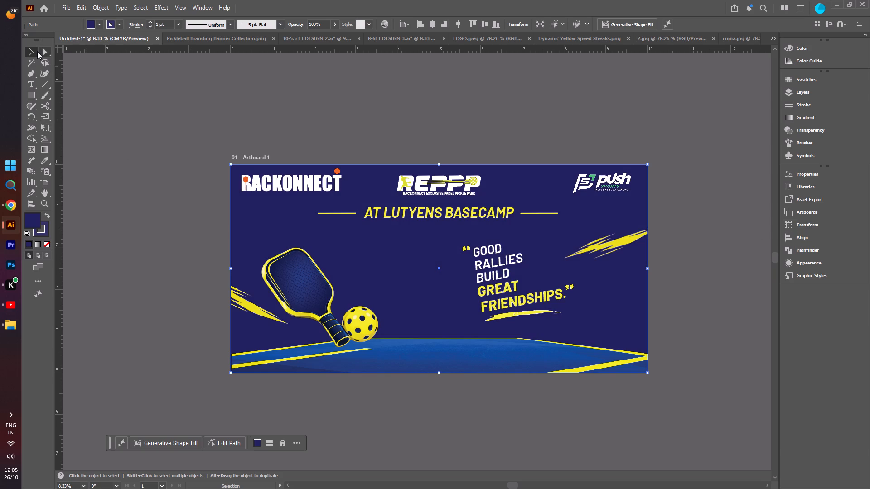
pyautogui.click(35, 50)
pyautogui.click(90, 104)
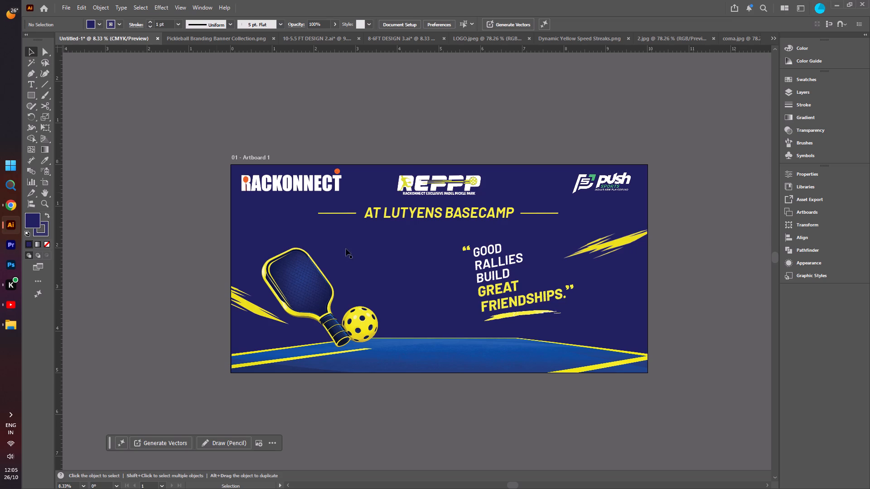
# Examine the slogan and overall layout up close and compare them with the reference banner collection.
pyautogui.keyDown('alt'); pyautogui.scroll(4, 528, 307); pyautogui.keyUp('alt')
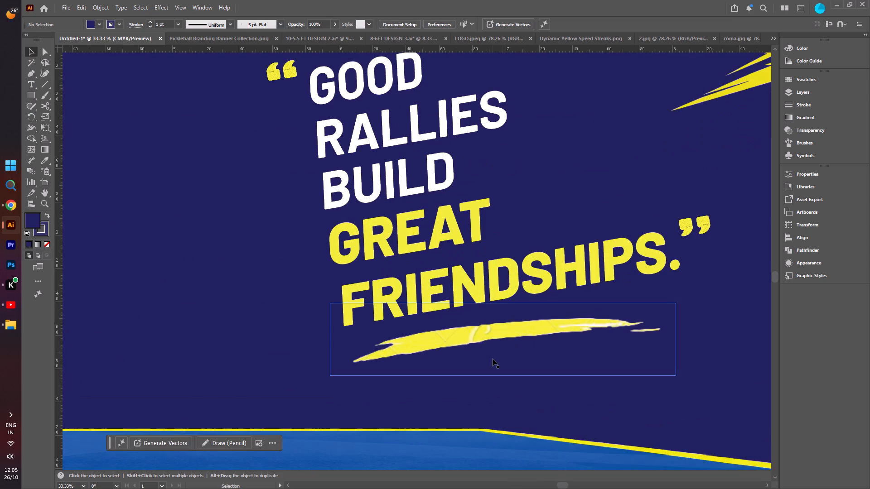
pyautogui.keyDown('alt'); pyautogui.scroll(-4, 489, 359); pyautogui.keyUp('alt')
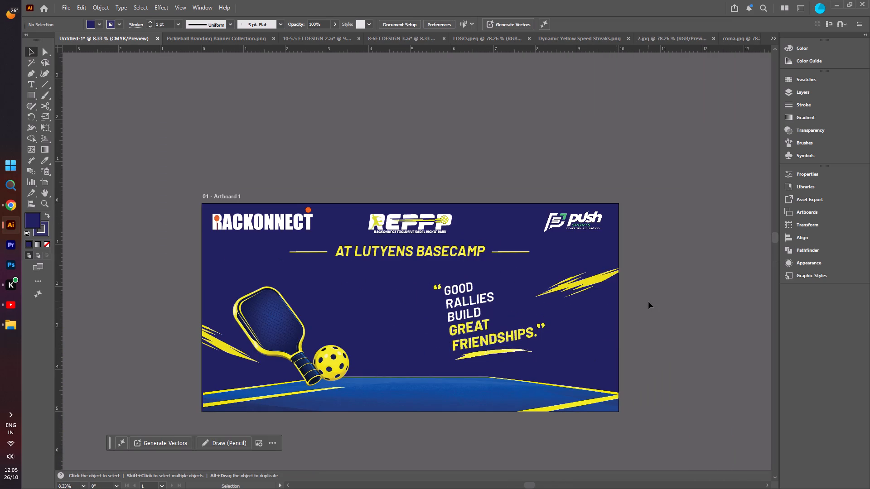
pyautogui.click(648, 302)
pyautogui.keyDown('alt'); pyautogui.scroll(2, 556, 329); pyautogui.keyUp('alt')
pyautogui.keyDown('alt'); pyautogui.scroll(-2, 556, 329); pyautogui.keyUp('alt')
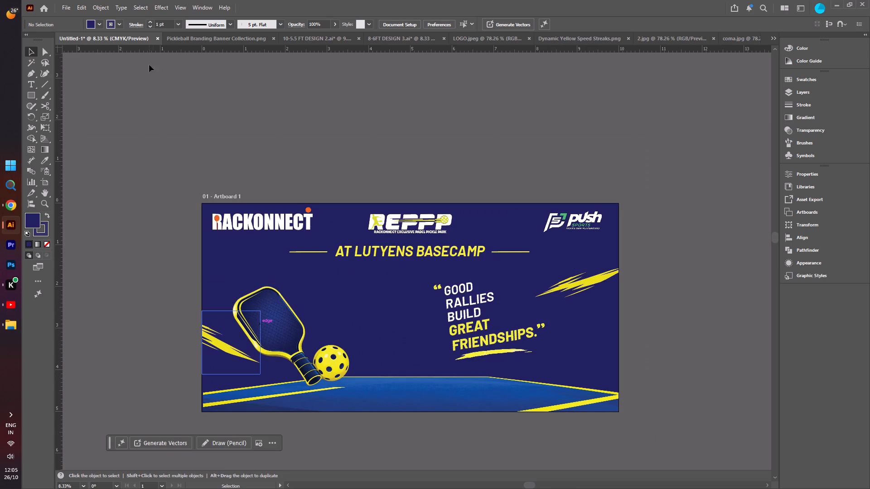
pyautogui.click(199, 39)
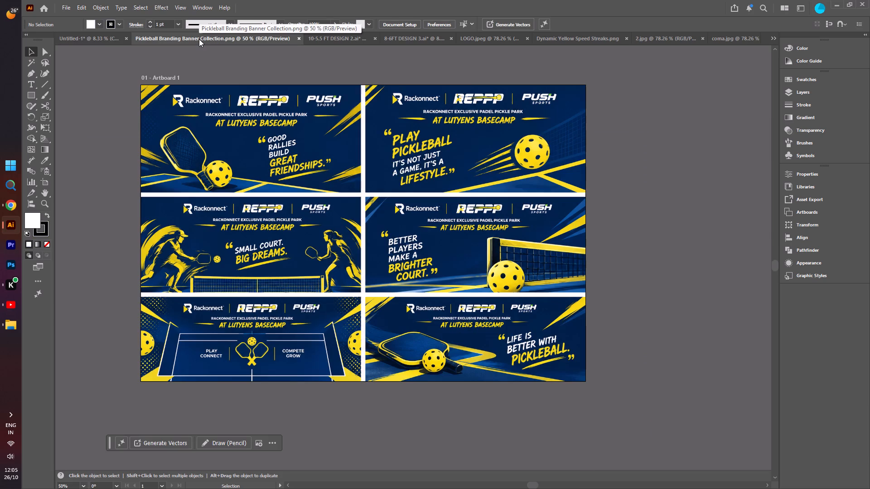
pyautogui.click(105, 38)
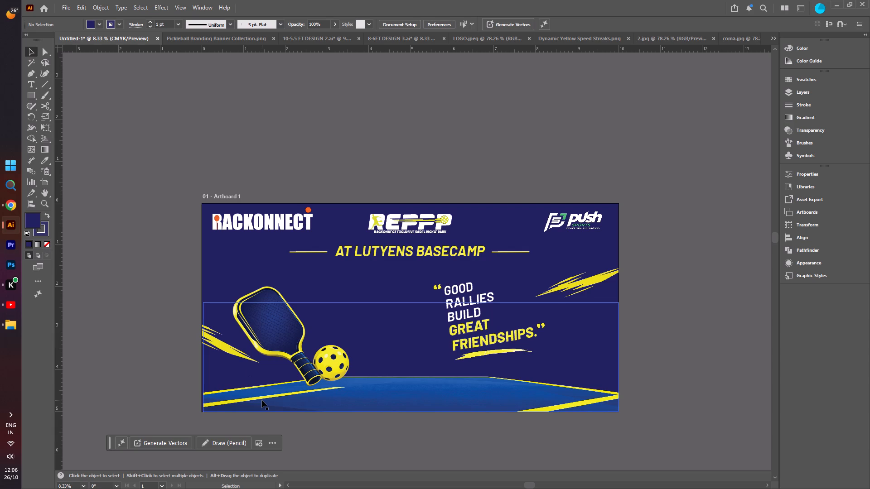
# Rotate the blue court image clockwise so it slopes down across the banner's lower part, and enlarge it well past the artboard.
pyautogui.moveTo(262, 400); pyautogui.dragTo(221, 374)
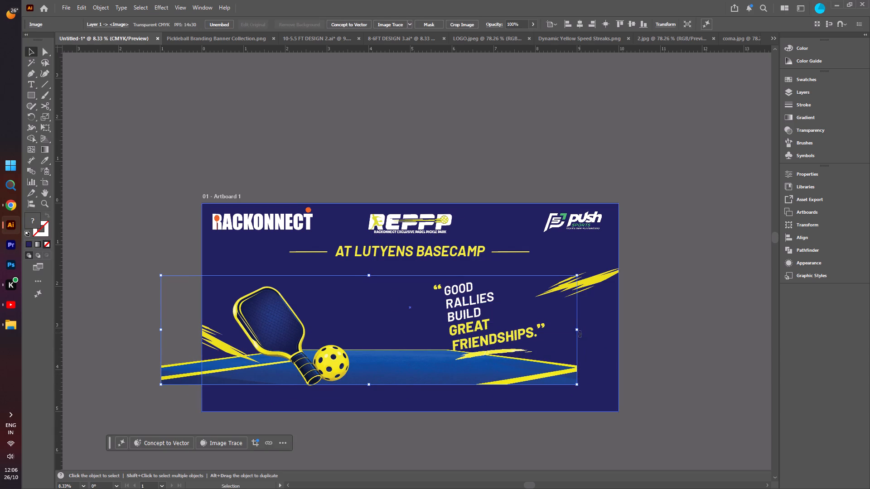
pyautogui.moveTo(578, 335); pyautogui.dragTo(550, 380)
pyautogui.moveTo(415, 378); pyautogui.dragTo(362, 417)
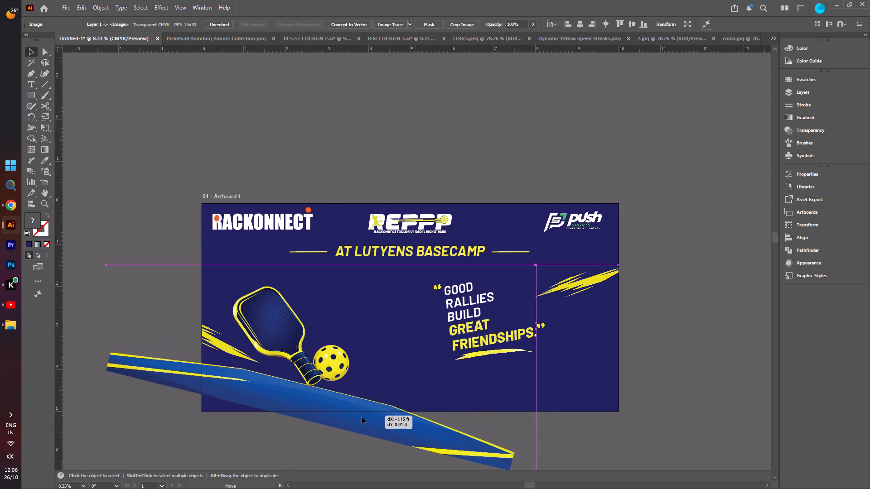
pyautogui.moveTo(362, 417); pyautogui.dragTo(322, 425)
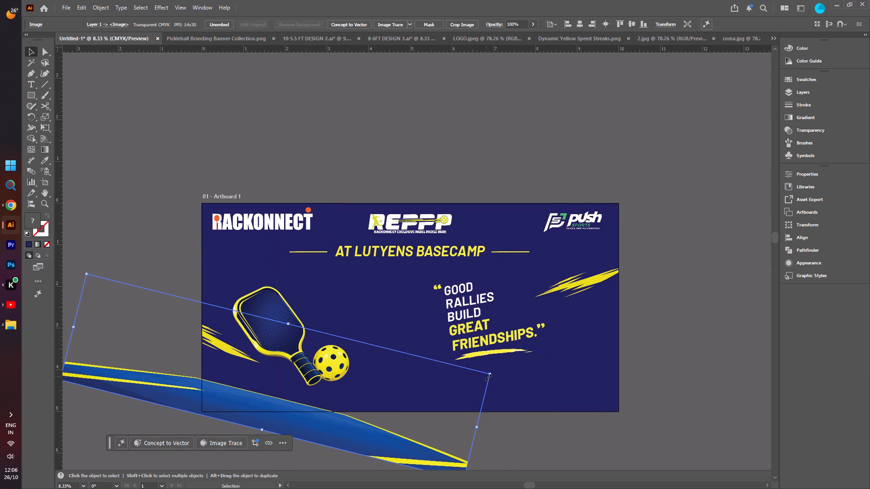
pyautogui.keyDown('shift'); pyautogui.moveTo(491, 373); pyautogui.dragTo(590, 356); pyautogui.keyUp('shift')
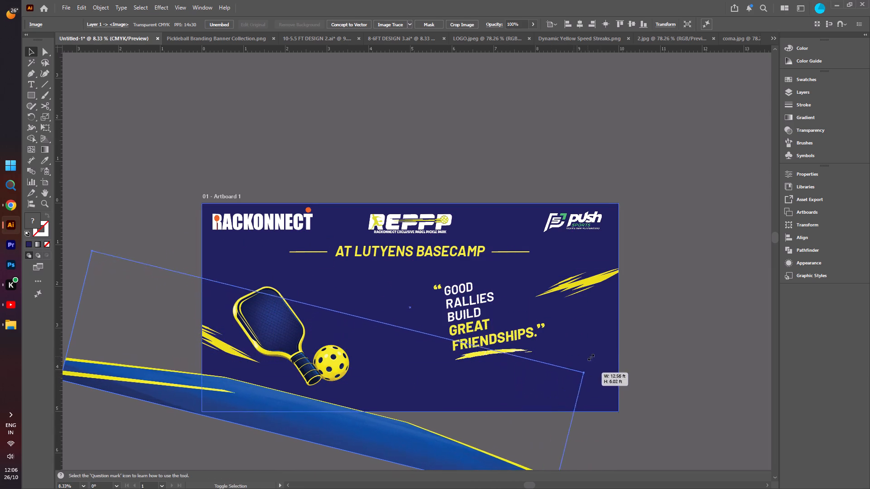
pyautogui.keyDown('shift'); pyautogui.moveTo(590, 356); pyautogui.dragTo(822, 348); pyautogui.keyUp('shift')
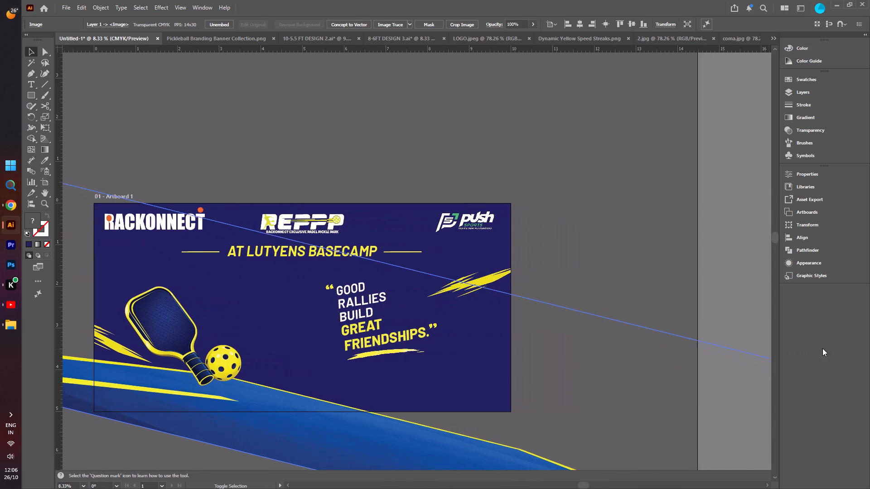
pyautogui.keyDown('shift'); pyautogui.moveTo(822, 348); pyautogui.dragTo(826, 341); pyautogui.keyUp('shift')
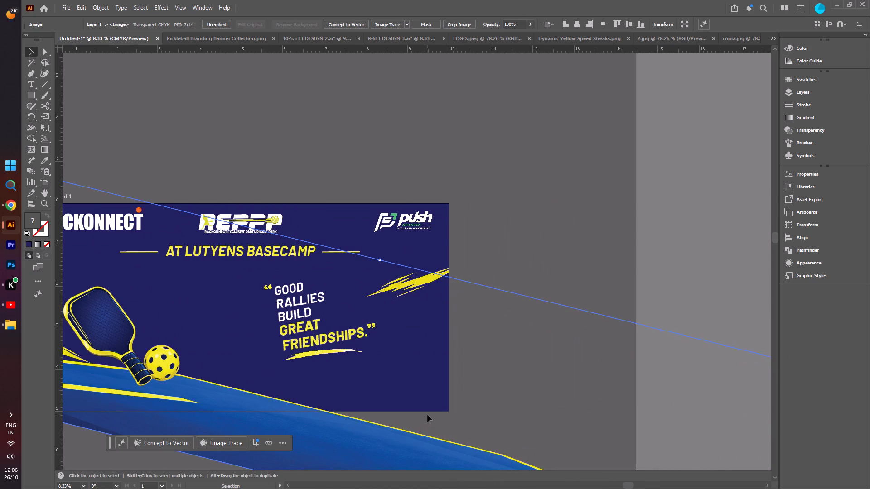
# Raise the tilted court image behind the racket and ball, enlarge it further, and fine-tune its horizontal position.
pyautogui.keyDown('alt'); pyautogui.scroll(-3, 427, 415); pyautogui.keyUp('alt')
pyautogui.keyDown('alt'); pyautogui.scroll(1, 320, 474); pyautogui.keyUp('alt')
pyautogui.keyDown('alt'); pyautogui.scroll(2, 369, 456); pyautogui.keyUp('alt')
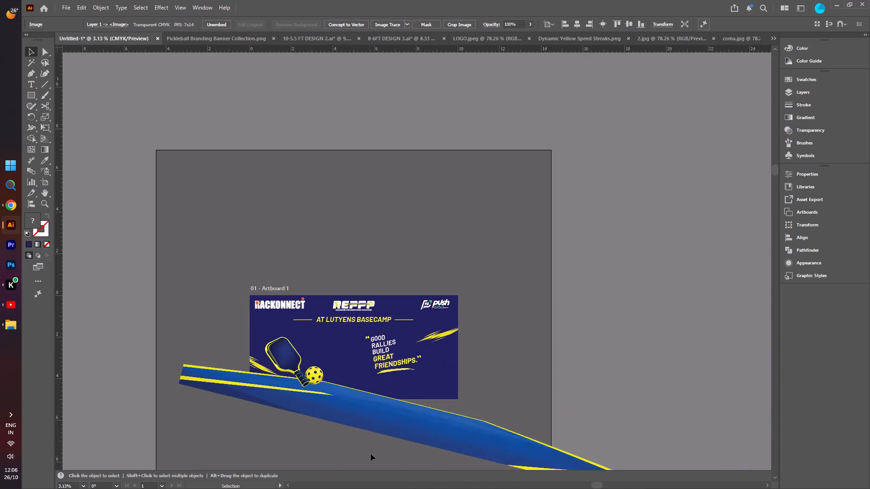
pyautogui.moveTo(422, 416); pyautogui.dragTo(420, 392)
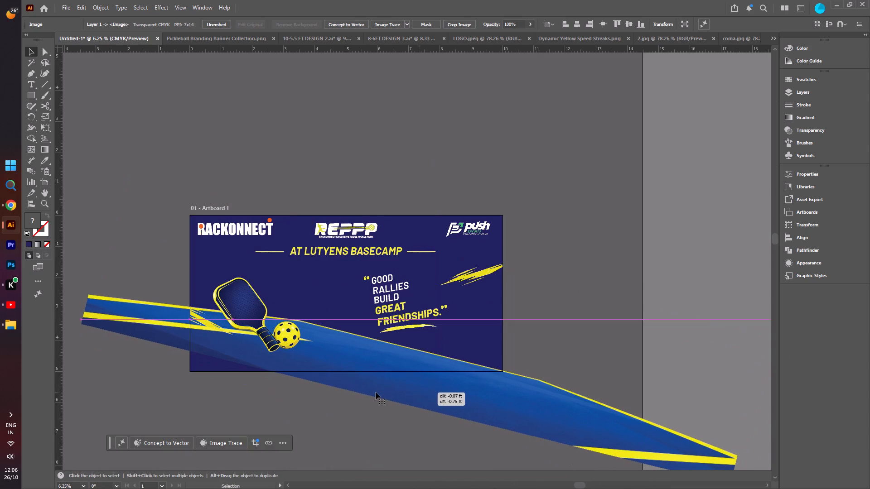
pyautogui.keyDown('alt'); pyautogui.moveTo(79, 324); pyautogui.dragTo(49, 325); pyautogui.keyUp('alt')
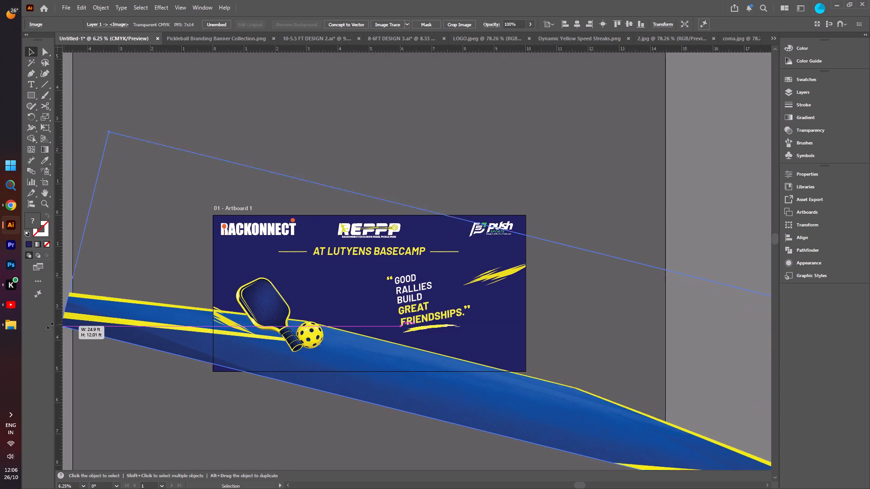
pyautogui.keyDown('alt'); pyautogui.moveTo(49, 325); pyautogui.dragTo(35, 325); pyautogui.keyUp('alt')
pyautogui.moveTo(571, 418); pyautogui.dragTo(572, 418)
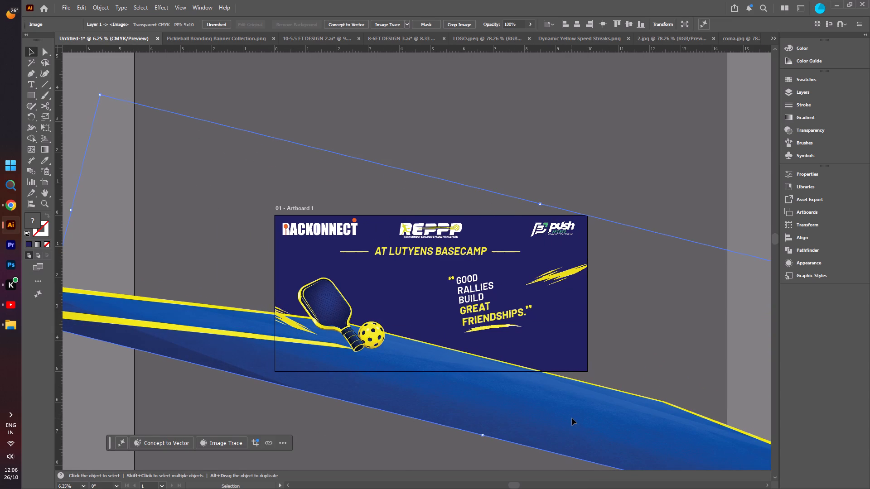
pyautogui.moveTo(572, 418); pyautogui.dragTo(578, 417)
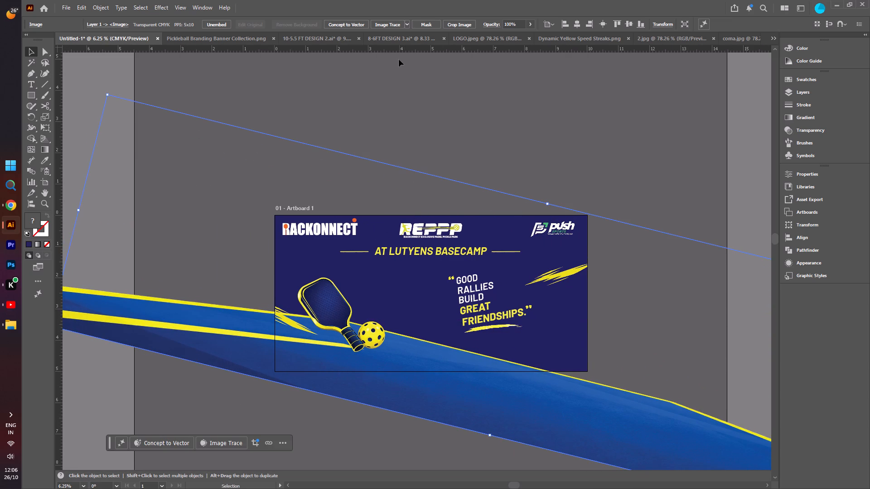
# Crop the oversized court image to the artboard's four edges, about 10 ft wide, and deselect it.
pyautogui.click(458, 21)
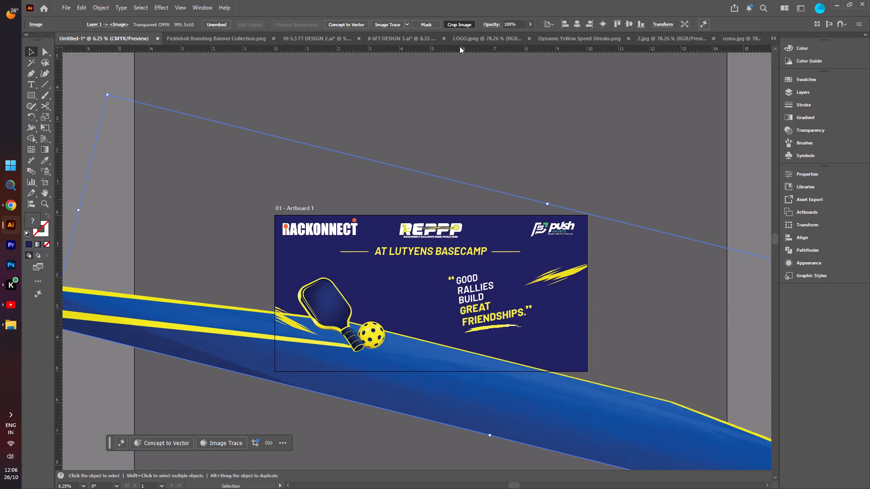
pyautogui.click(462, 23)
pyautogui.click(455, 86)
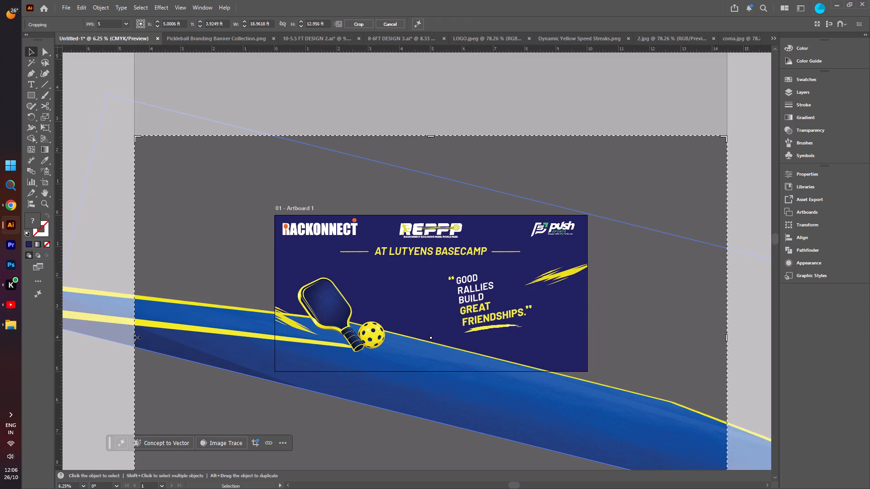
pyautogui.moveTo(136, 336); pyautogui.dragTo(277, 331)
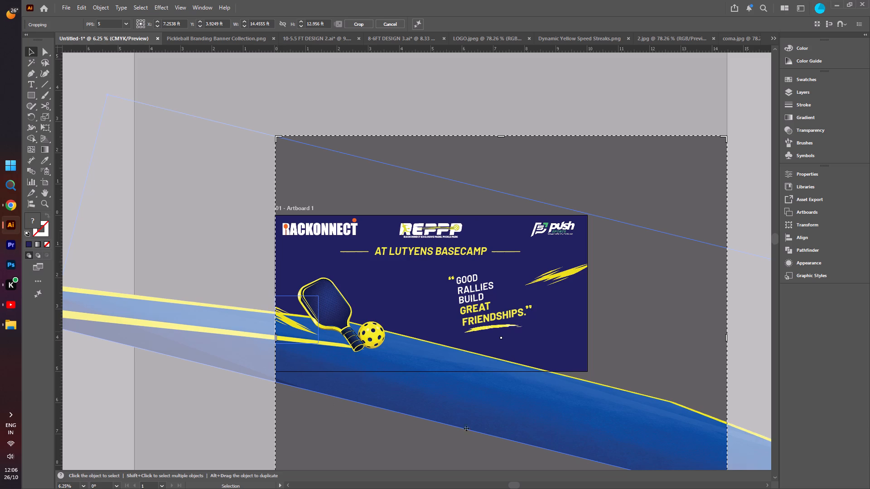
pyautogui.keyDown('alt'); pyautogui.scroll(-3, 401, 431); pyautogui.keyUp('alt')
pyautogui.scroll(-4, 431, 454)
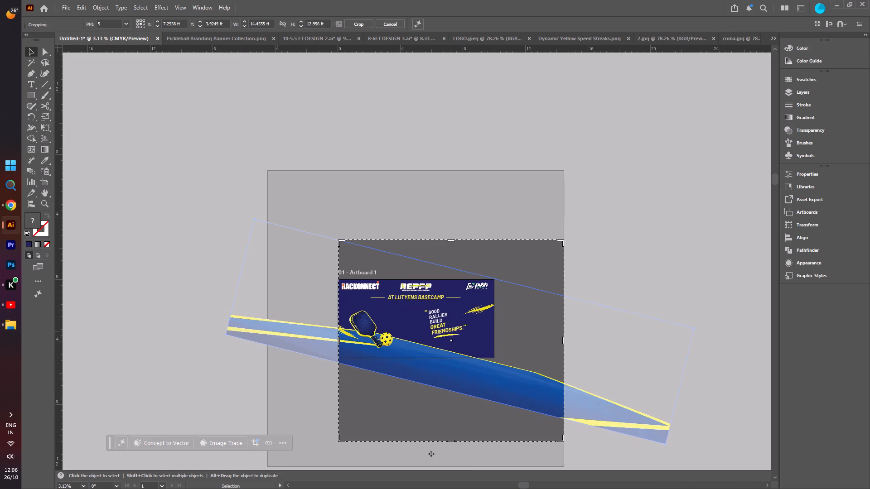
pyautogui.moveTo(449, 440); pyautogui.dragTo(449, 365)
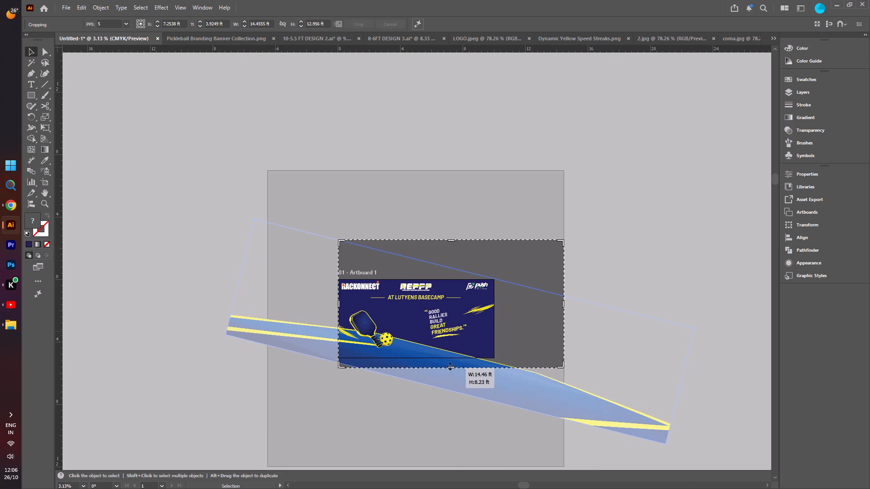
pyautogui.moveTo(449, 365); pyautogui.dragTo(452, 354)
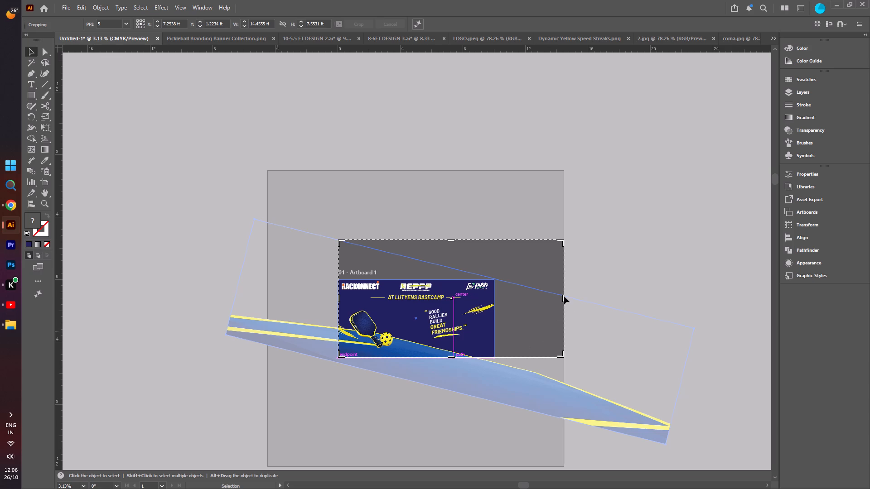
pyautogui.moveTo(563, 297); pyautogui.dragTo(493, 300)
pyautogui.moveTo(412, 238); pyautogui.dragTo(406, 266)
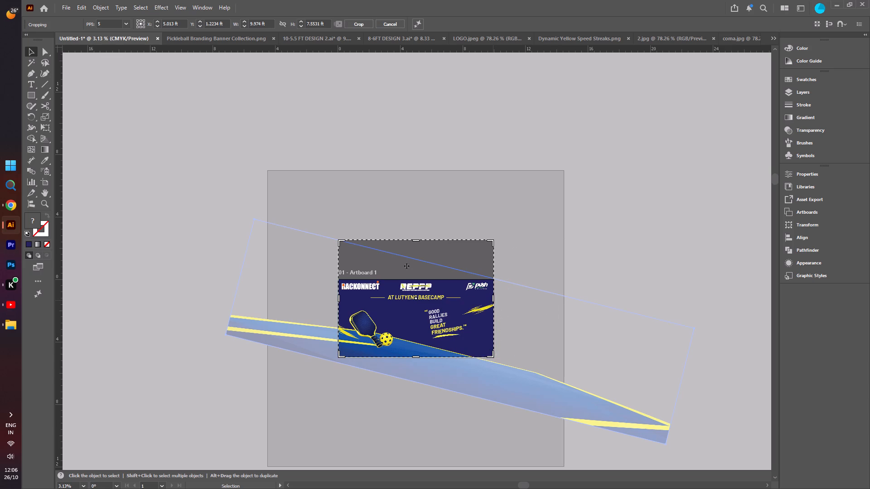
pyautogui.moveTo(406, 266); pyautogui.dragTo(406, 266)
pyautogui.moveTo(415, 241); pyautogui.dragTo(410, 281)
pyautogui.click(355, 24)
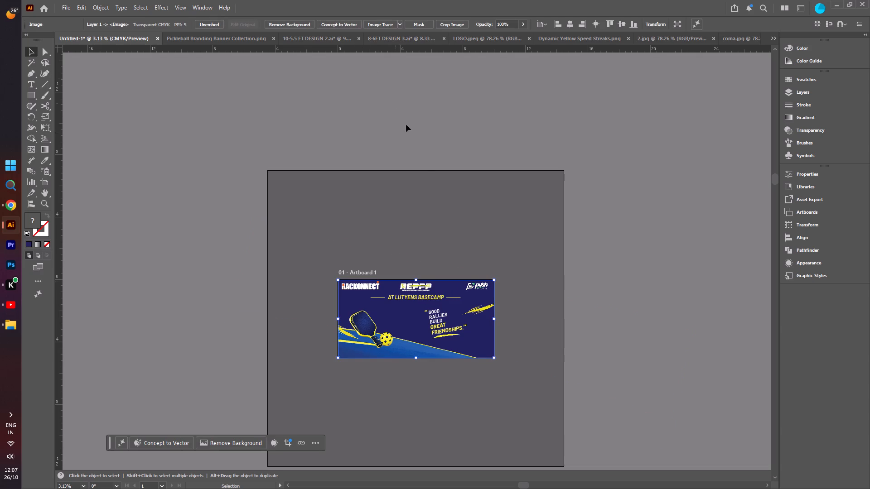
pyautogui.keyDown('alt'); pyautogui.scroll(2, 464, 362); pyautogui.keyUp('alt')
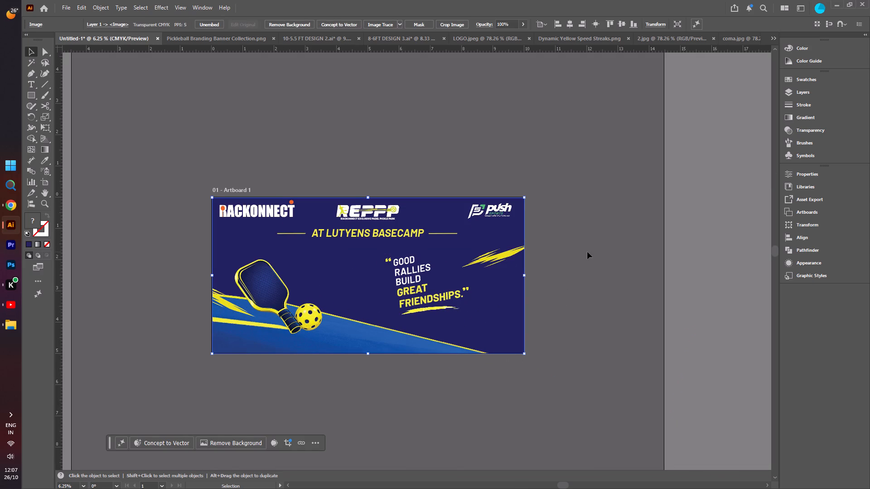
pyautogui.click(587, 252)
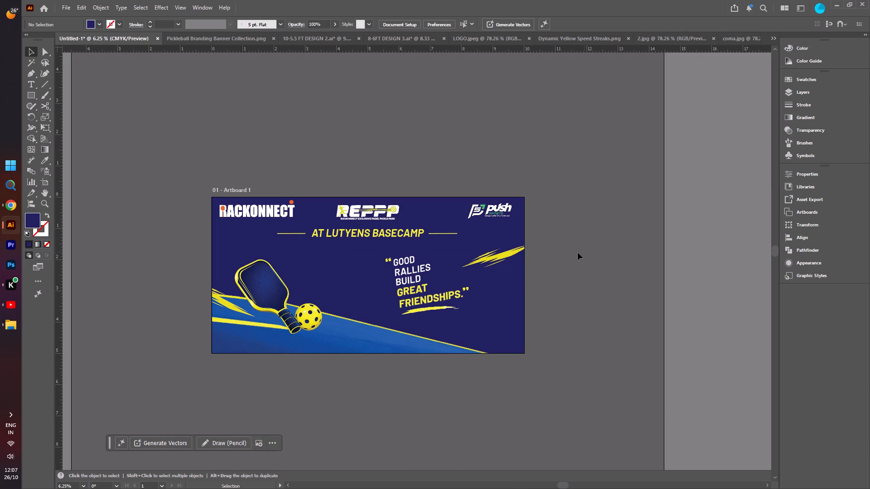
# Move the yellow streak on the banner's left side up about 1.5 ft, so it points at the racket's top.
pyautogui.moveTo(217, 302); pyautogui.dragTo(213, 254)
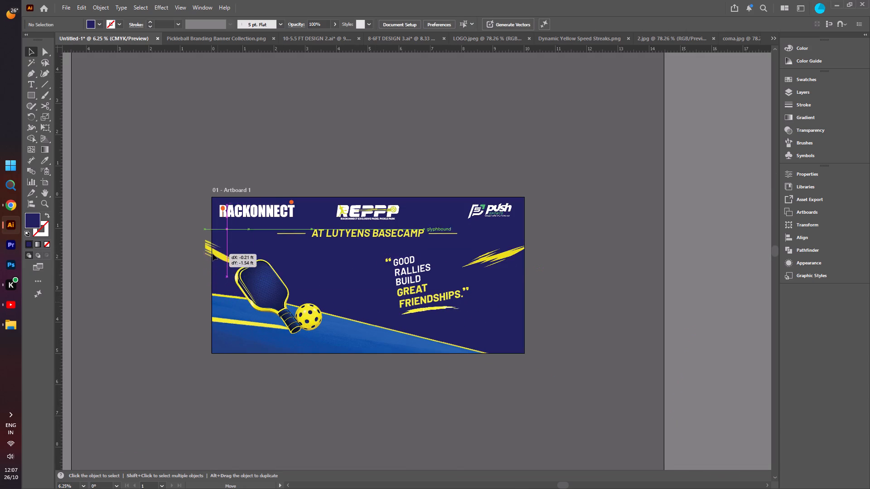
pyautogui.moveTo(213, 254); pyautogui.dragTo(218, 249)
pyautogui.click(116, 258)
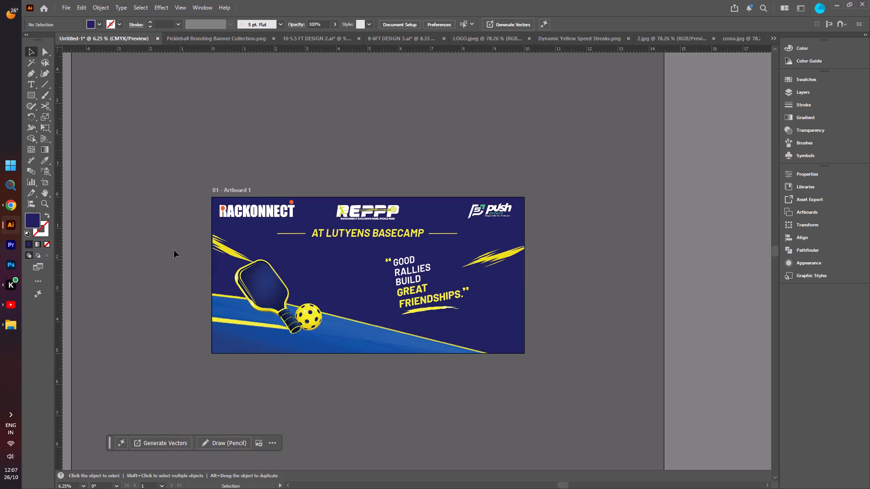
# Nudge the raised yellow streak left until its cut end sits flush with the banner's left edge.
pyautogui.click(223, 248)
pyautogui.press('Left')
pyautogui.press('Left')
pyautogui.press('Left')
pyautogui.press('Left')
pyautogui.press('Left')
pyautogui.press('Left')
pyautogui.press('Left')
pyautogui.press('Left')
pyautogui.press('Left')
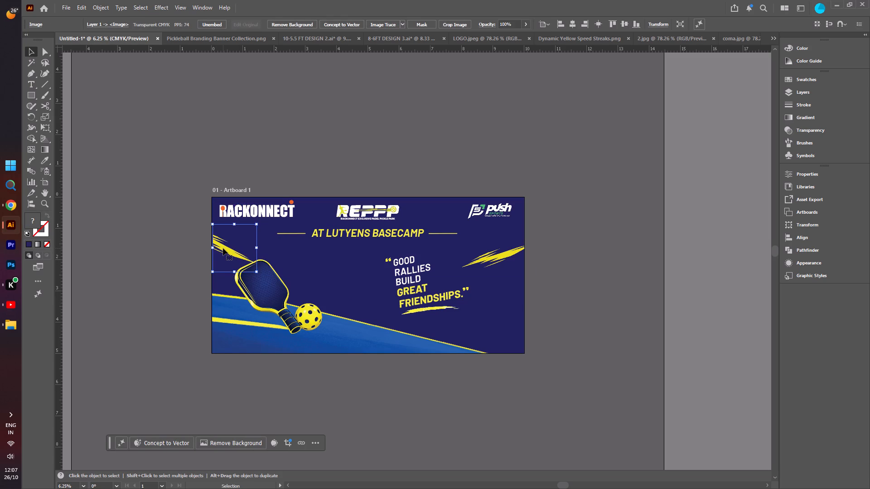
pyautogui.press('Left')
pyautogui.press('Left')
pyautogui.press('Left')
pyautogui.press('Left')
pyautogui.press('Left')
pyautogui.press('Left')
pyautogui.press('Left')
pyautogui.press('Left')
pyautogui.press('Left')
pyautogui.press('Left')
pyautogui.press('Left')
pyautogui.press('Left')
pyautogui.press('Left')
pyautogui.press('Left')
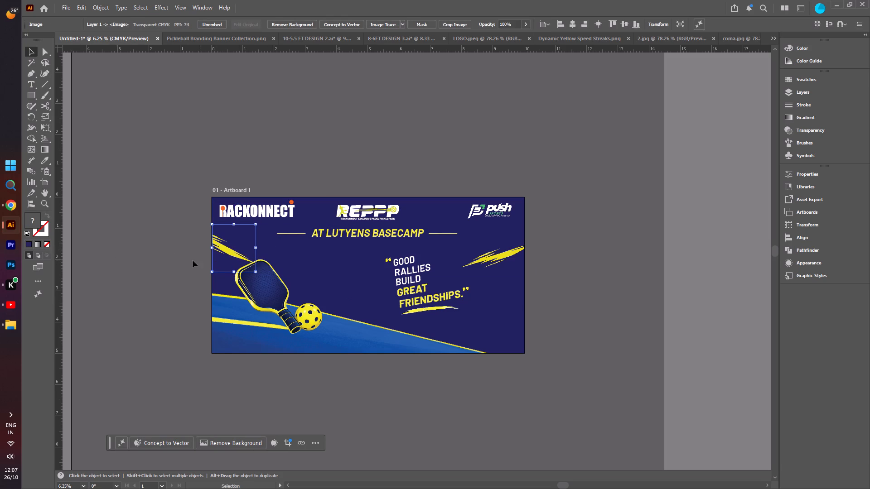
pyautogui.click(183, 261)
pyautogui.click(219, 241)
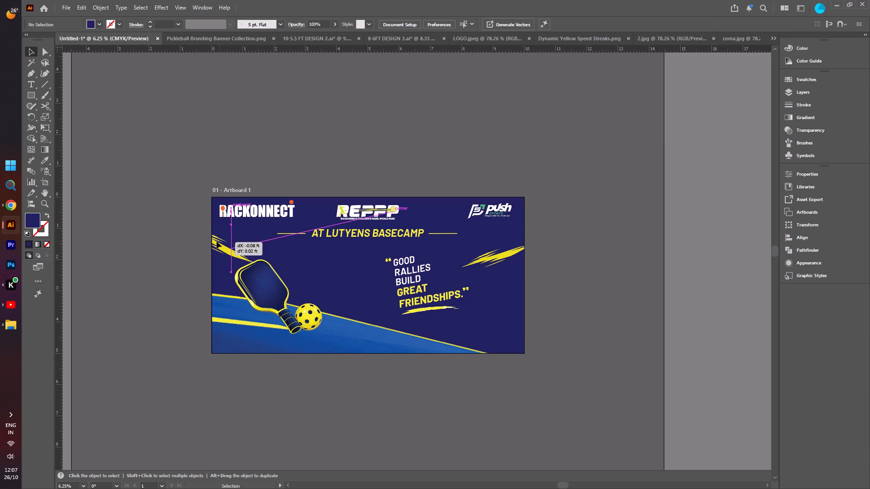
pyautogui.click(164, 245)
pyautogui.keyDown('alt'); pyautogui.scroll(4, 164, 246); pyautogui.keyUp('alt')
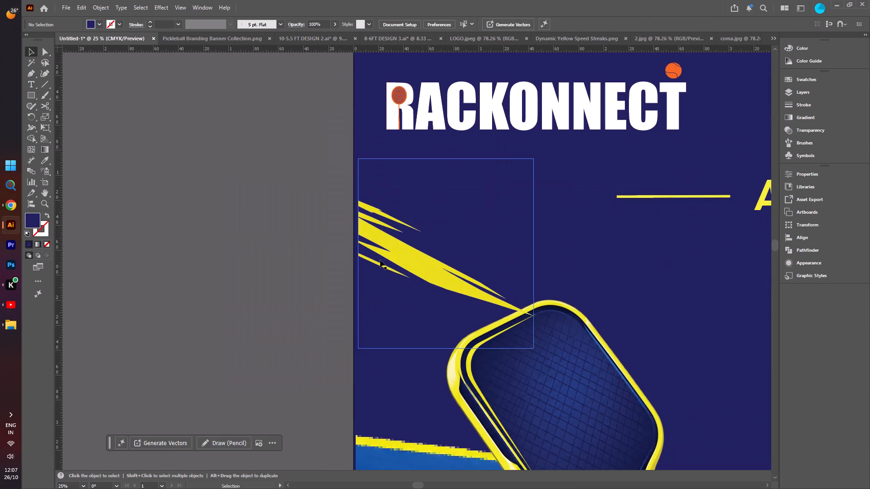
pyautogui.moveTo(380, 260); pyautogui.dragTo(376, 259)
pyautogui.keyDown('alt'); pyautogui.scroll(-5, 290, 287); pyautogui.keyUp('alt')
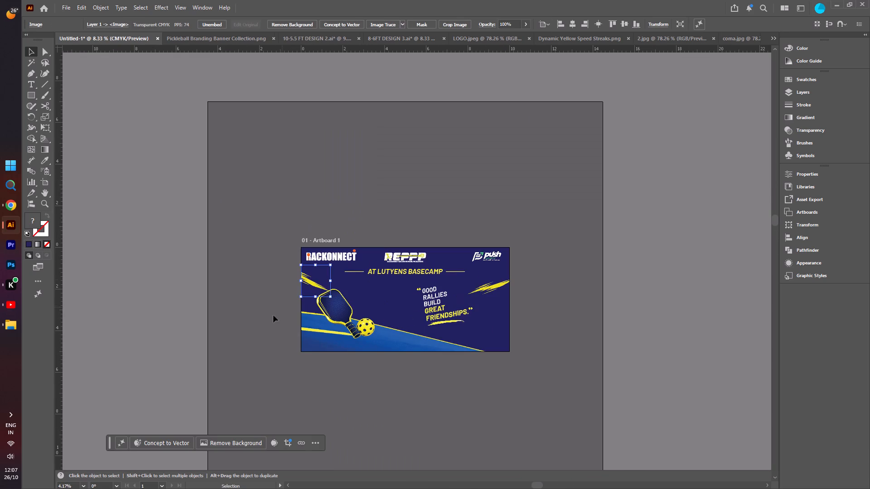
pyautogui.click(264, 318)
# Move the racket and ball about 0.4 ft to the right and slightly upward on the court.
pyautogui.keyDown('alt'); pyautogui.scroll(2, 317, 350); pyautogui.keyUp('alt')
pyautogui.moveTo(356, 263); pyautogui.dragTo(374, 257)
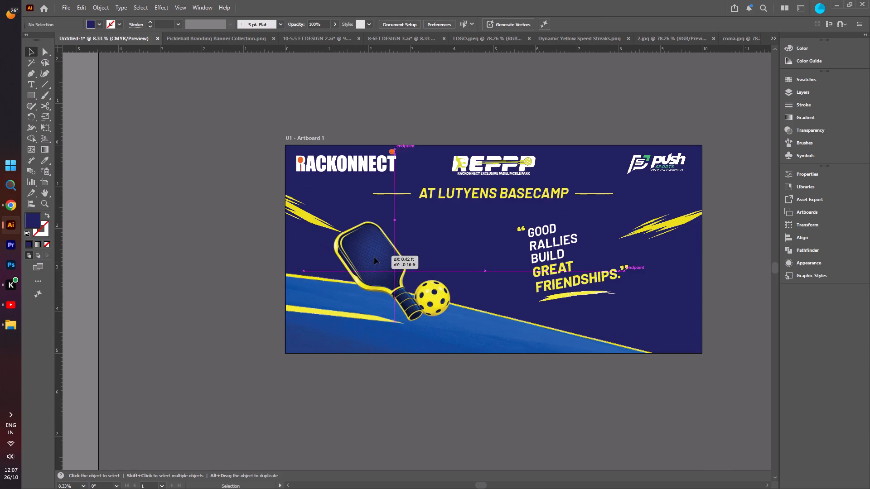
pyautogui.moveTo(374, 257); pyautogui.dragTo(375, 252)
pyautogui.click(173, 280)
# Check the reference banner collection, then lower the left yellow streak about 1 ft, keeping it flush with the banner's left edge.
pyautogui.click(236, 40)
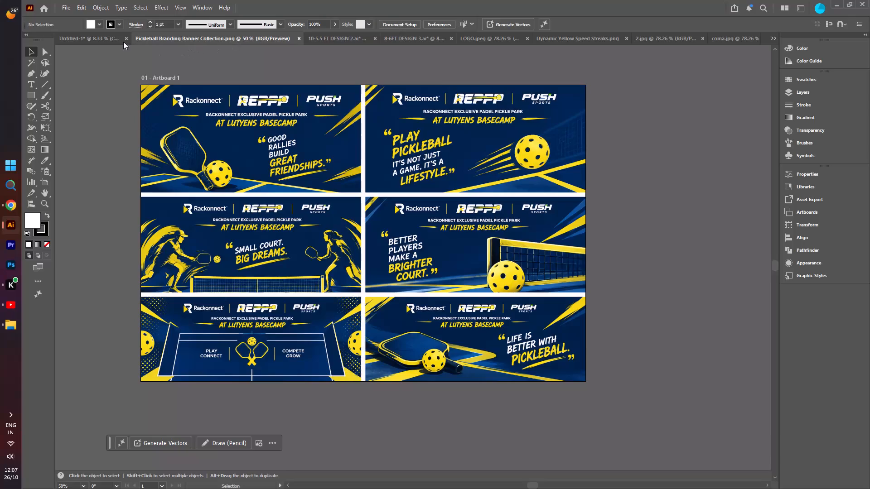
pyautogui.click(114, 38)
pyautogui.moveTo(299, 212); pyautogui.dragTo(296, 254)
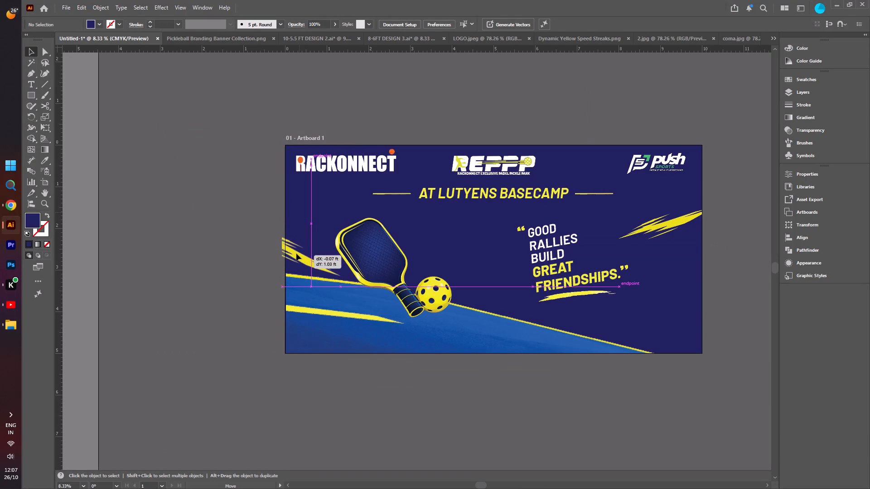
pyautogui.moveTo(296, 254); pyautogui.dragTo(300, 255)
pyautogui.click(295, 252)
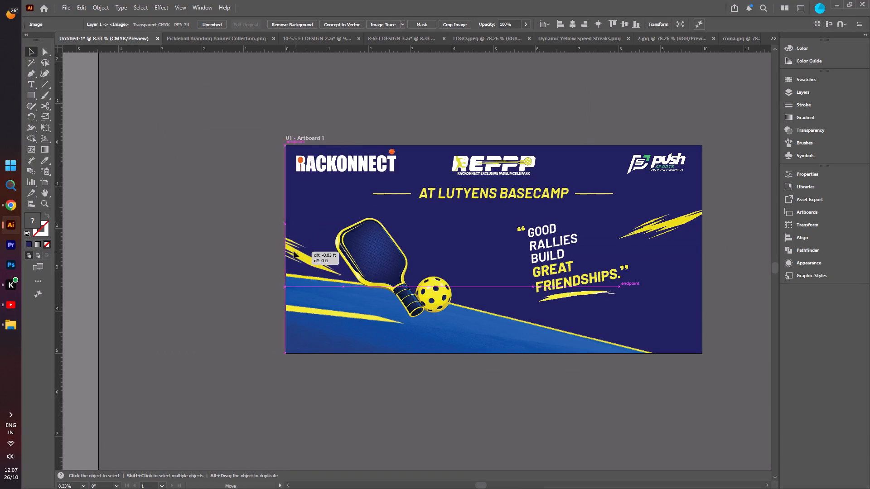
pyautogui.click(292, 251)
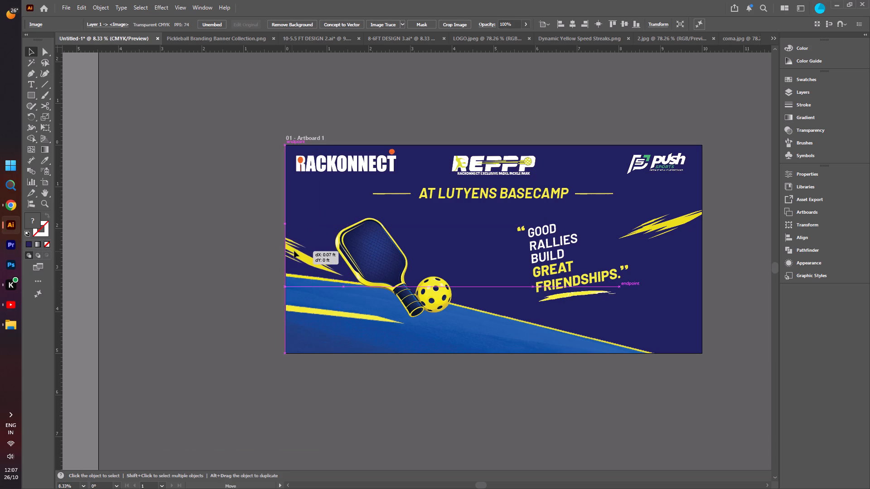
pyautogui.click(225, 266)
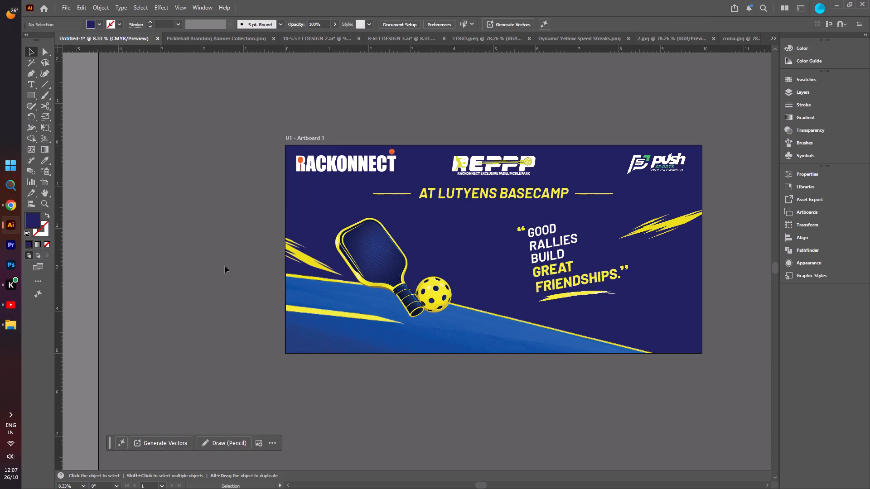
# Move the racket and ball about 0.25 ft to the left and slightly upward on the court.
pyautogui.moveTo(395, 276); pyautogui.dragTo(382, 272)
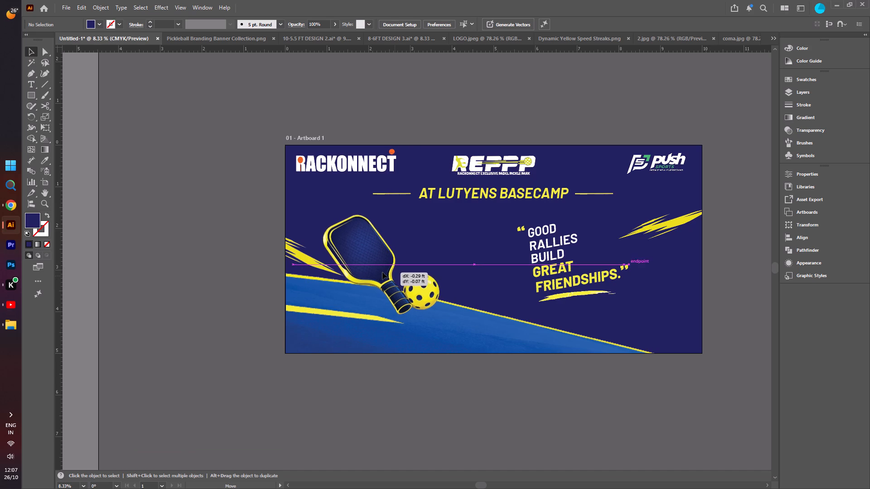
pyautogui.moveTo(382, 272); pyautogui.dragTo(384, 272)
pyautogui.click(219, 271)
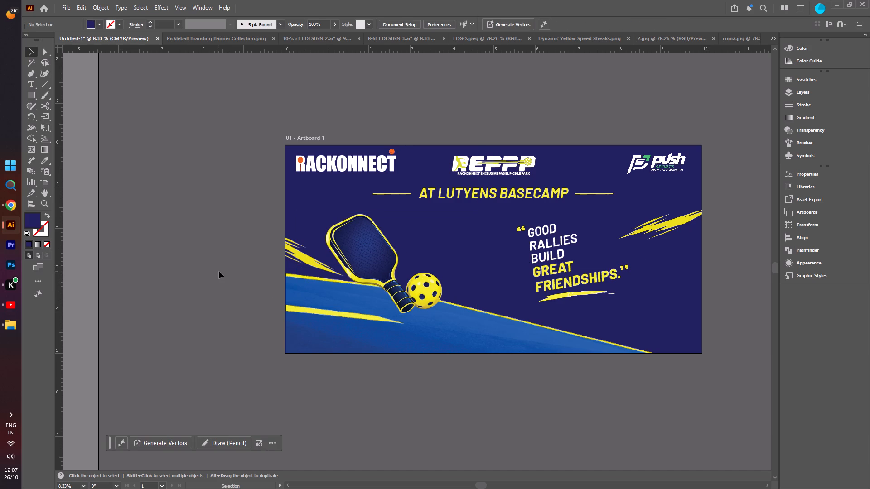
# After checking the reference banners, copy the right yellow streak to the banner's bottom-right corner, rotated to slope down rightward and overhang the edges.
pyautogui.click(195, 35)
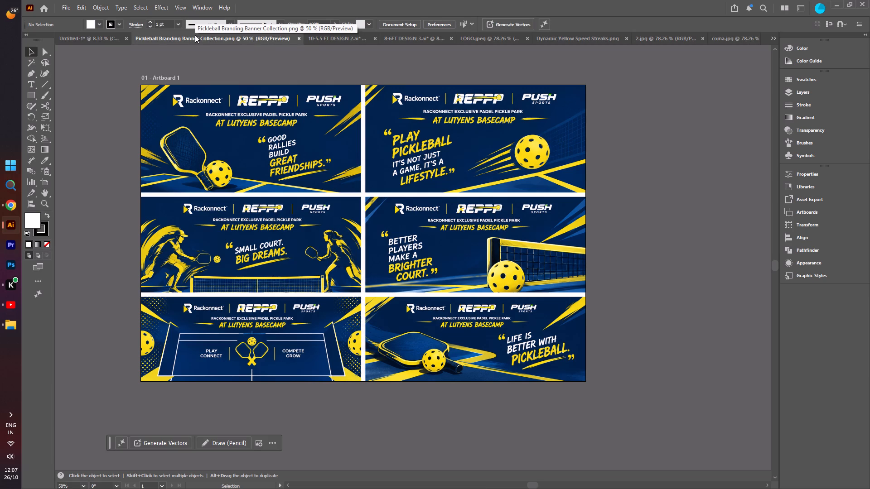
pyautogui.click(104, 34)
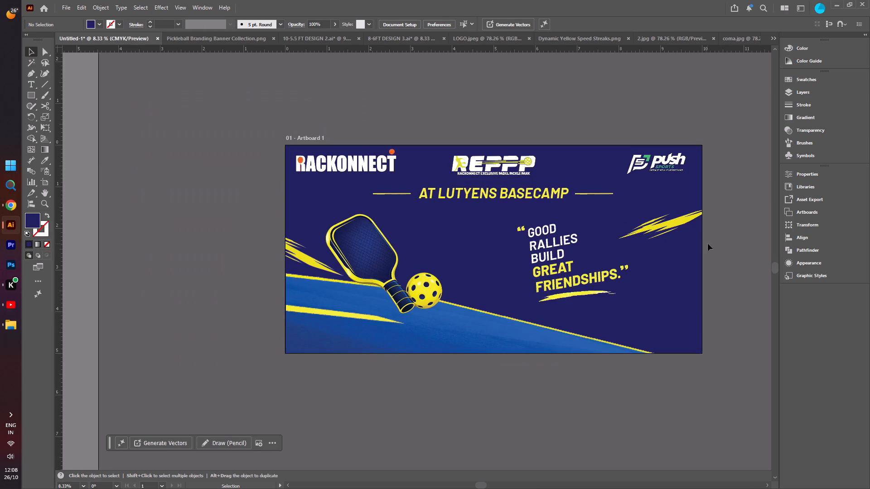
pyautogui.keyDown('alt'); pyautogui.moveTo(652, 230); pyautogui.dragTo(657, 337); pyautogui.keyUp('alt')
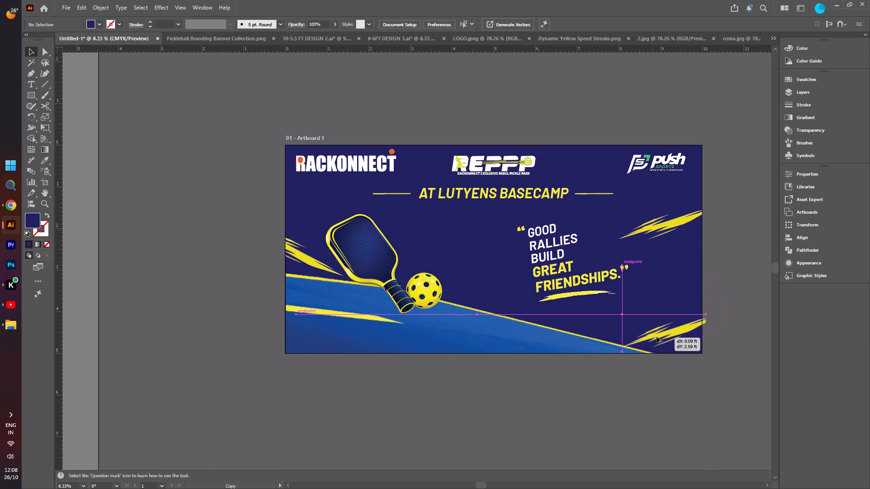
pyautogui.keyDown('alt'); pyautogui.moveTo(657, 337); pyautogui.dragTo(654, 330); pyautogui.keyUp('alt')
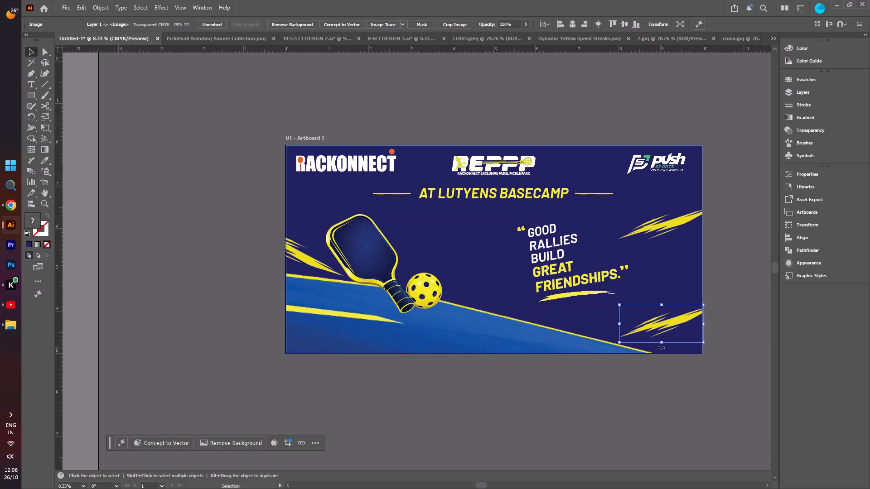
pyautogui.moveTo(661, 347); pyautogui.dragTo(640, 340)
pyautogui.moveTo(657, 330); pyautogui.dragTo(680, 347)
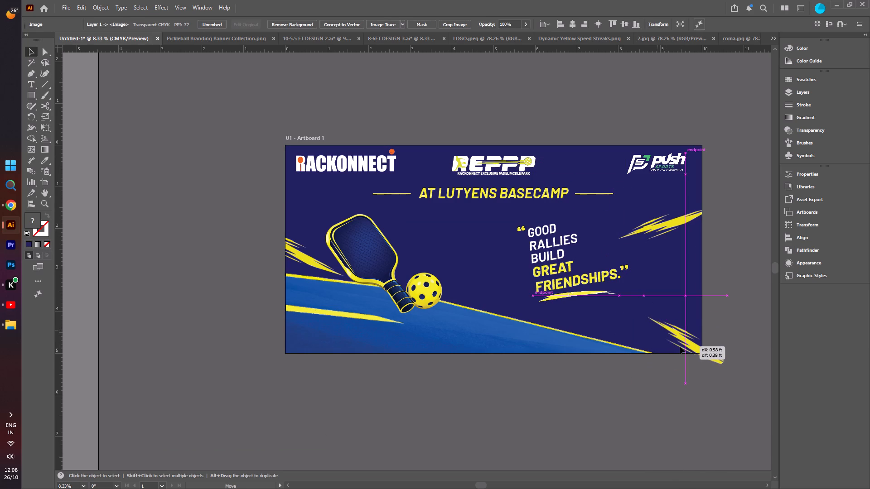
pyautogui.moveTo(680, 347); pyautogui.dragTo(681, 347)
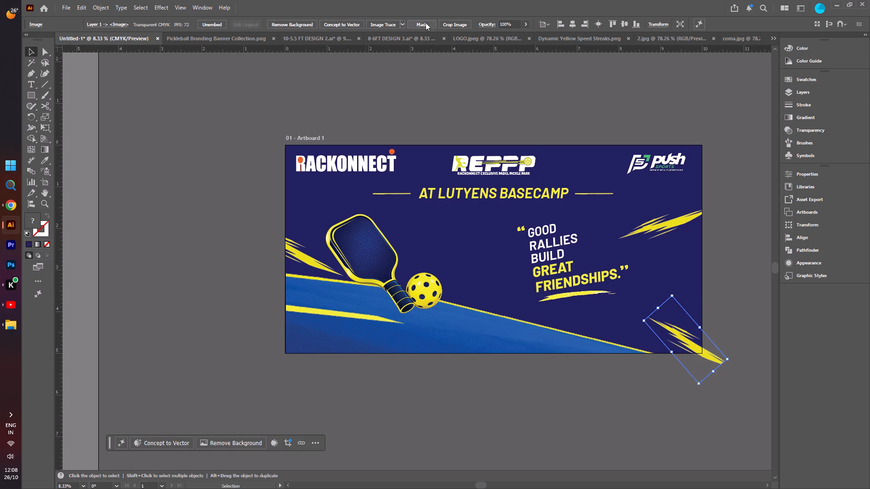
# Crop the copied streak to about 1.4 ft wide, flush with the banner's right and bottom edges.
pyautogui.click(457, 25)
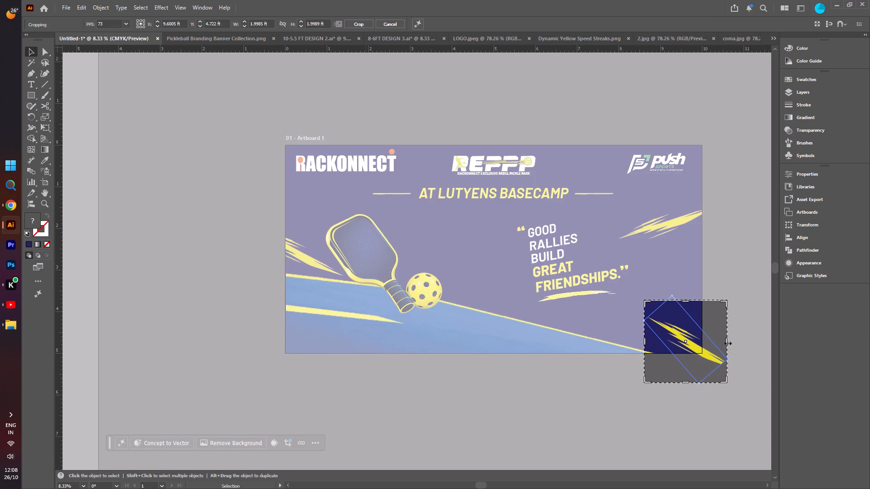
pyautogui.moveTo(727, 342); pyautogui.dragTo(703, 339)
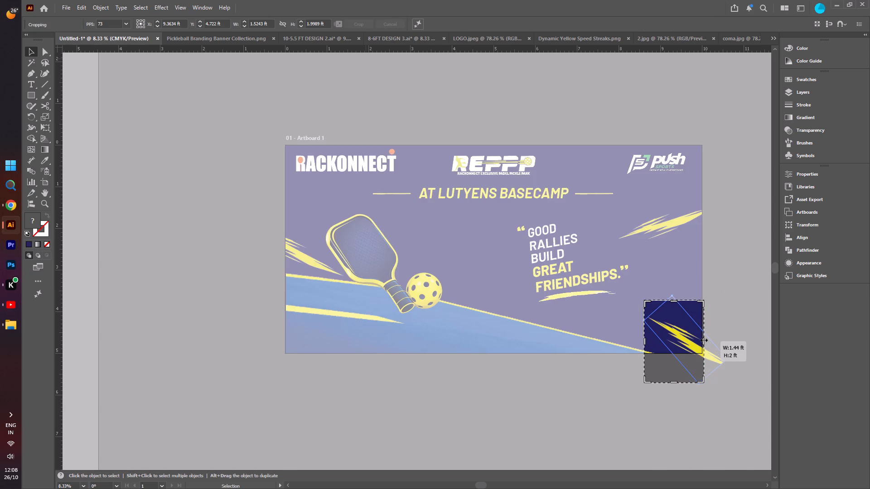
pyautogui.moveTo(703, 339); pyautogui.dragTo(703, 339)
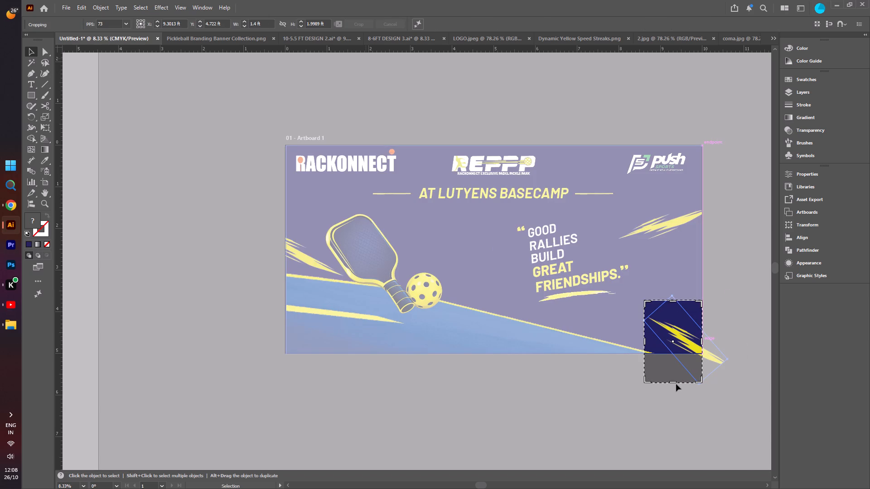
pyautogui.moveTo(674, 382); pyautogui.dragTo(675, 351)
pyautogui.click(363, 24)
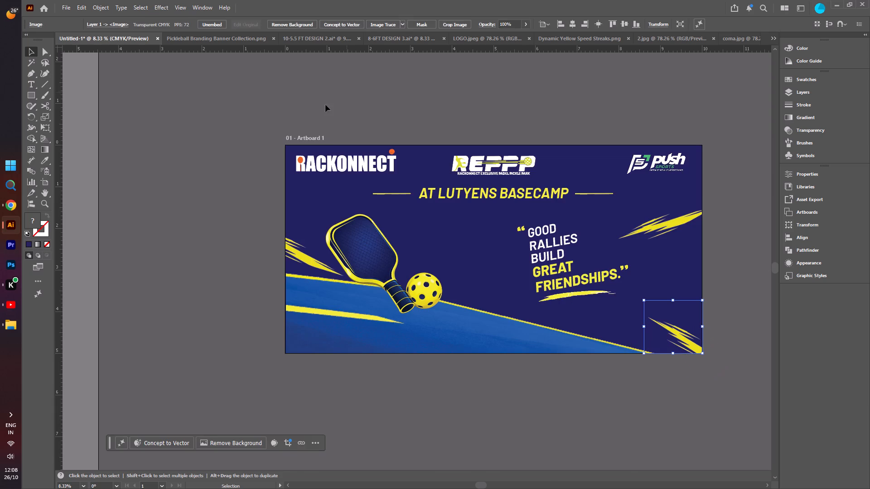
pyautogui.click(245, 113)
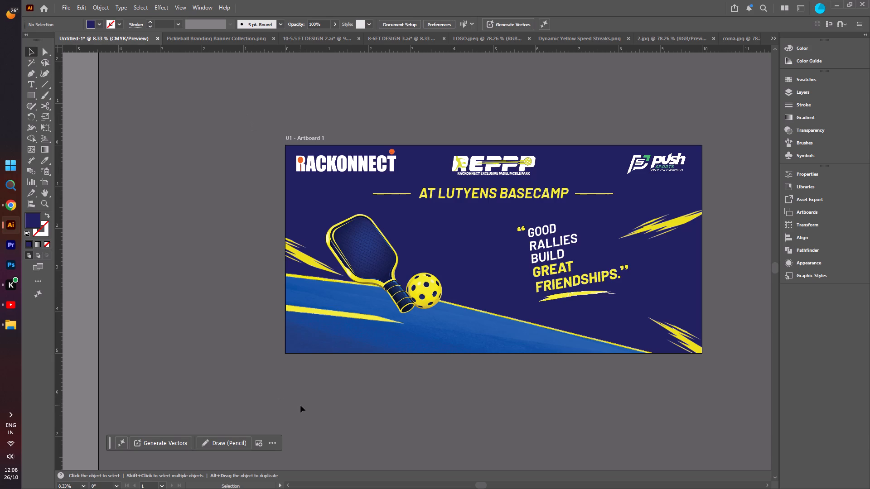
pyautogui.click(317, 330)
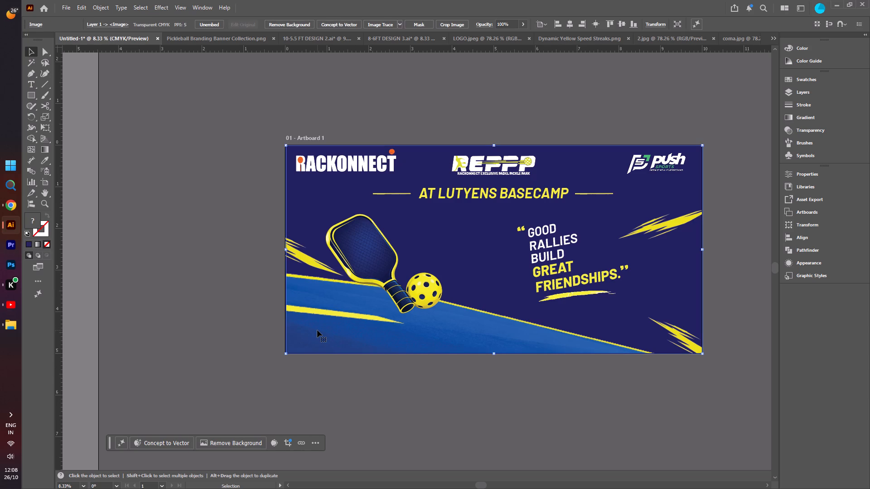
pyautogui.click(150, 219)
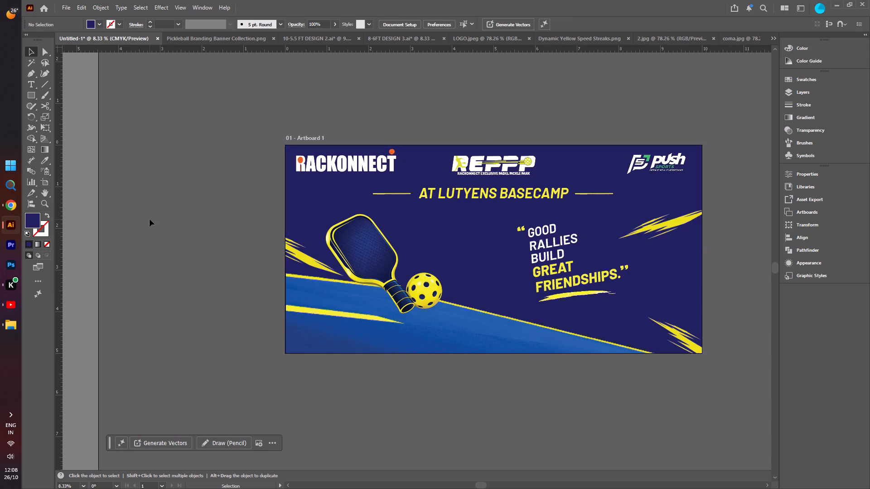
# Capture a screenshot of the full banner artboard, cropped to its edges, and copy it to the clipboard.
pyautogui.press('shift+super+s')
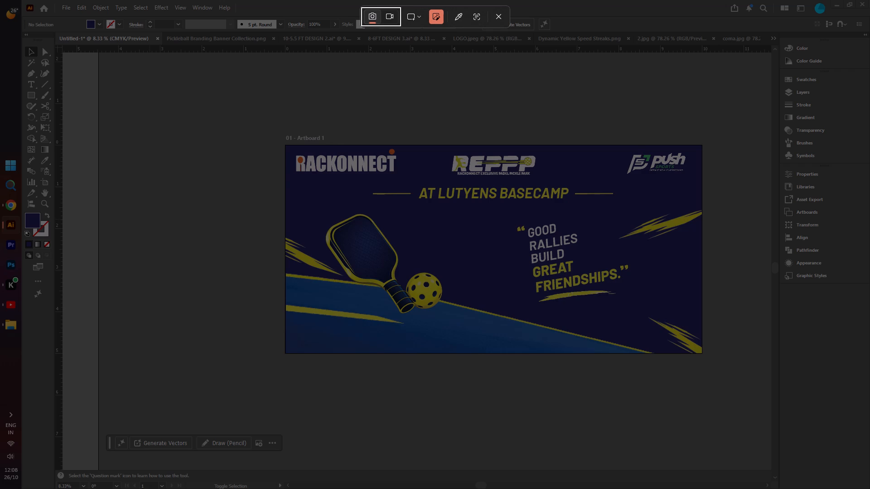
pyautogui.moveTo(284, 145); pyautogui.dragTo(703, 354)
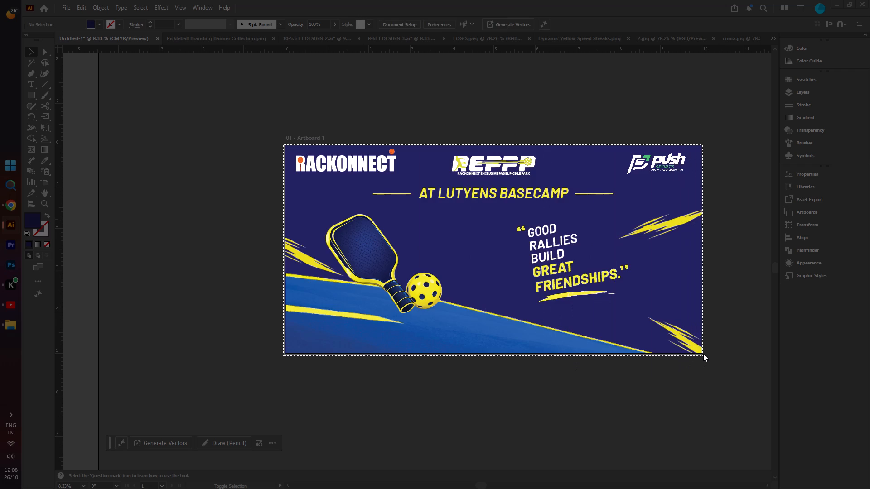
pyautogui.moveTo(703, 354); pyautogui.dragTo(702, 353)
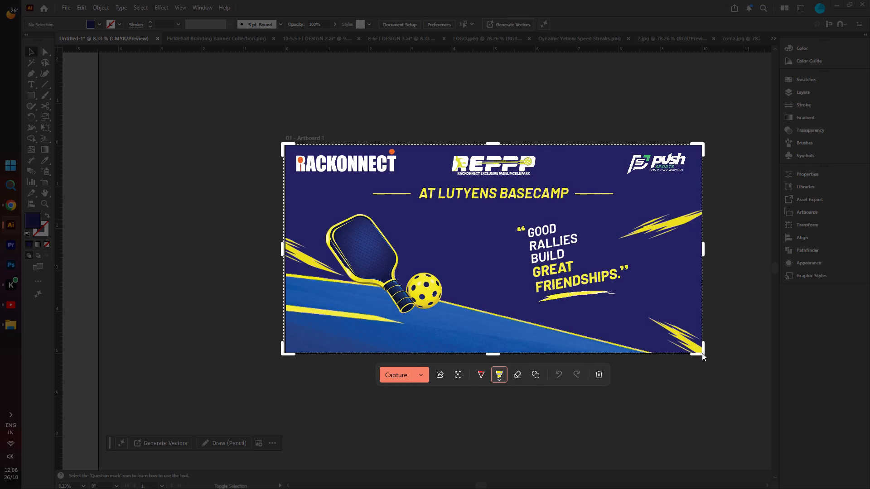
pyautogui.hotkey('ctrl', 'c')
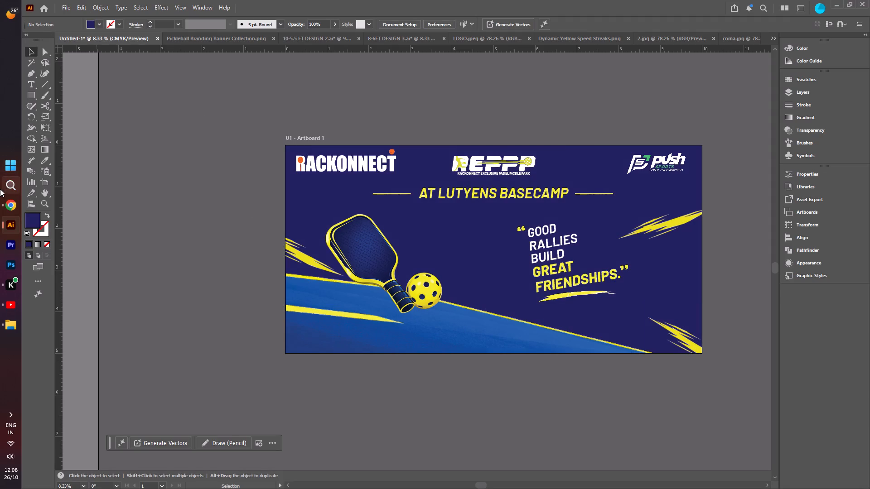
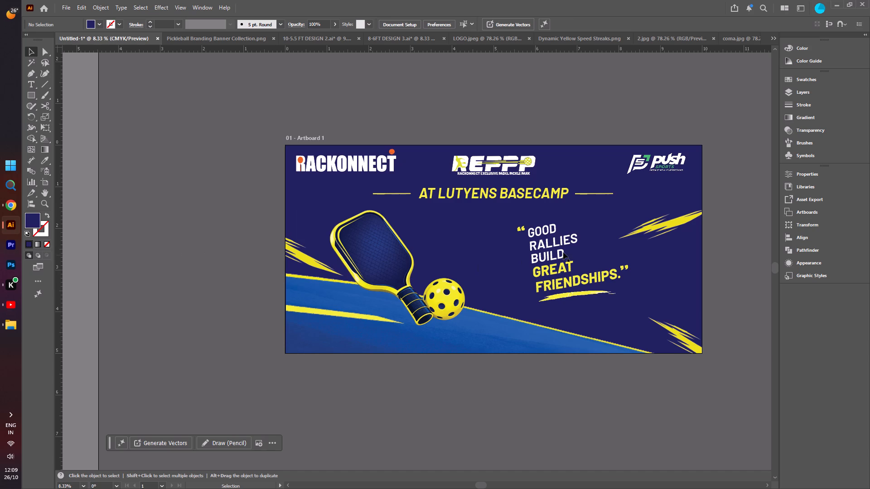
# Shift the upper-right yellow streak image partly past the artboard's right edge and crop it flush with that edge.
pyautogui.moveTo(643, 234); pyautogui.dragTo(668, 219)
pyautogui.click(449, 24)
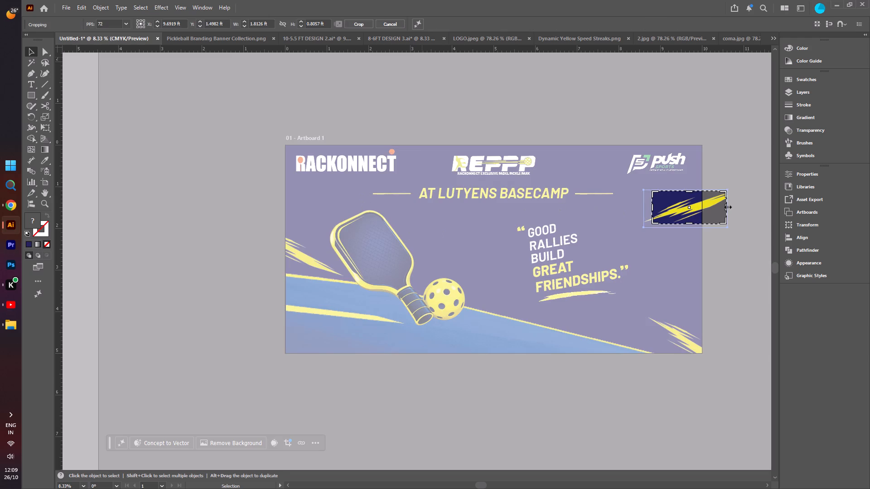
pyautogui.moveTo(727, 206); pyautogui.dragTo(702, 206)
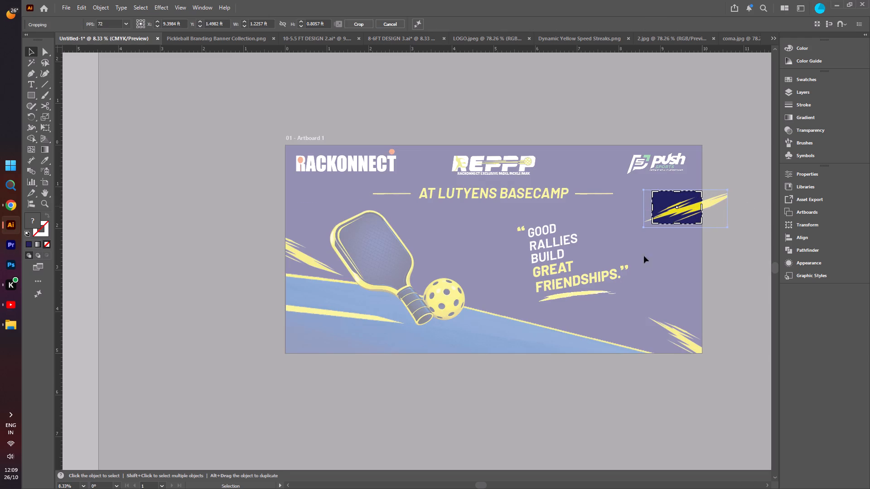
pyautogui.click(350, 23)
pyautogui.click(185, 136)
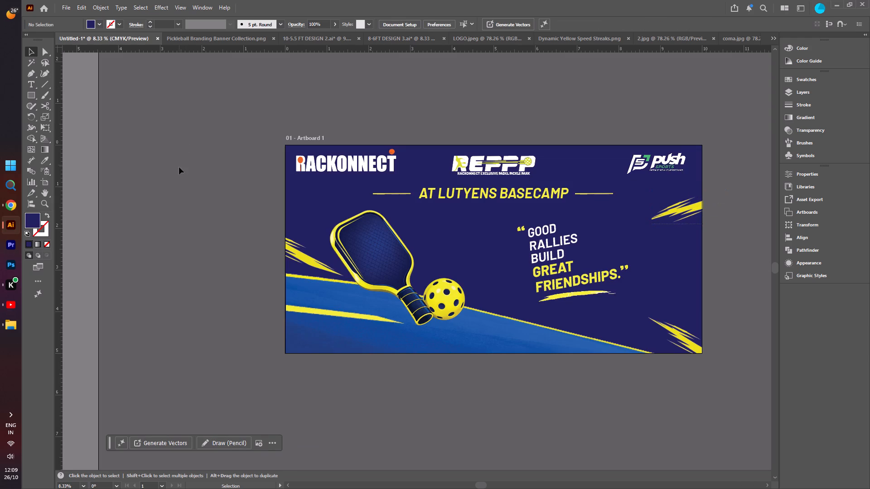
# Examine the cropped streak image along the artboard's right edge and the overall banner layout.
pyautogui.click(676, 213)
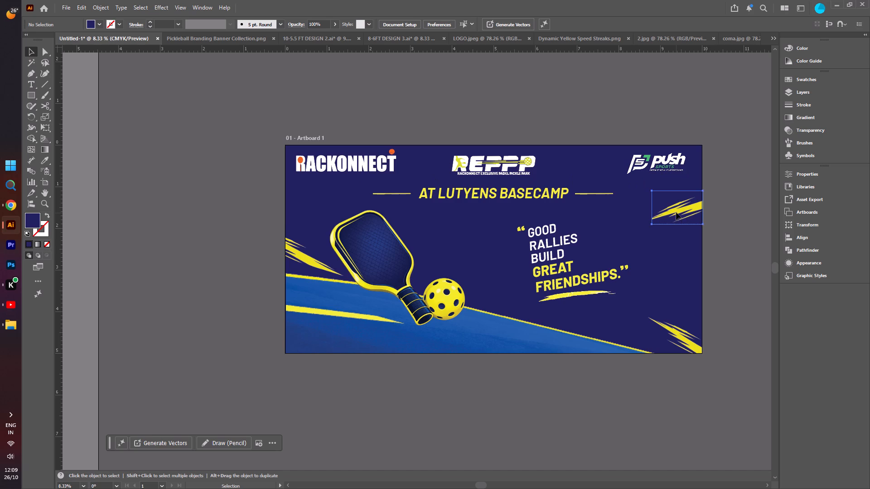
pyautogui.click(725, 194)
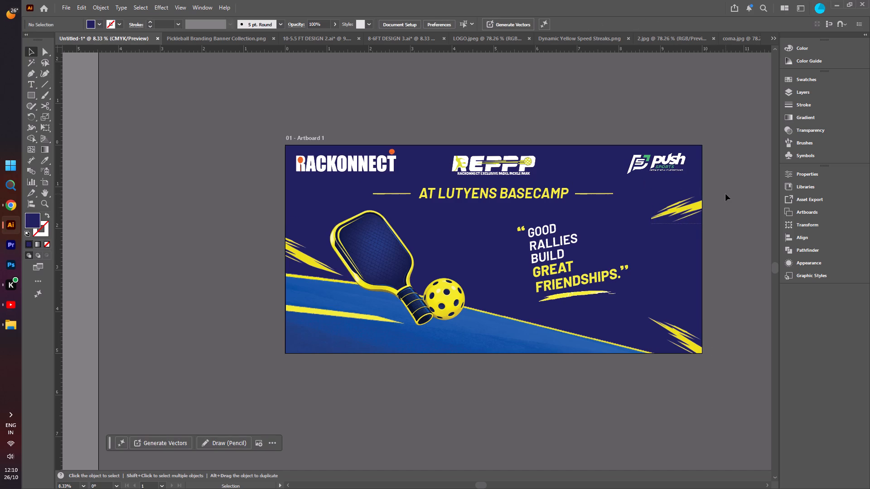
pyautogui.keyDown('ctrl'); pyautogui.scroll(4, 714, 218); pyautogui.keyUp('ctrl')
pyautogui.scroll(-1, 714, 218)
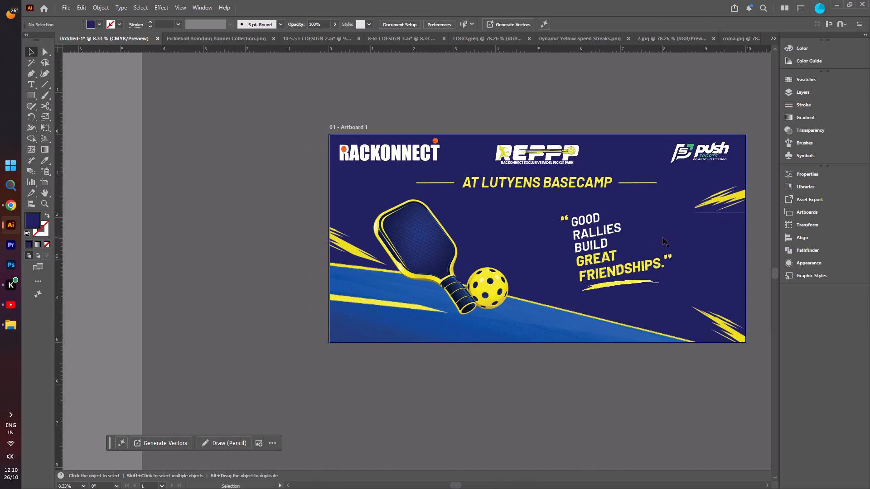
pyautogui.keyDown('alt'); pyautogui.scroll(4, 626, 237); pyautogui.keyUp('alt')
pyautogui.keyDown('alt'); pyautogui.scroll(-4, 418, 241); pyautogui.keyUp('alt')
pyautogui.keyDown('alt'); pyautogui.scroll(4, 570, 205); pyautogui.keyUp('alt')
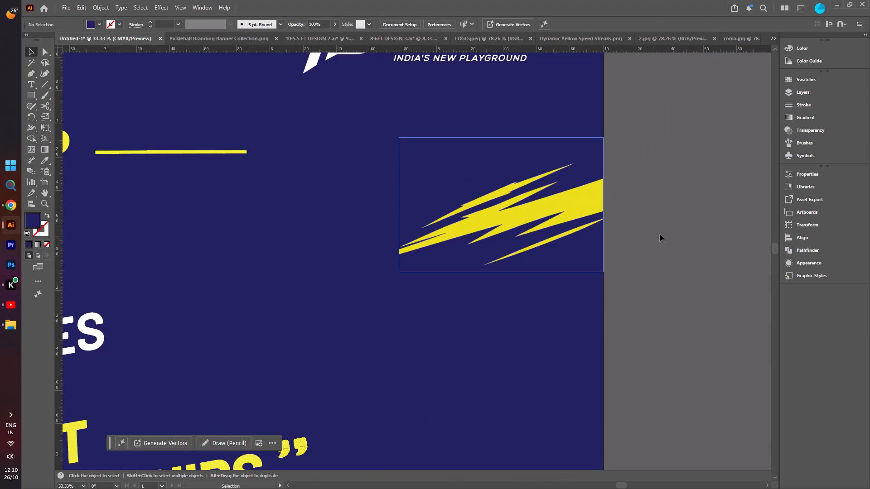
pyautogui.click(662, 230)
pyautogui.keyDown('alt'); pyautogui.scroll(-4, 648, 235); pyautogui.keyUp('alt')
pyautogui.scroll(-2, 648, 235)
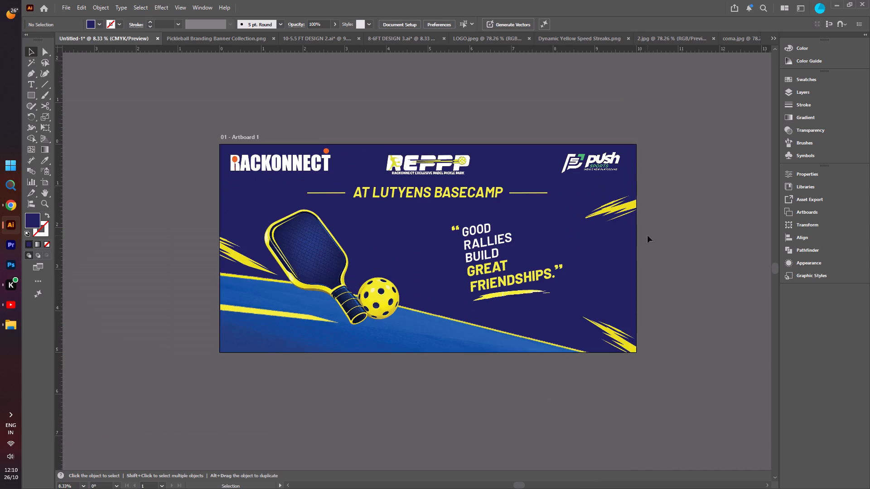
pyautogui.scroll(-4, 648, 235)
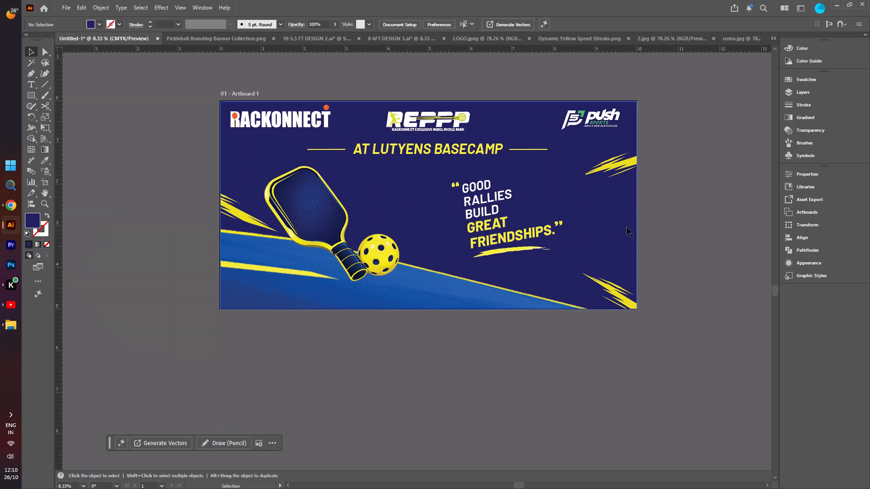
# Draw a flat ellipse about 2.06 ft wide and 0.35 ft high beneath the paddle handle and ball.
pyautogui.rightClick(33, 99)
pyautogui.click(70, 117)
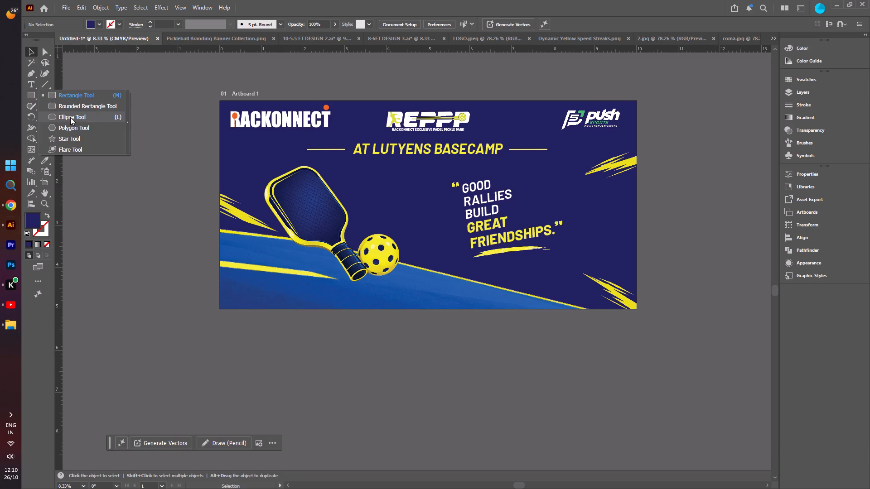
pyautogui.moveTo(330, 275); pyautogui.dragTo(363, 288)
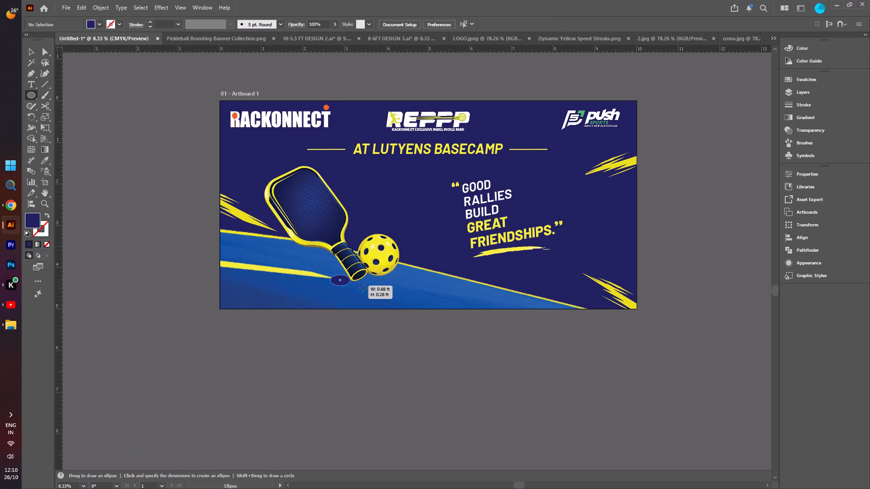
pyautogui.moveTo(363, 288); pyautogui.dragTo(417, 289)
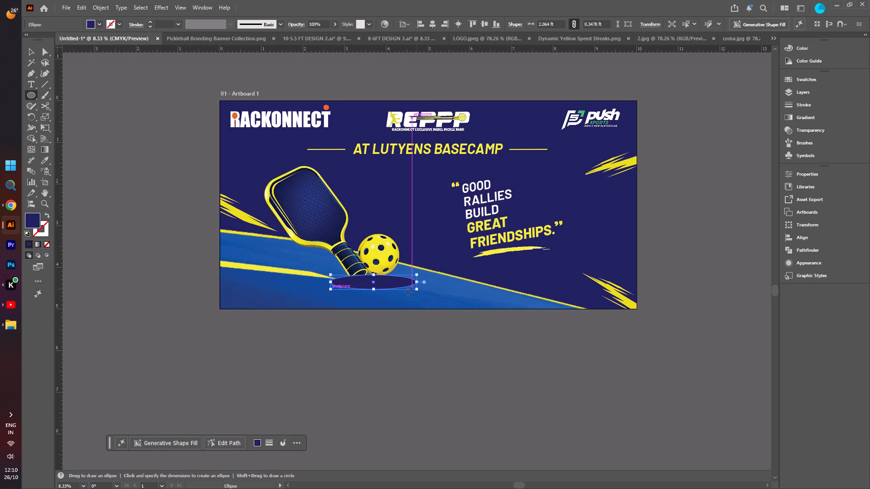
# Fill the ellipse with the darkest navy from the recent colours.
pyautogui.click(91, 26)
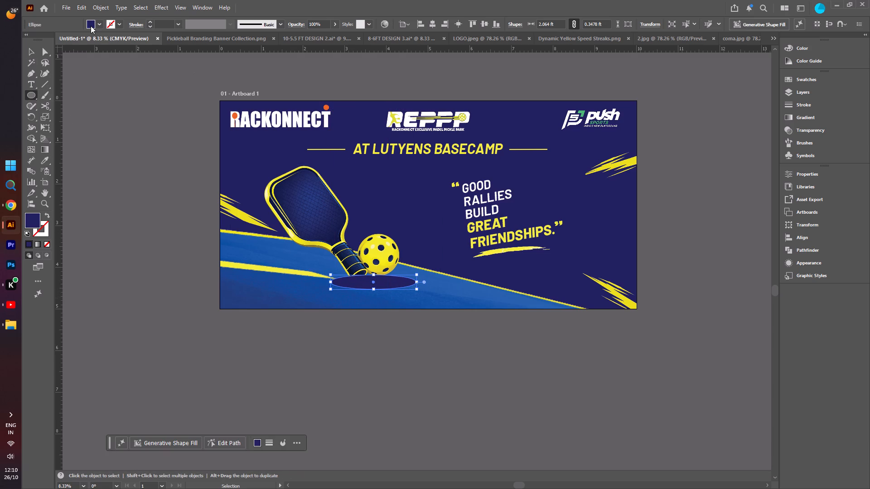
pyautogui.click(29, 64)
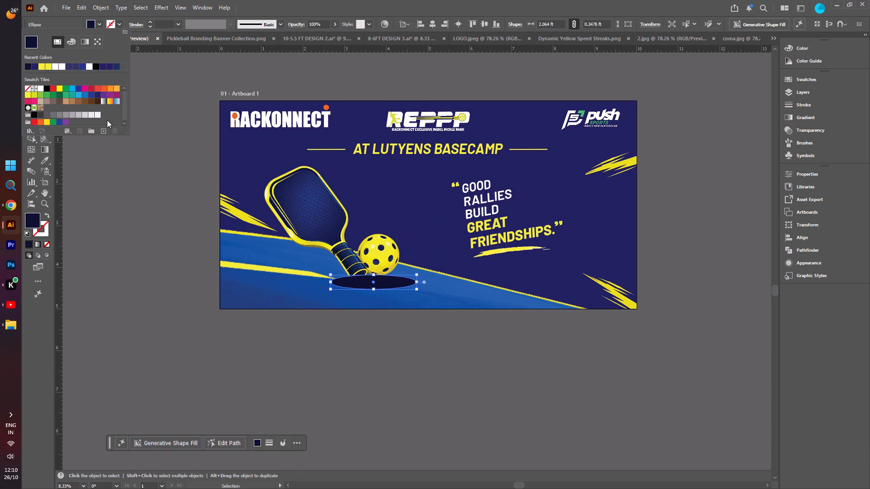
pyautogui.click(130, 147)
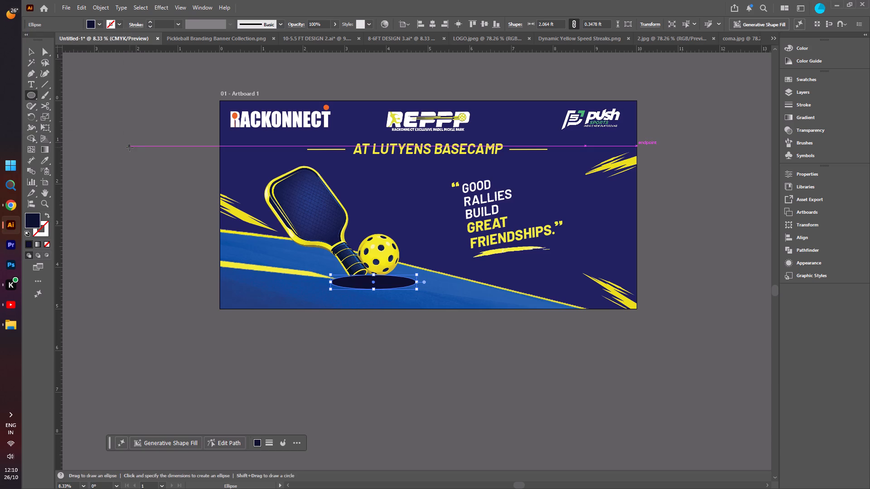
pyautogui.click(130, 147)
pyautogui.click(449, 251)
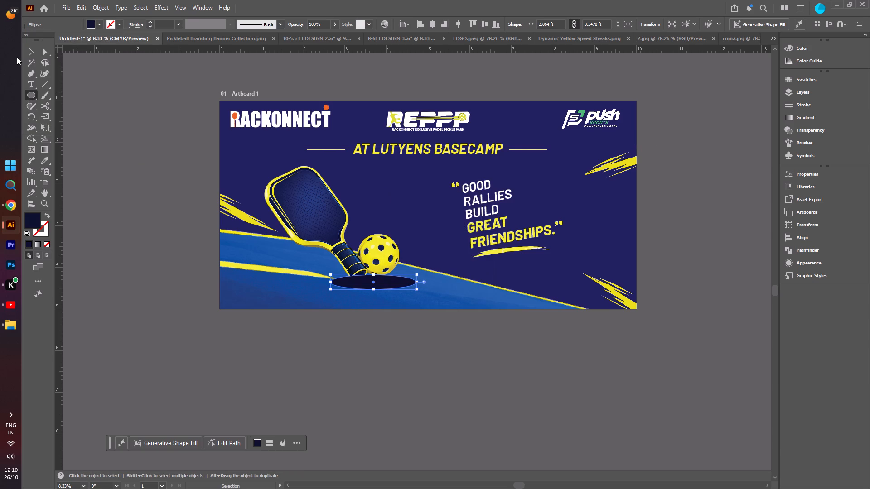
pyautogui.click(33, 48)
pyautogui.click(93, 100)
# Bring the paddle and ball image to the front, above the dark ellipse.
pyautogui.click(300, 191)
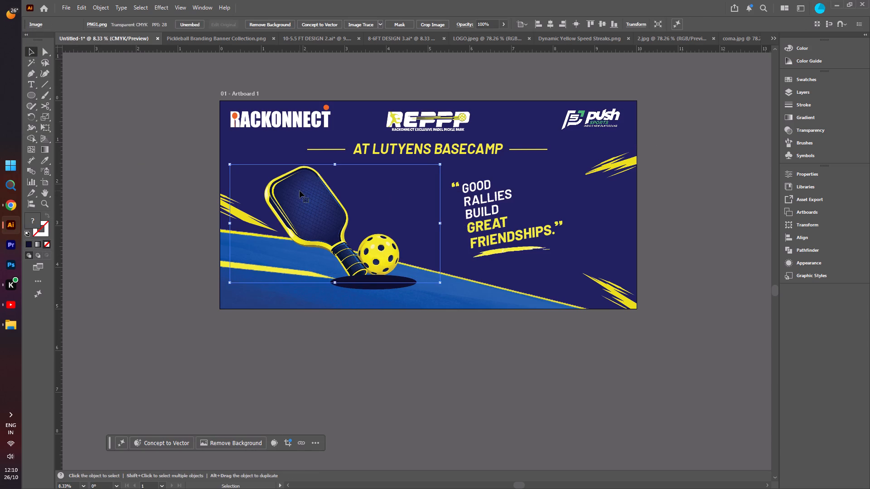
pyautogui.rightClick(300, 191)
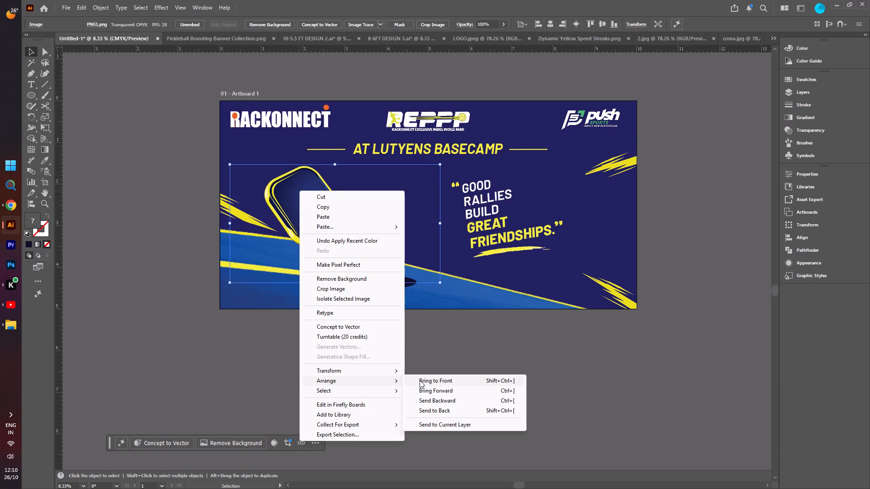
pyautogui.click(420, 380)
pyautogui.click(227, 343)
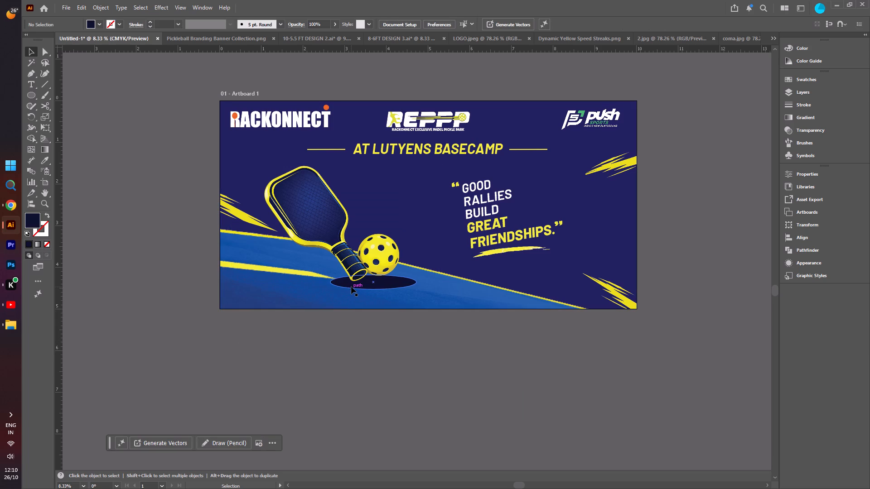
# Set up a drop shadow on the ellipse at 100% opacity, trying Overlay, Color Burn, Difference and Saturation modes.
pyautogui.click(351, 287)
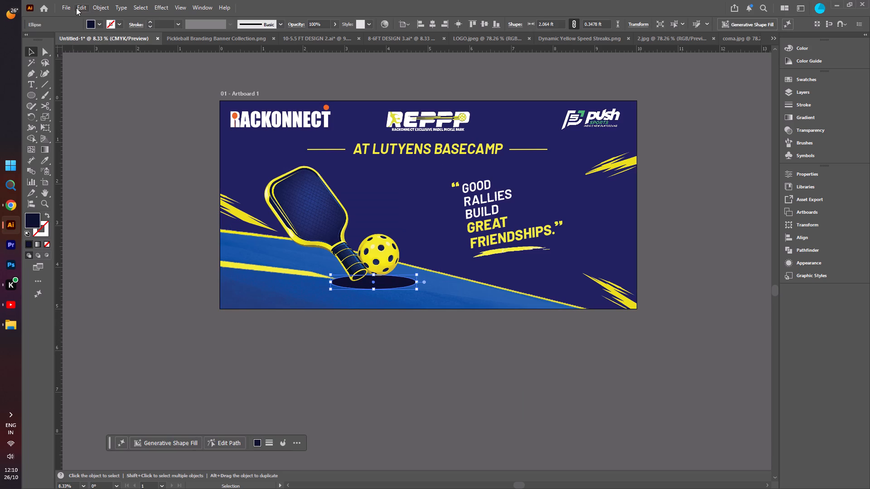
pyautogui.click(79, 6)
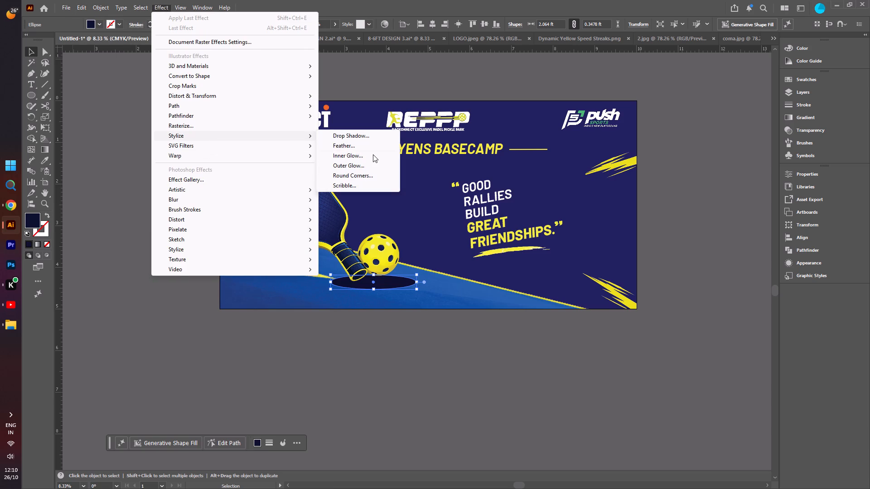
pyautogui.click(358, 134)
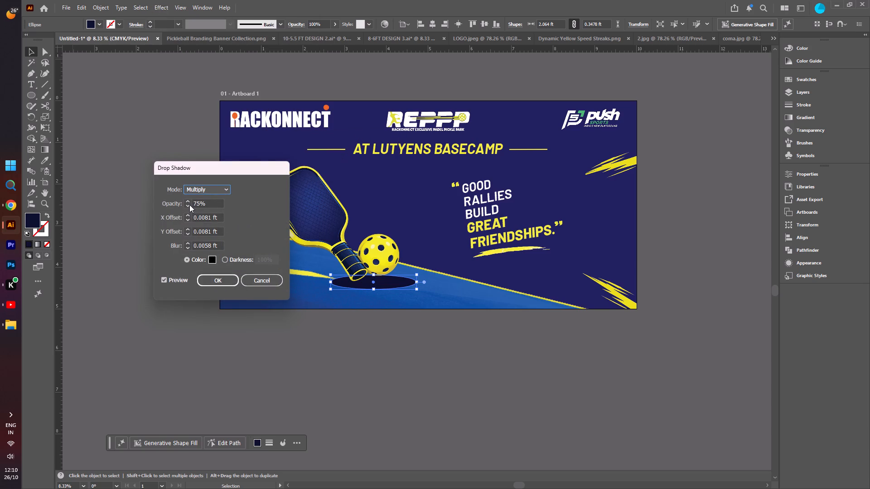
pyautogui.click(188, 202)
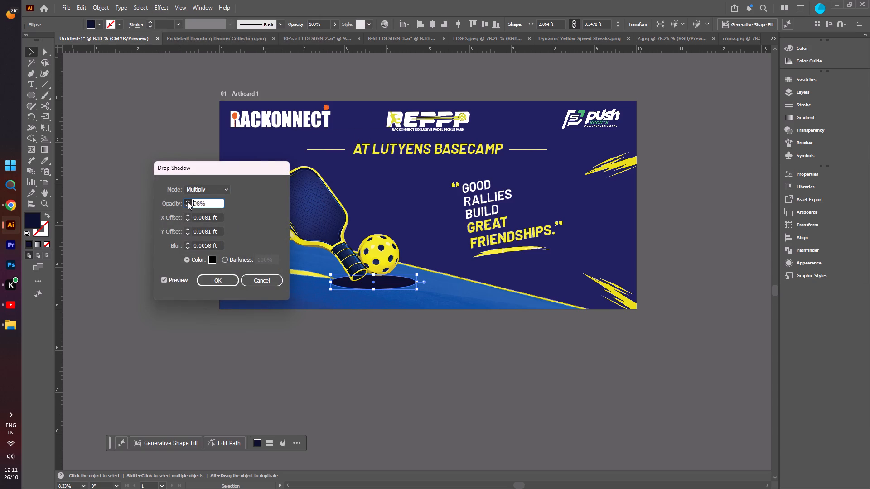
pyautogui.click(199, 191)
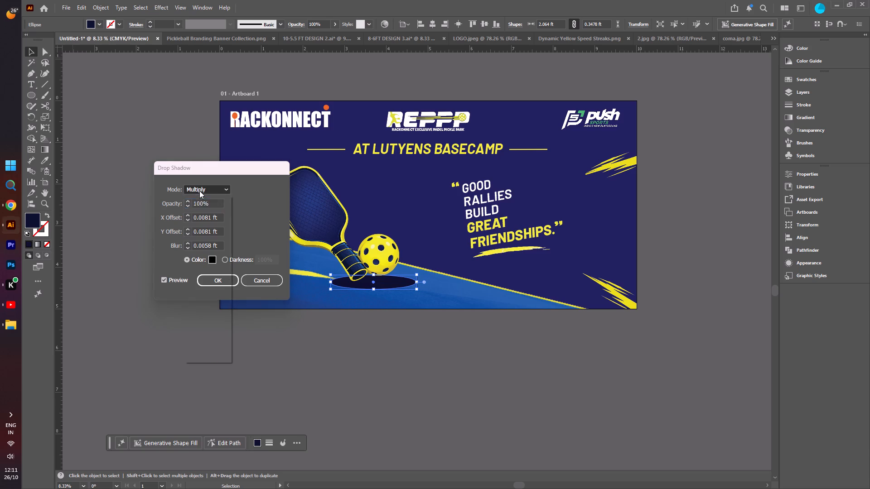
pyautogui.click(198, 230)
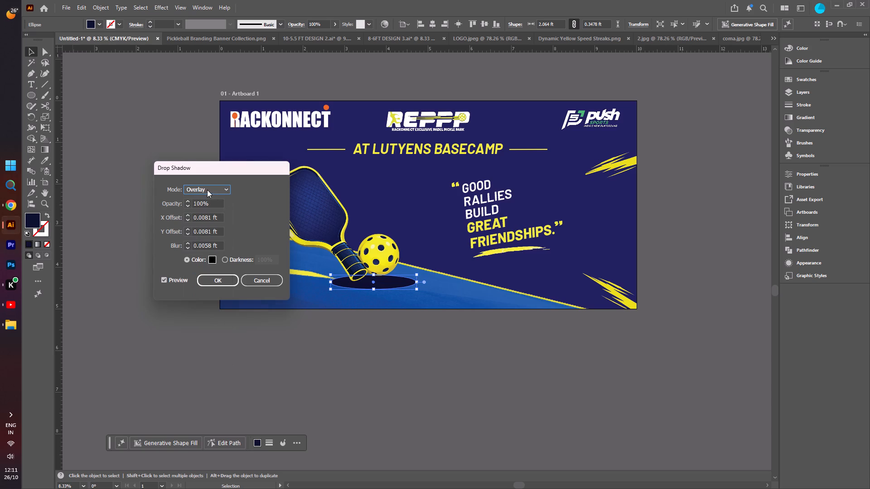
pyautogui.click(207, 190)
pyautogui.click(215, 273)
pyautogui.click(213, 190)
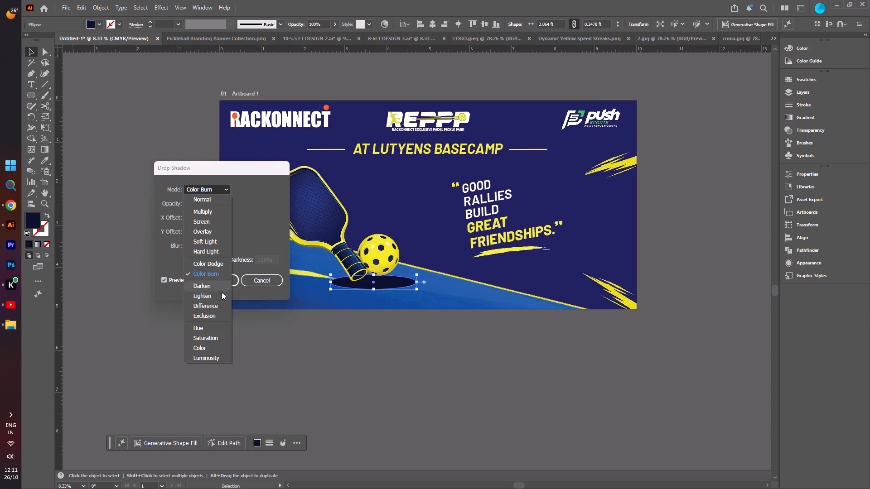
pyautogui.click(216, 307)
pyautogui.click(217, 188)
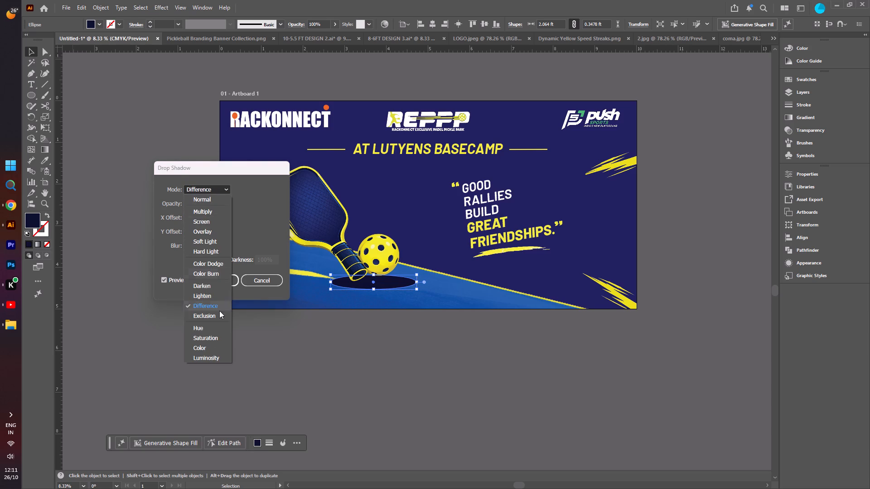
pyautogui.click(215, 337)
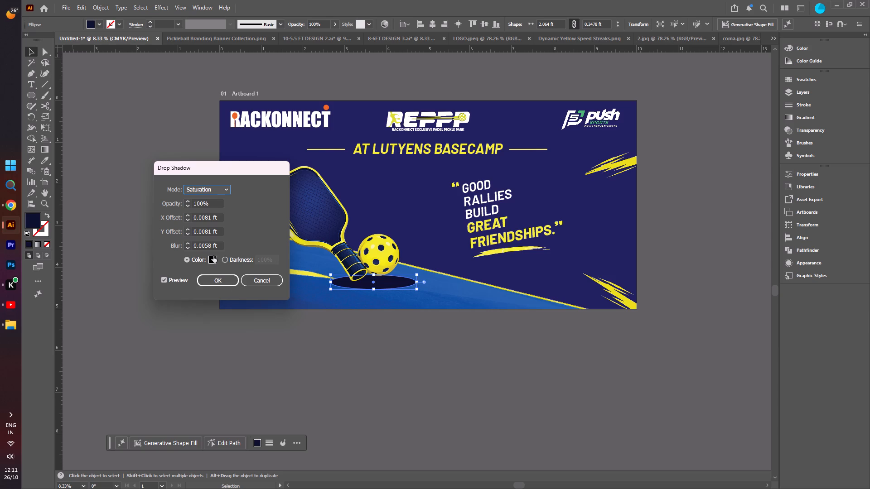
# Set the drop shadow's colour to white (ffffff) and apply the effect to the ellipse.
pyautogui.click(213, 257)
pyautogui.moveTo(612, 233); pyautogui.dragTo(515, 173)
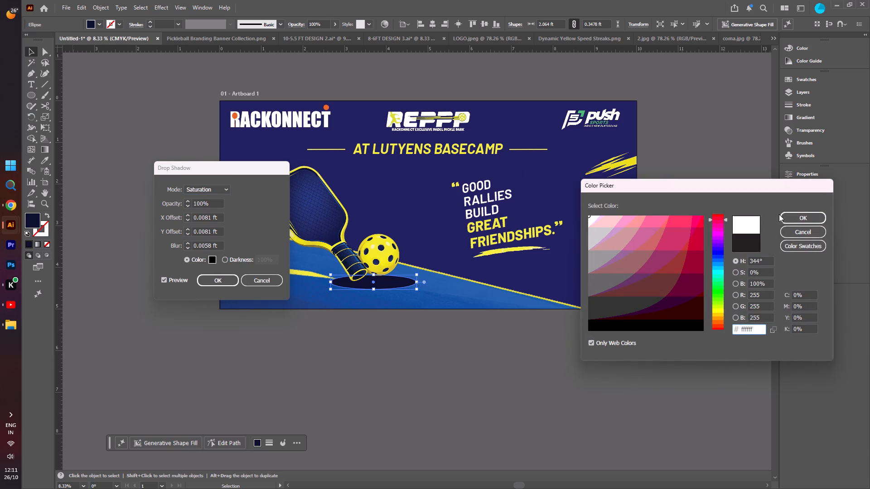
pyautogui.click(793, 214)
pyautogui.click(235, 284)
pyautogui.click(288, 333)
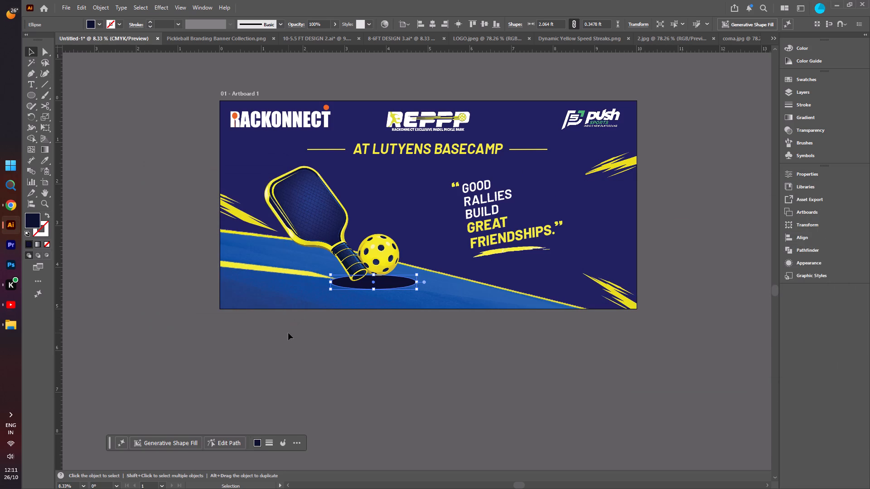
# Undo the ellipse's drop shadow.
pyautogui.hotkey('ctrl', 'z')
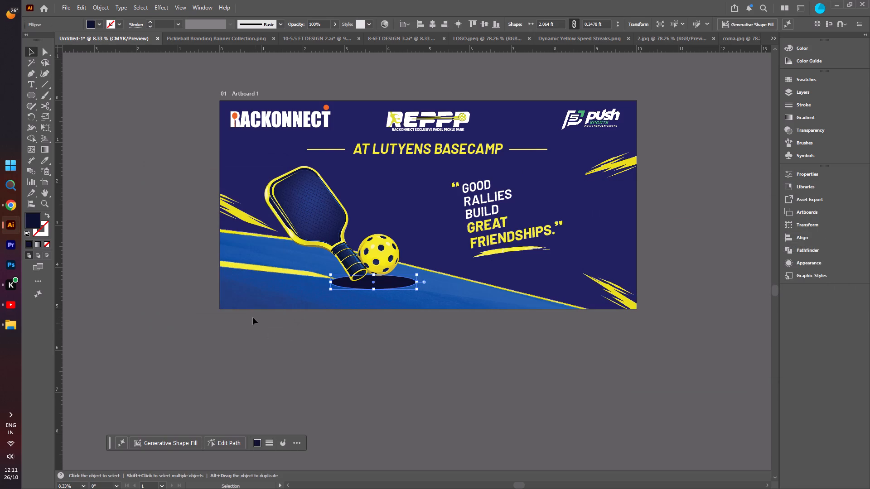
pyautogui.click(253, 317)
# Apply a Feather effect with a 0.1 ft radius to the dark ellipse under the paddle and ball.
pyautogui.click(350, 286)
pyautogui.click(203, 3)
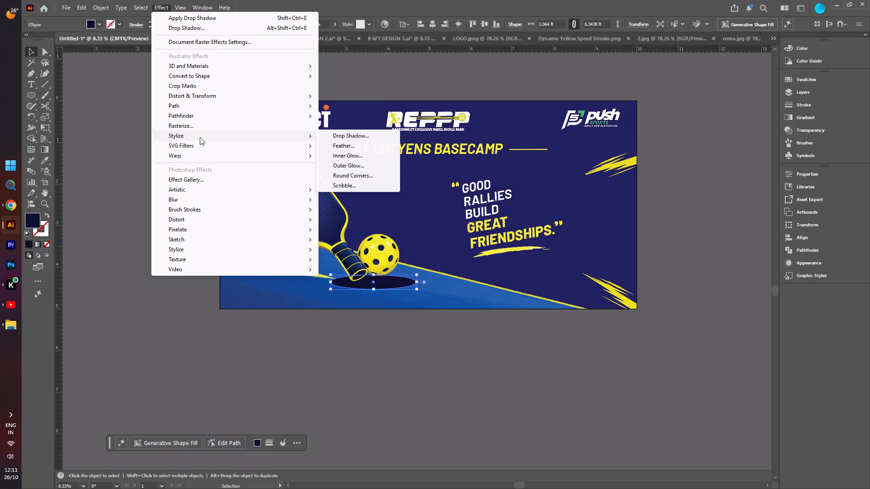
pyautogui.click(341, 148)
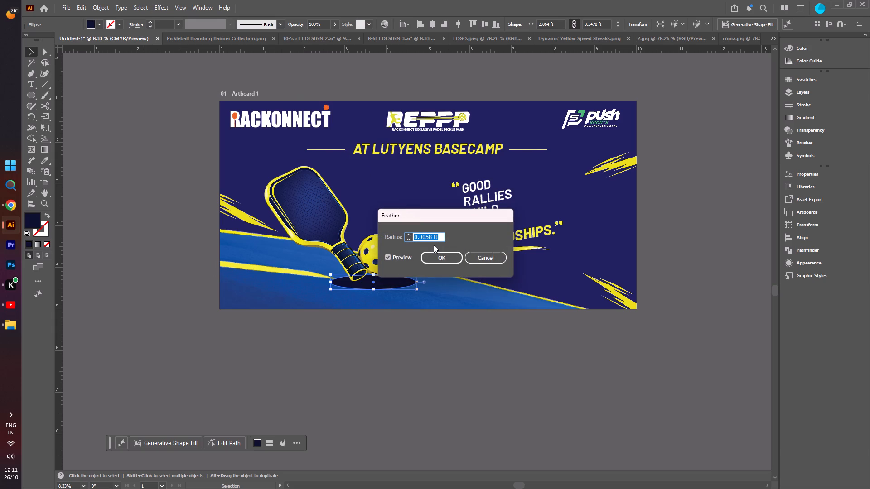
pyautogui.click(409, 233)
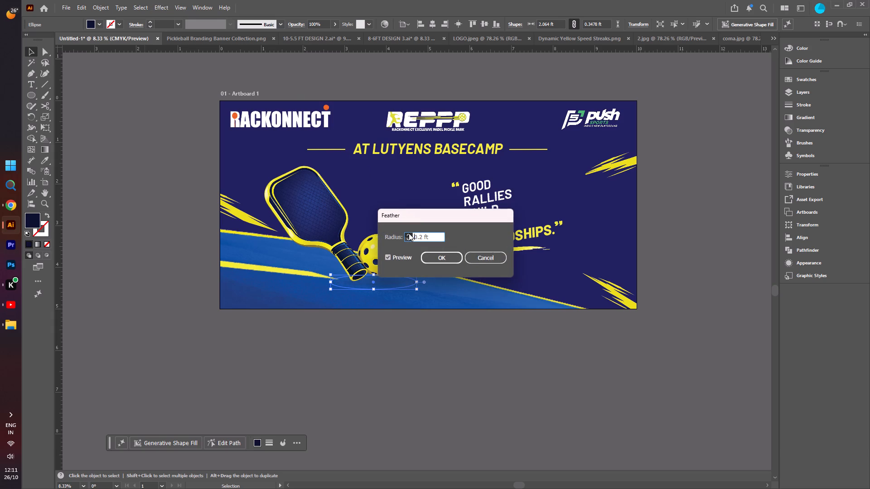
pyautogui.tripleClick(410, 238)
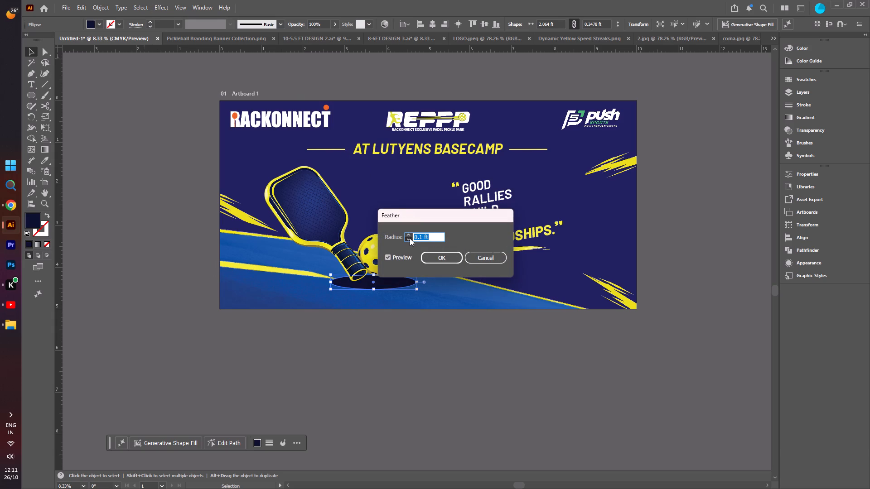
pyautogui.click(409, 231)
pyautogui.click(408, 233)
pyautogui.click(408, 233)
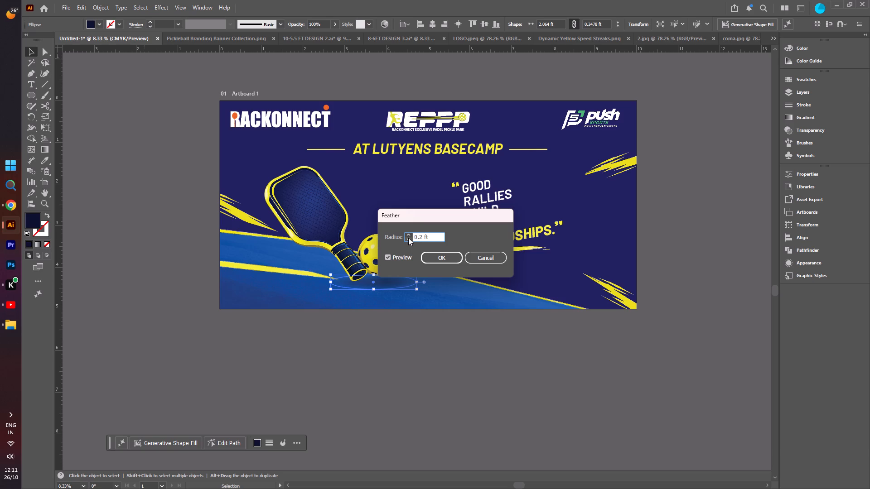
pyautogui.click(408, 238)
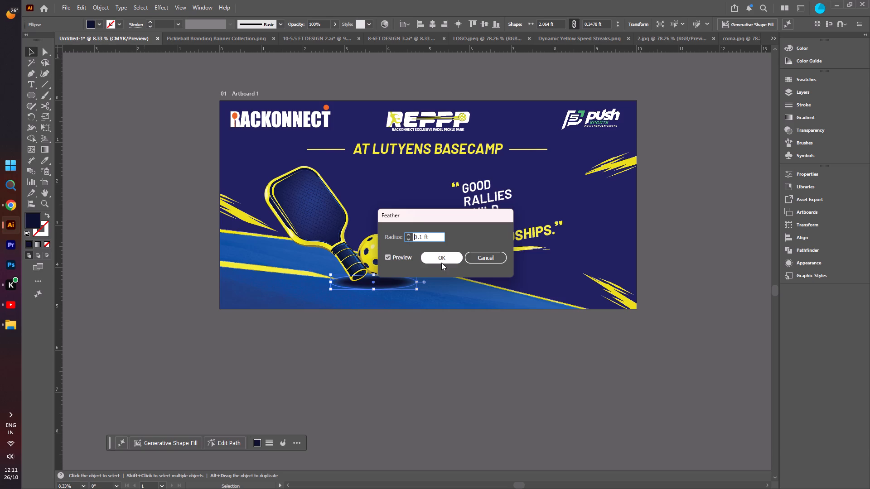
pyautogui.click(441, 263)
pyautogui.click(193, 251)
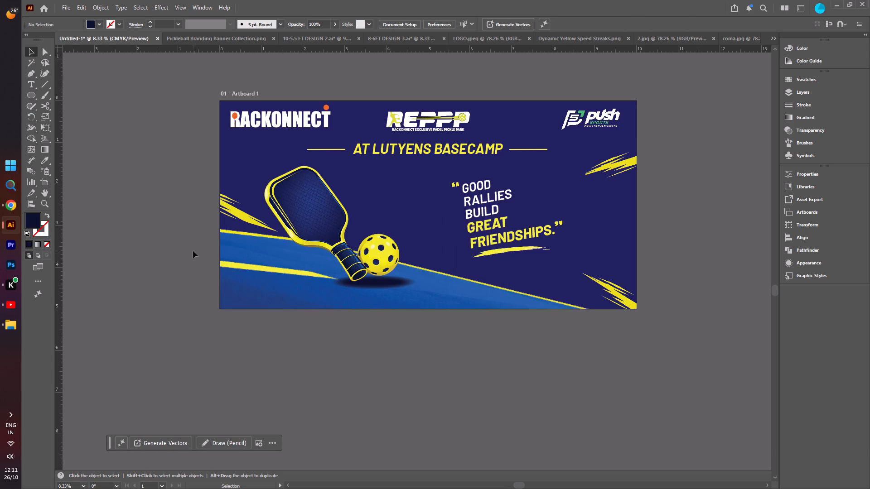
# Lower the feathered ellipse's opacity to 35% so it forms a soft ground shadow.
pyautogui.click(357, 287)
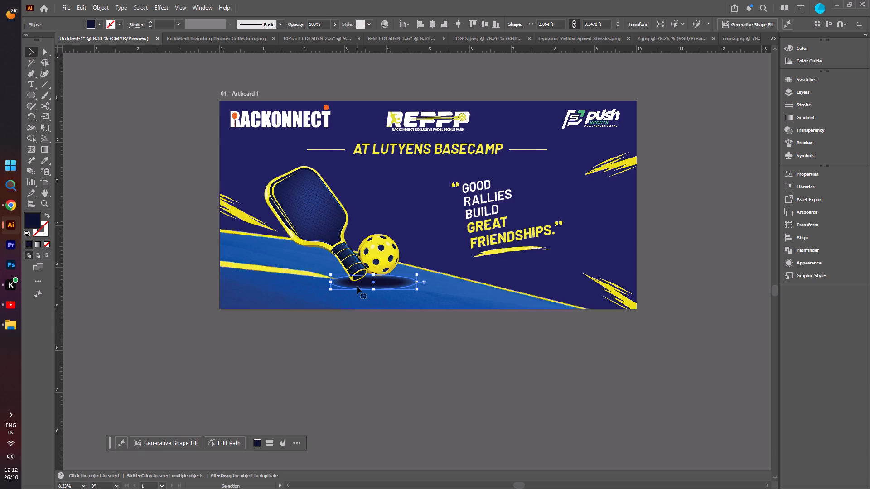
pyautogui.click(790, 173)
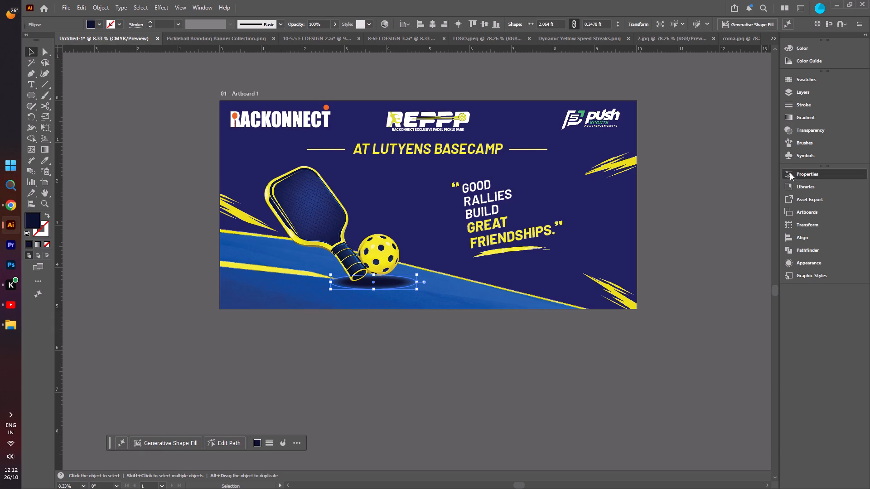
pyautogui.click(736, 295)
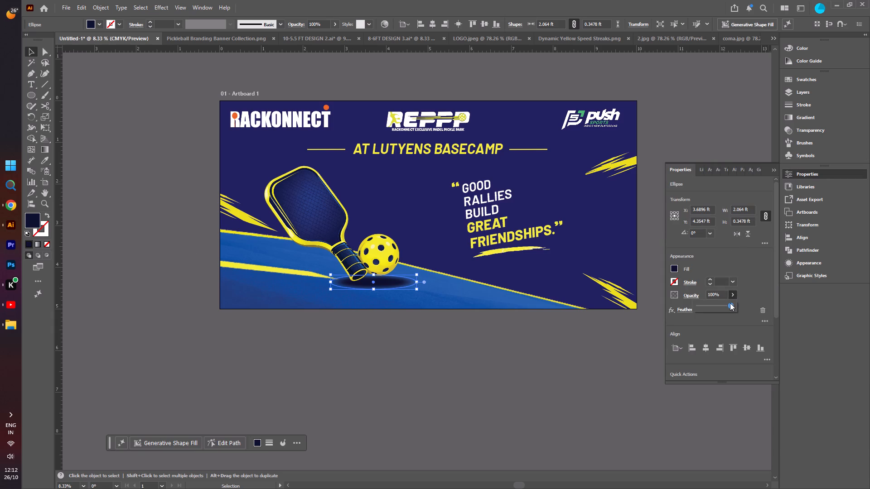
pyautogui.moveTo(730, 303); pyautogui.dragTo(710, 303)
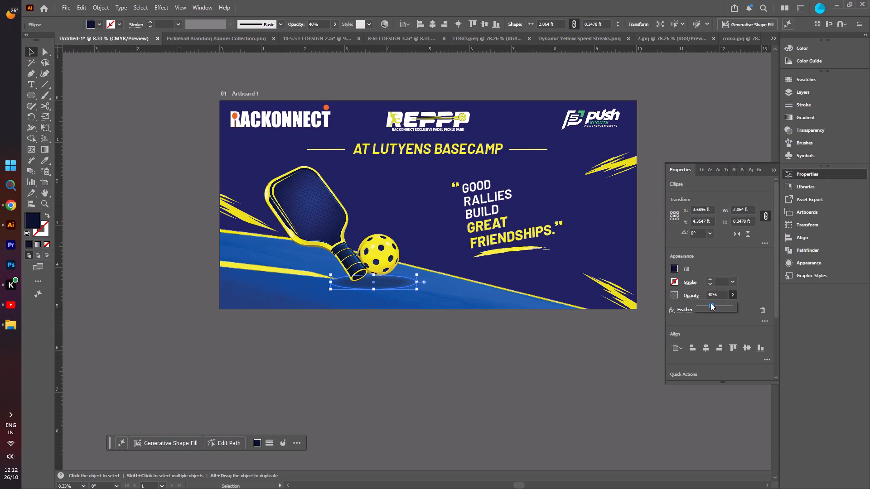
pyautogui.moveTo(710, 303); pyautogui.dragTo(709, 304)
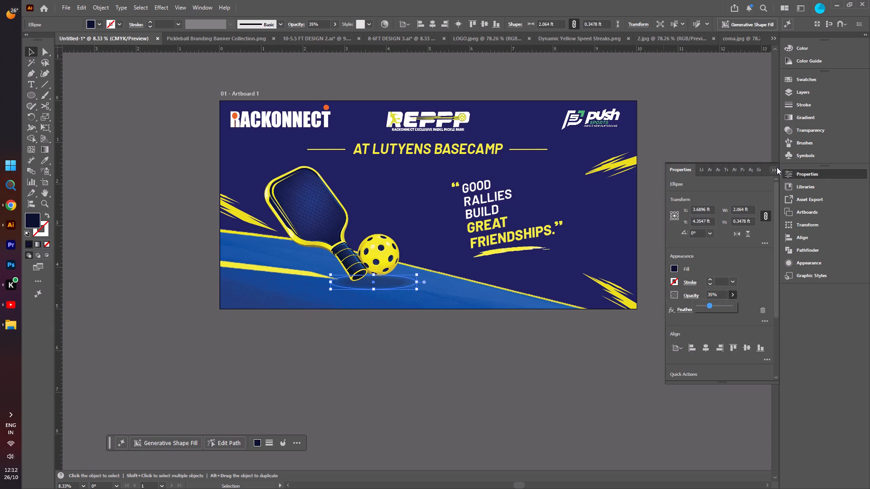
pyautogui.click(777, 167)
pyautogui.click(702, 138)
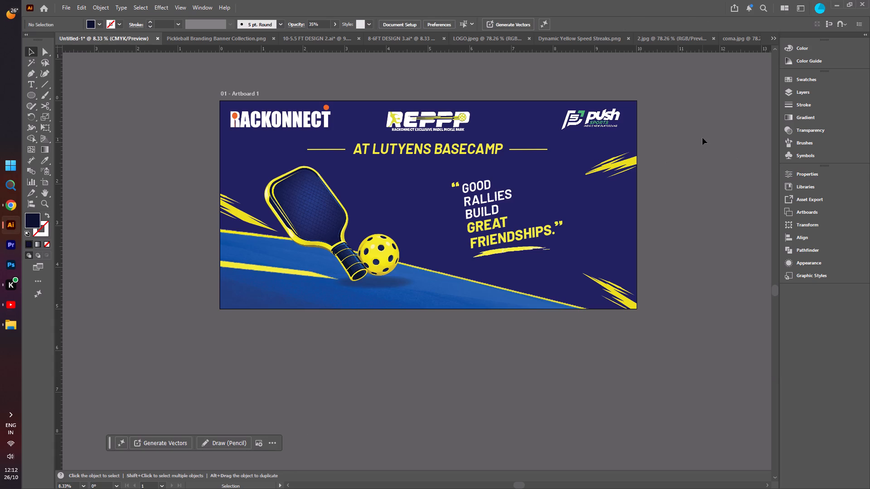
# Capture a screenshot of the banner, framing the snip to the artboard's edges.
pyautogui.press('shift+super+s')
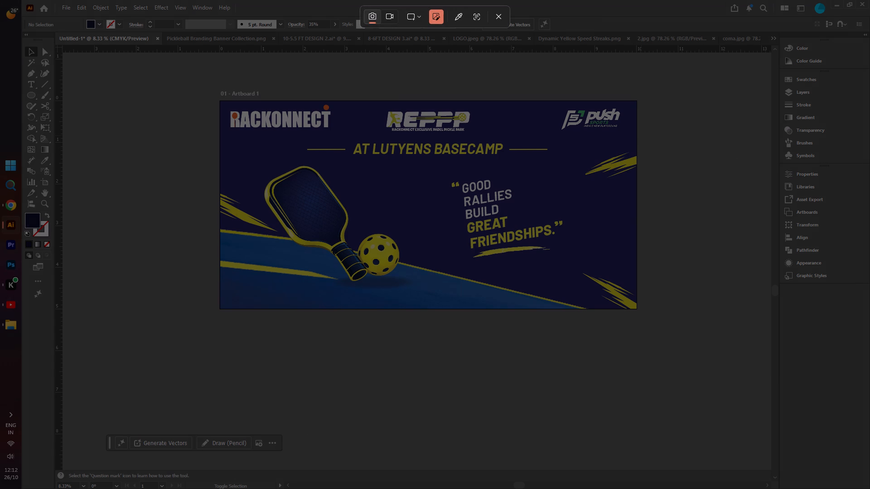
pyautogui.moveTo(220, 101); pyautogui.dragTo(638, 309)
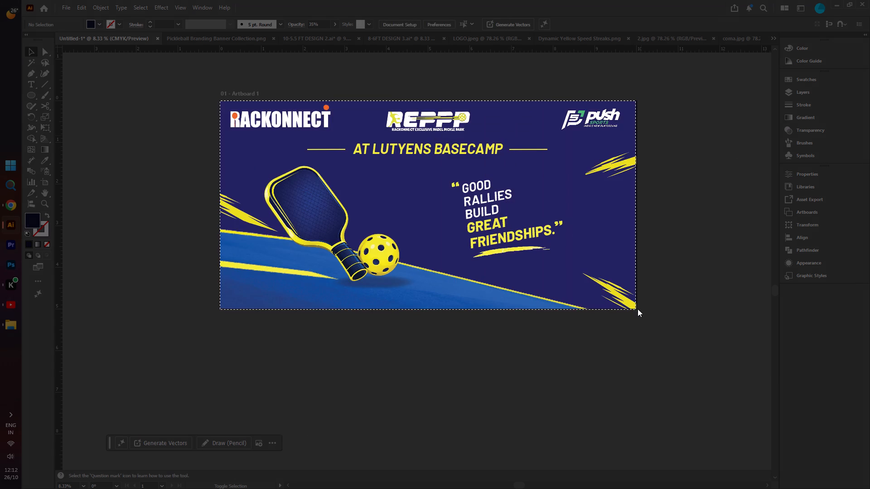
pyautogui.moveTo(638, 309); pyautogui.dragTo(637, 308)
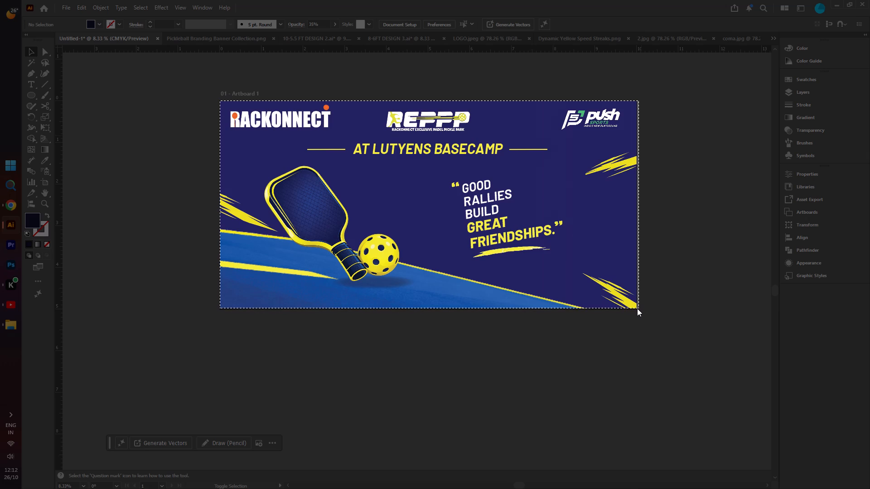
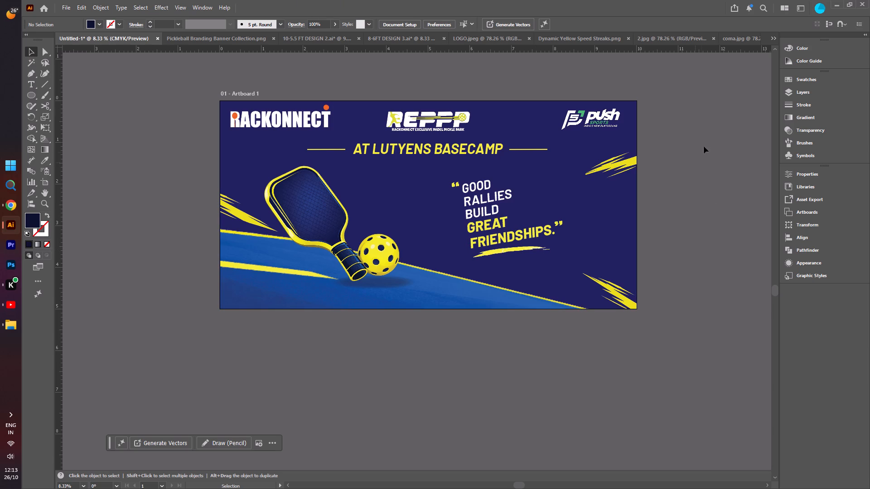
# Close the 10-5.5 FT DESIGN 2.ai and 8-6FT DESIGN 3.ai documents without saving their changes.
pyautogui.click(240, 41)
pyautogui.click(329, 37)
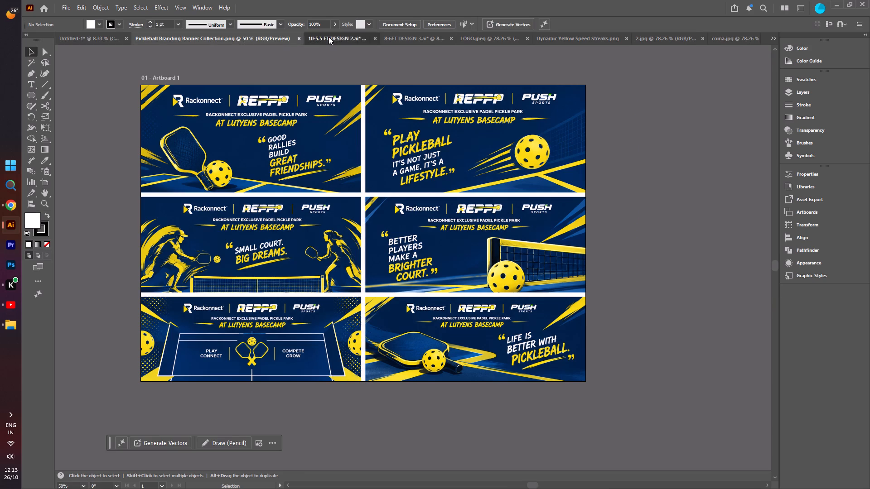
pyautogui.click(382, 38)
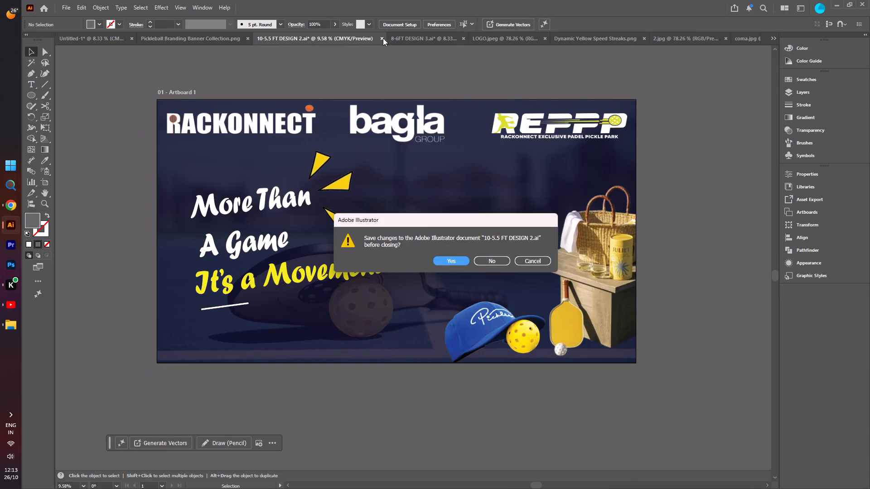
pyautogui.click(482, 260)
pyautogui.click(377, 37)
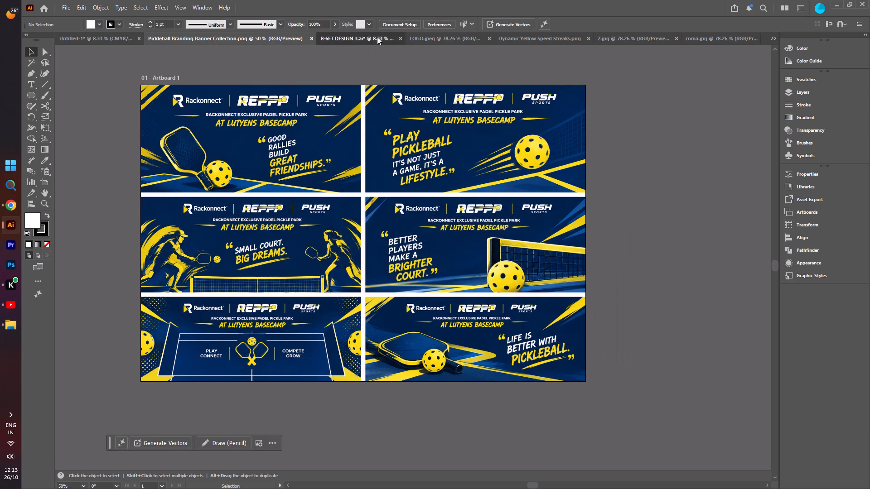
pyautogui.click(387, 39)
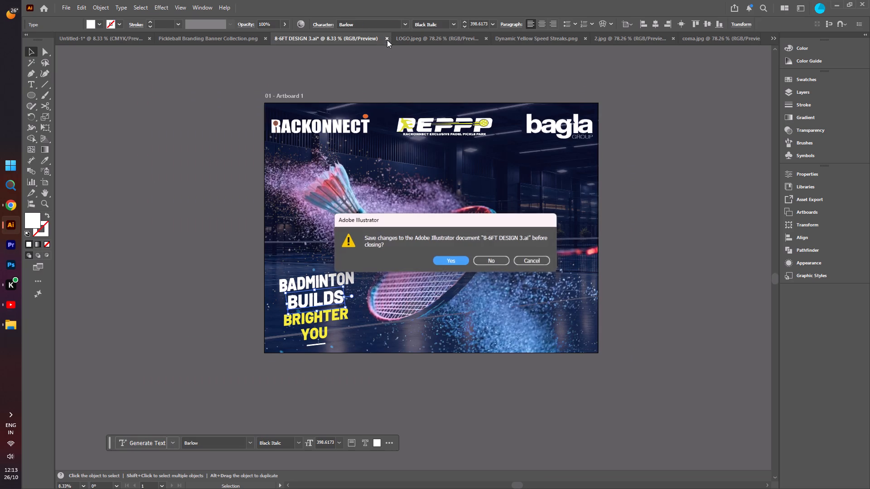
pyautogui.click(491, 259)
# Close the image documents LOGO.jpeg, Dynamic Yellow Speed Streaks.png, 2.jpg and coma.jpg, keeping the banner and the banner collection open.
pyautogui.click(372, 39)
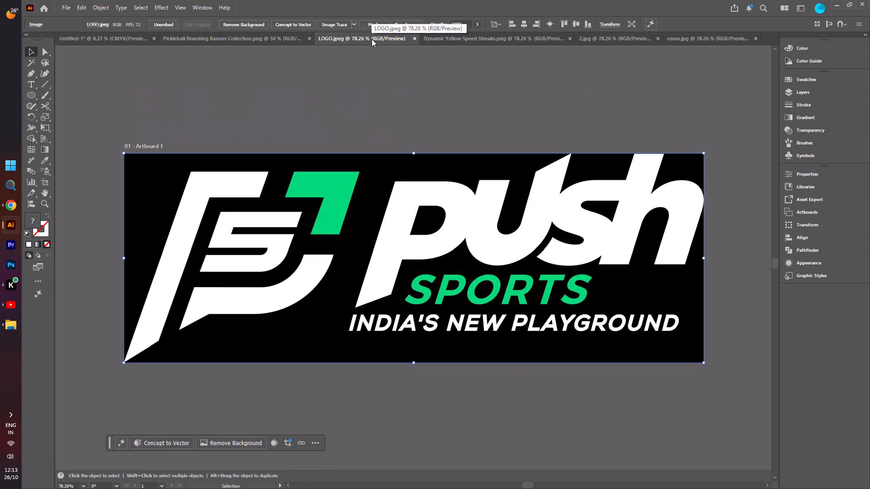
pyautogui.click(414, 39)
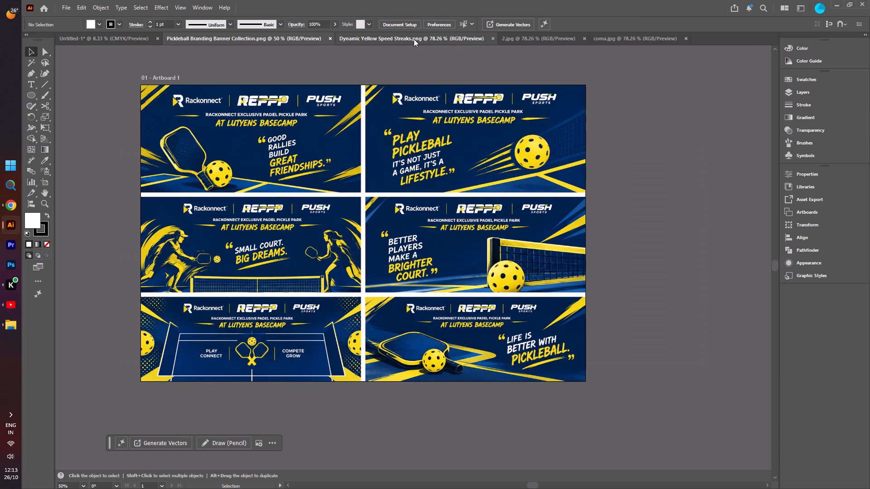
pyautogui.click(440, 32)
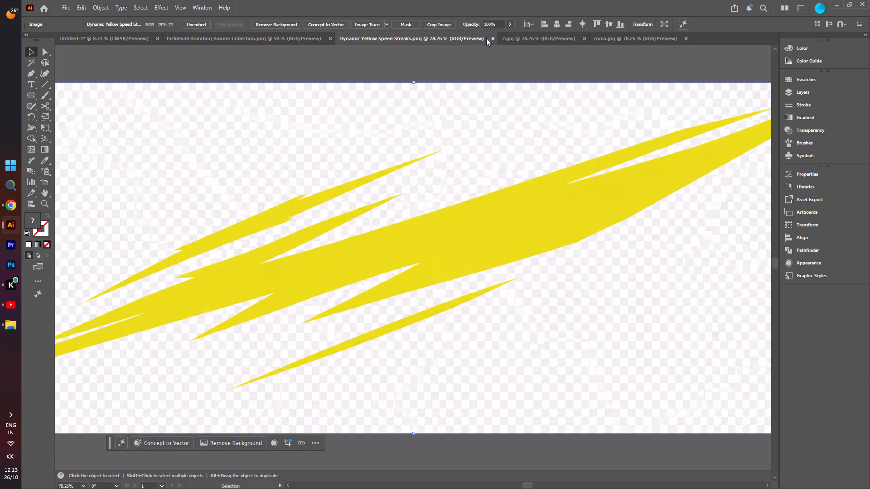
pyautogui.click(492, 38)
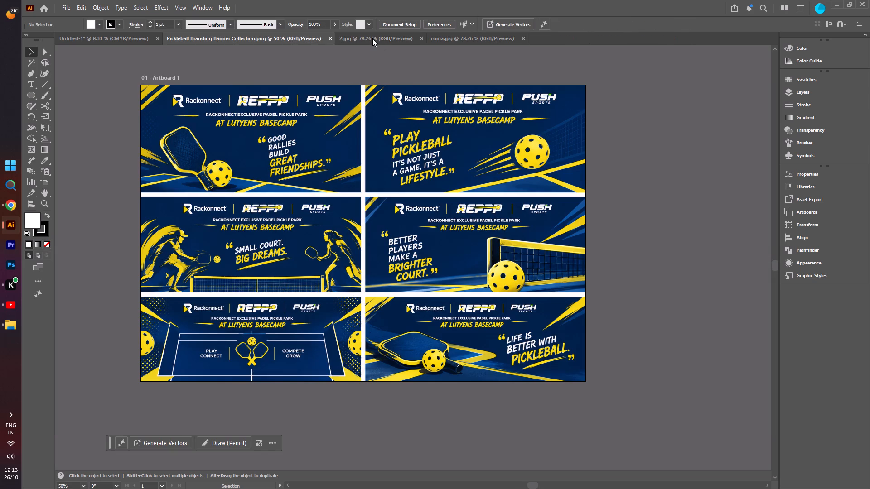
pyautogui.click(372, 38)
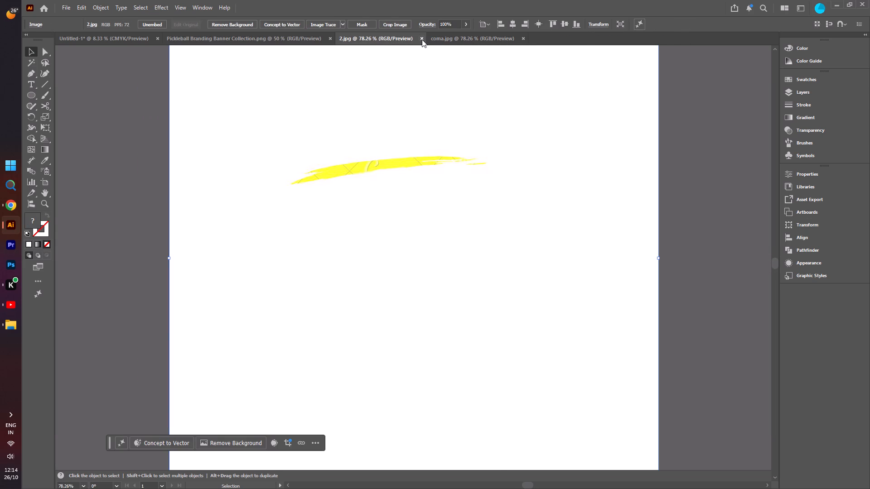
pyautogui.click(422, 39)
pyautogui.click(410, 37)
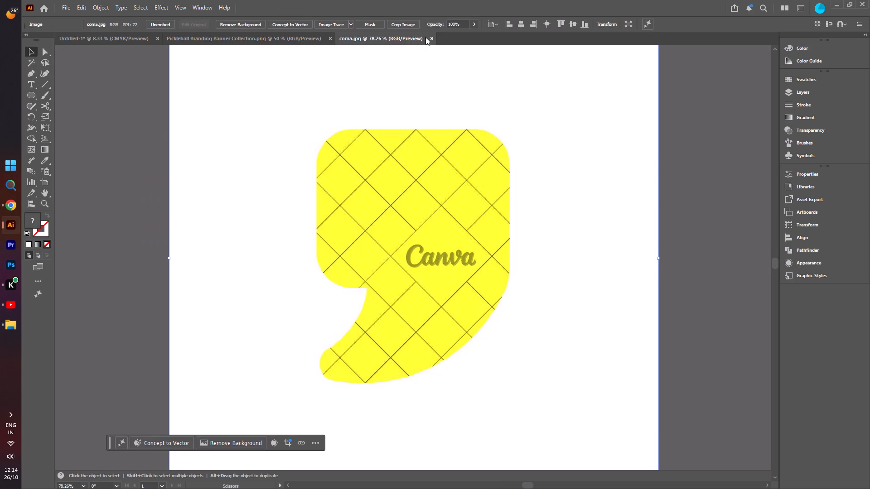
pyautogui.click(430, 37)
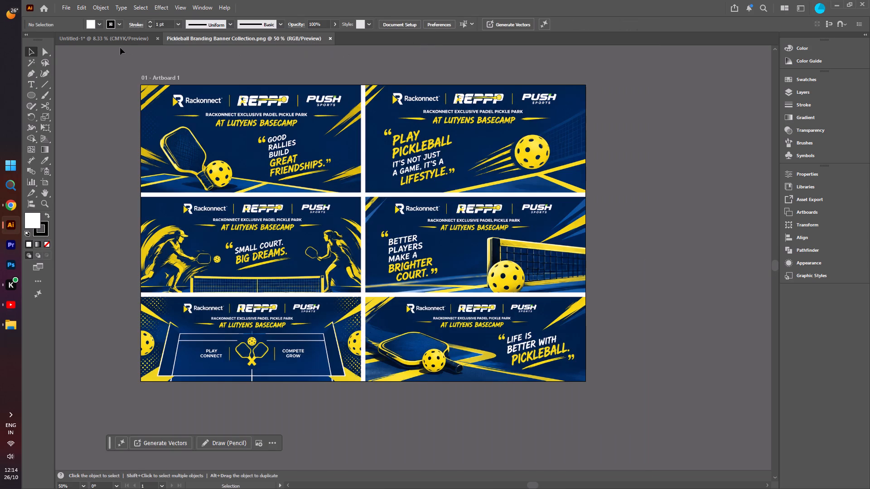
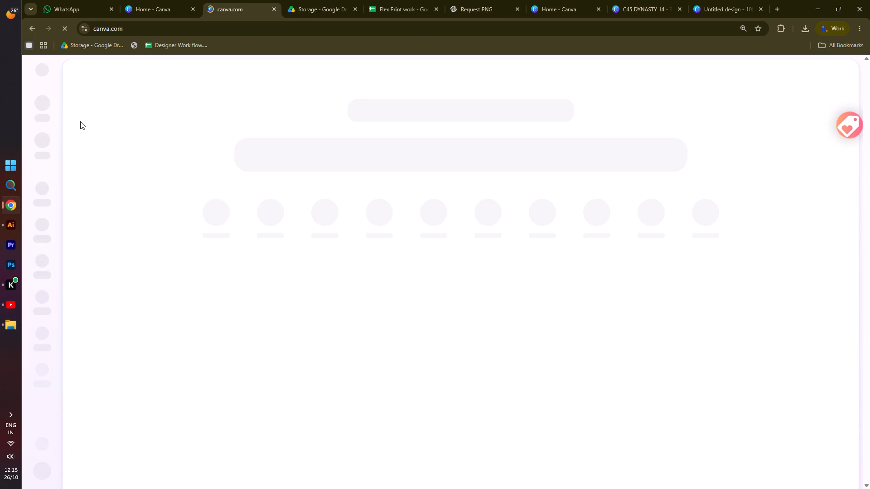
# Switch to the Canva home page in Chrome and open the recent untitled design showing a yellow streak.
pyautogui.click(161, 2)
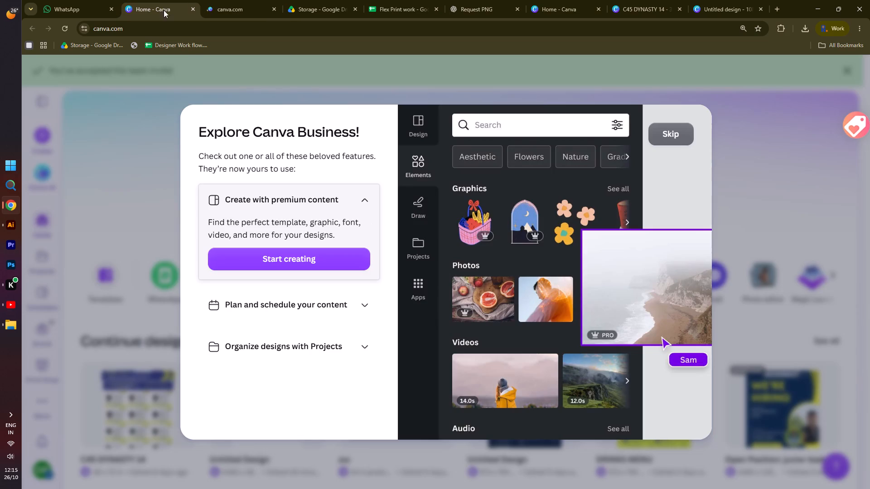
pyautogui.click(218, 2)
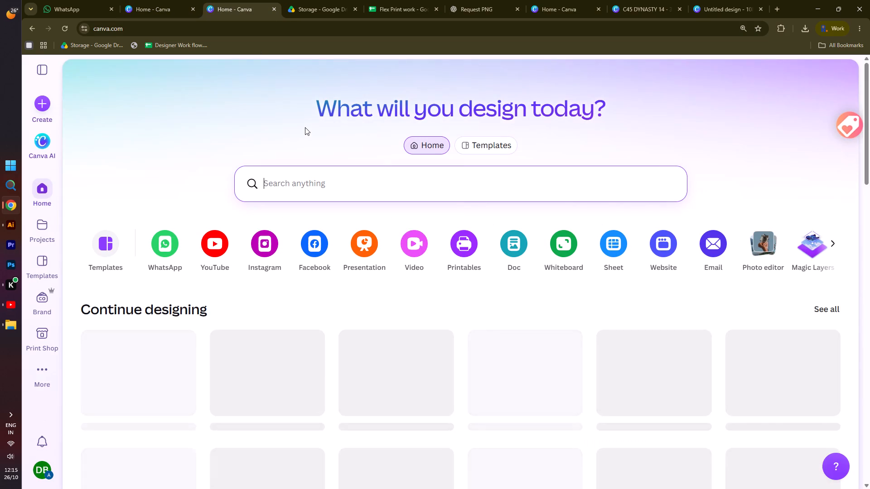
pyautogui.scroll(-2, 290, 297)
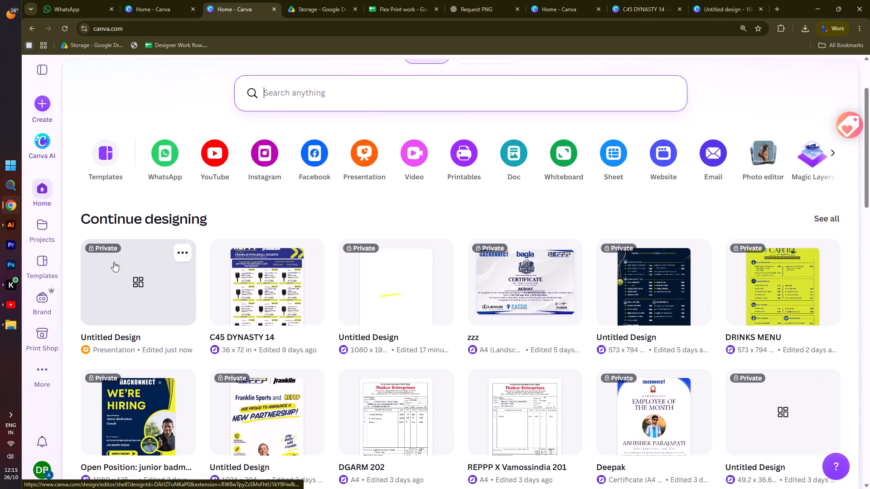
pyautogui.click(377, 292)
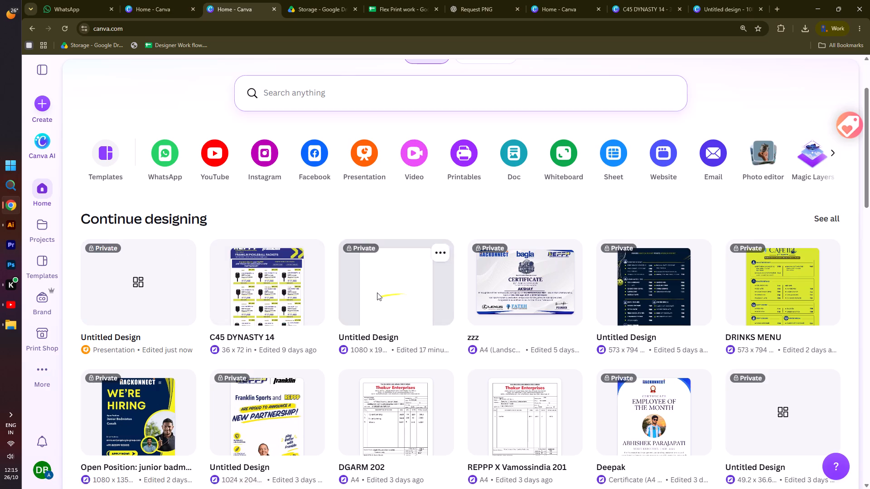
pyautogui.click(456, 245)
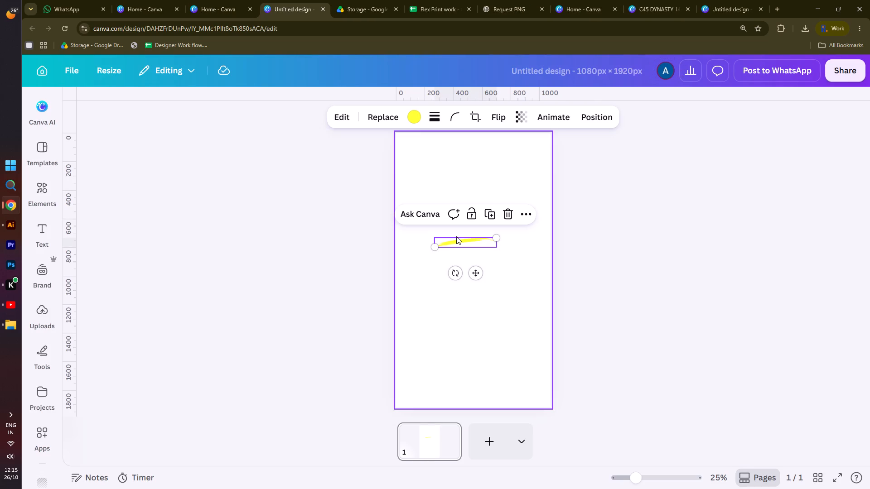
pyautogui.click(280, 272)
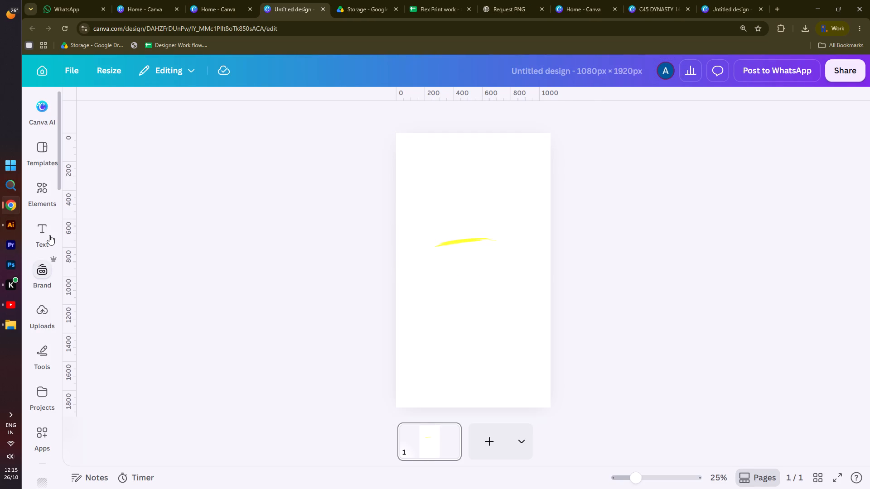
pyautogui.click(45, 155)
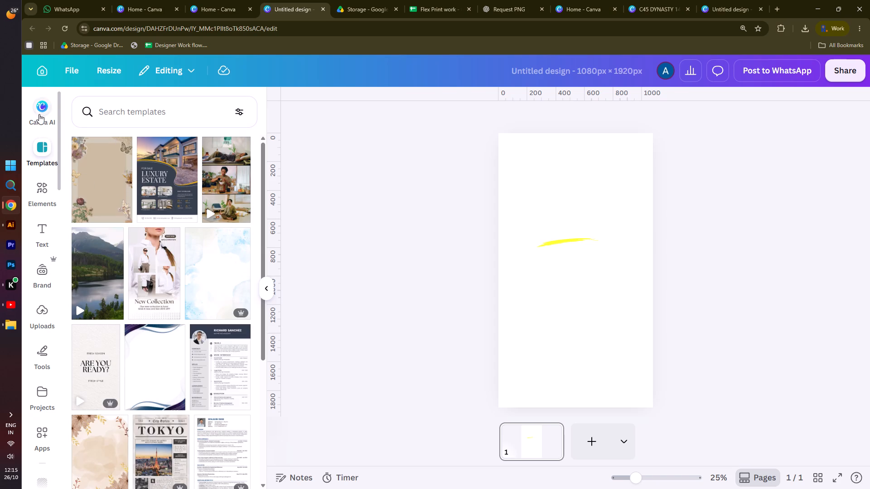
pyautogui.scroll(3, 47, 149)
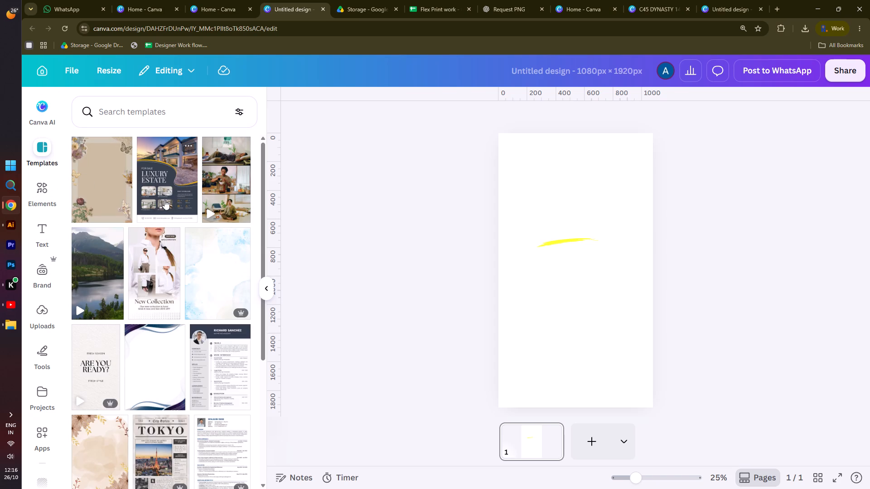